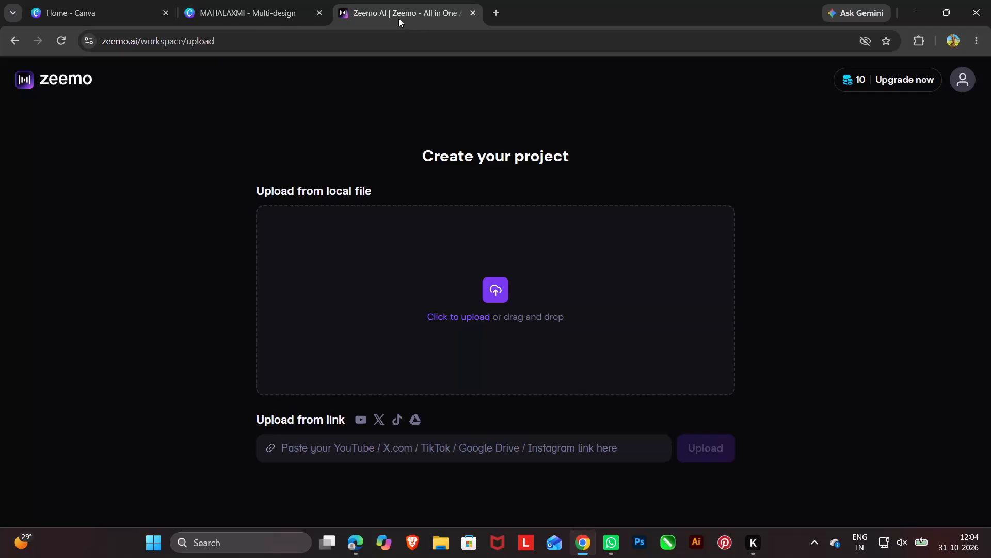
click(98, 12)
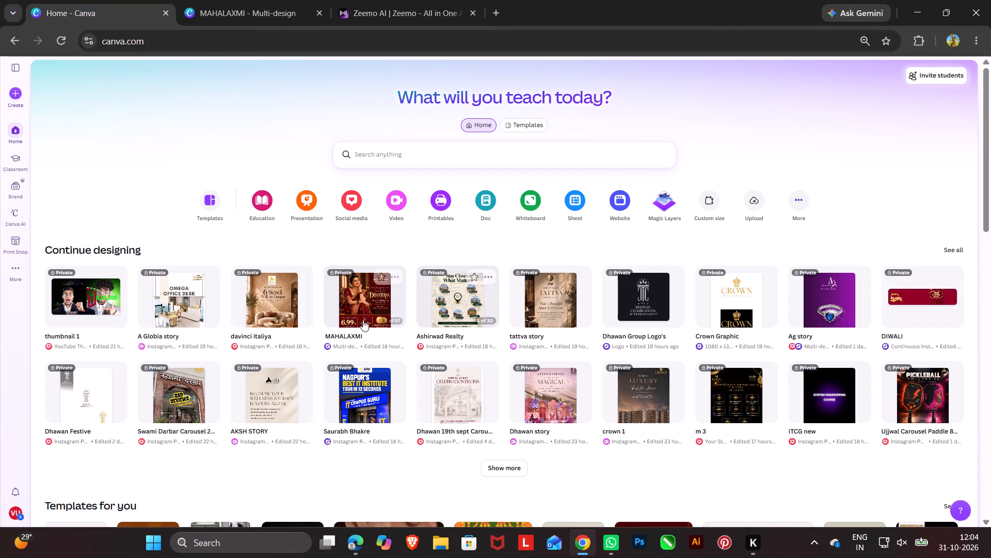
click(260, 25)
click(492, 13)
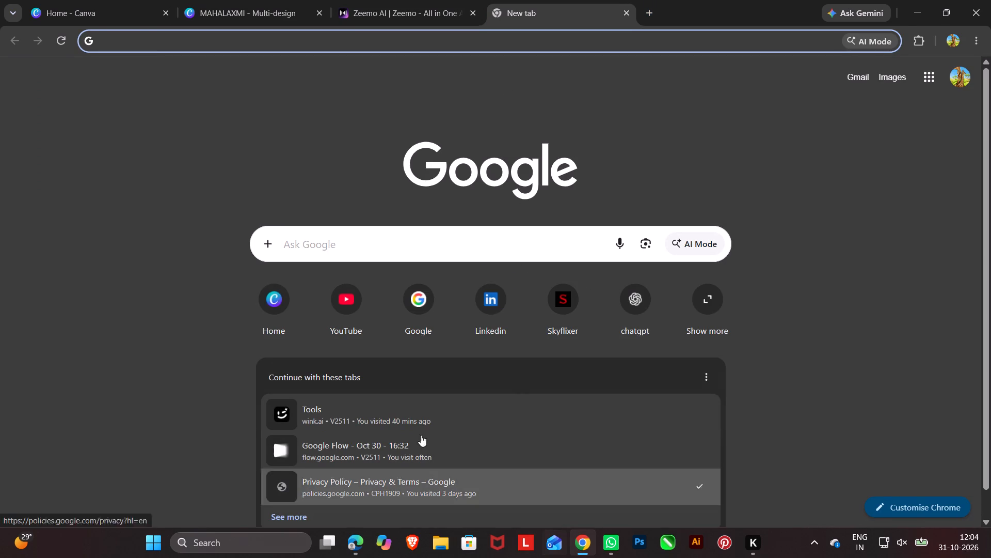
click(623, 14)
Search the Canva home page for "a globia" and go to the matching designs.
click(79, 9)
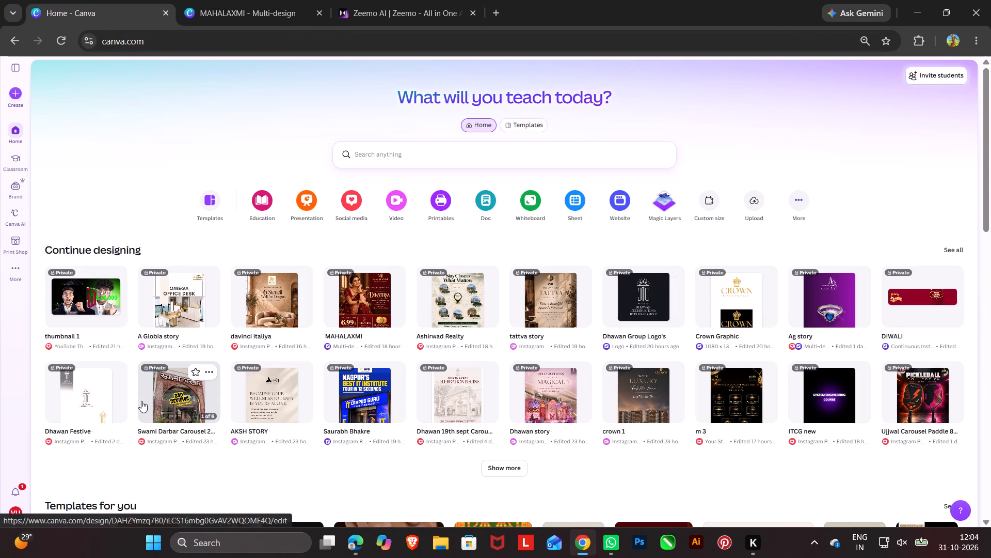
click(460, 150)
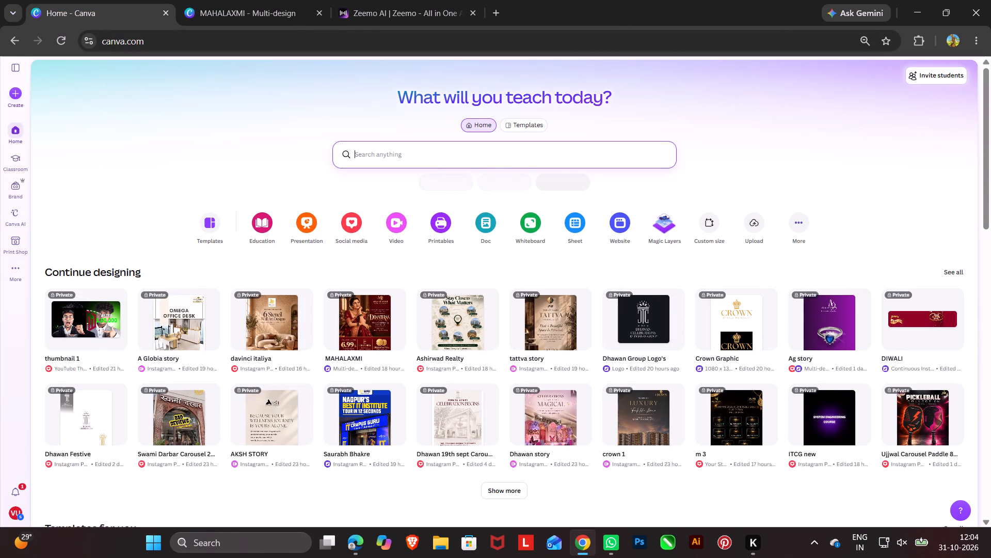
click(460, 150)
text(aglo)
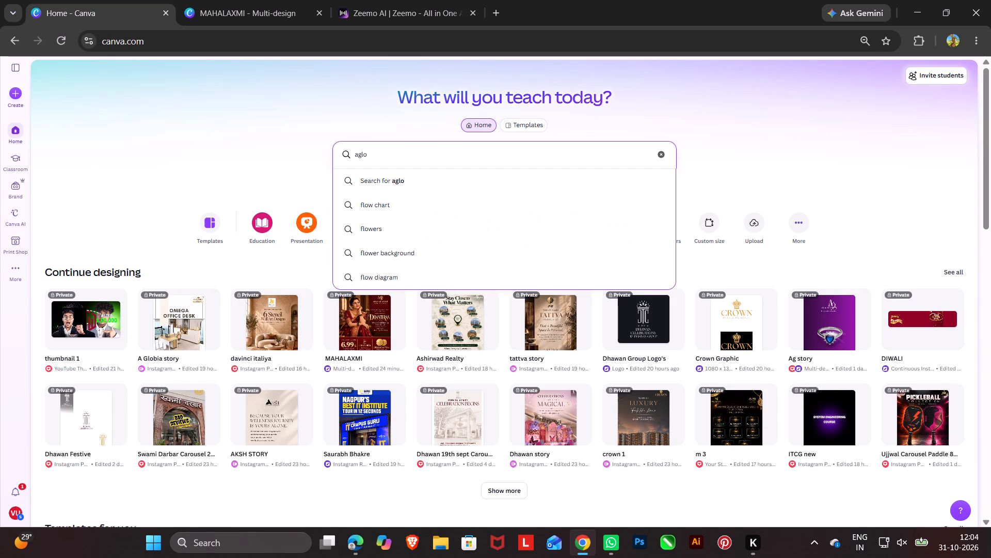
key(BackSpace)
key(BackSpace)
key(BackSpace)
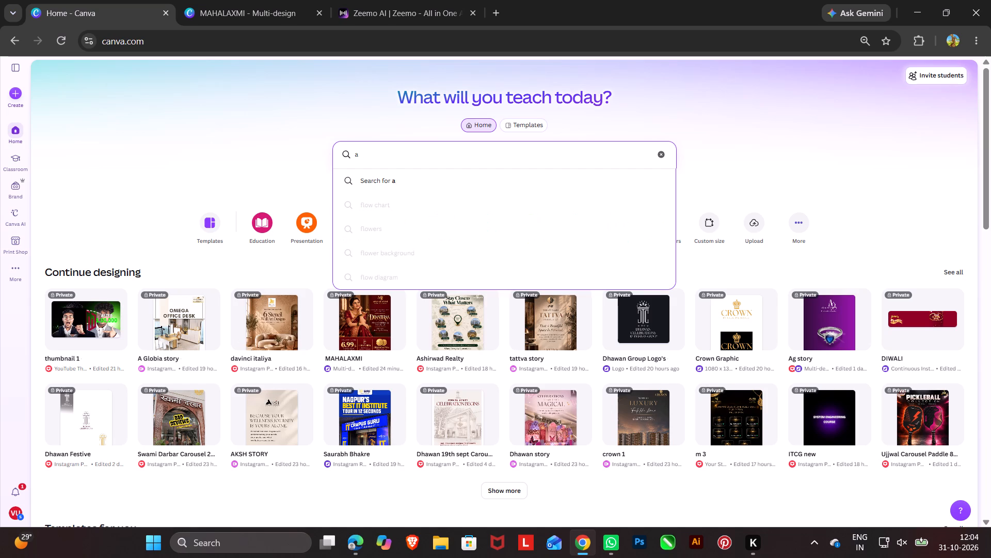
key(space)
text(globia)
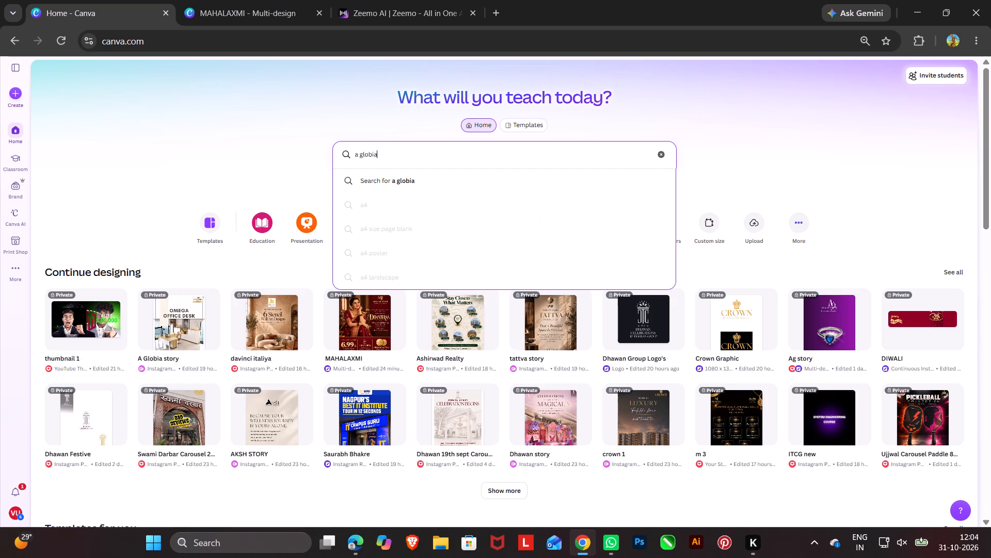
key(Return)
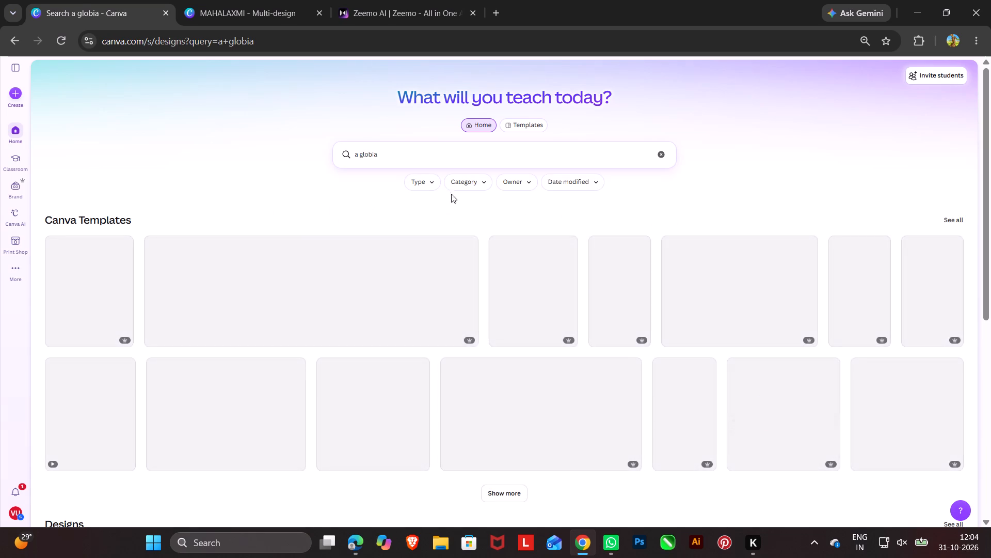
scroll(419, 223, down, 4)
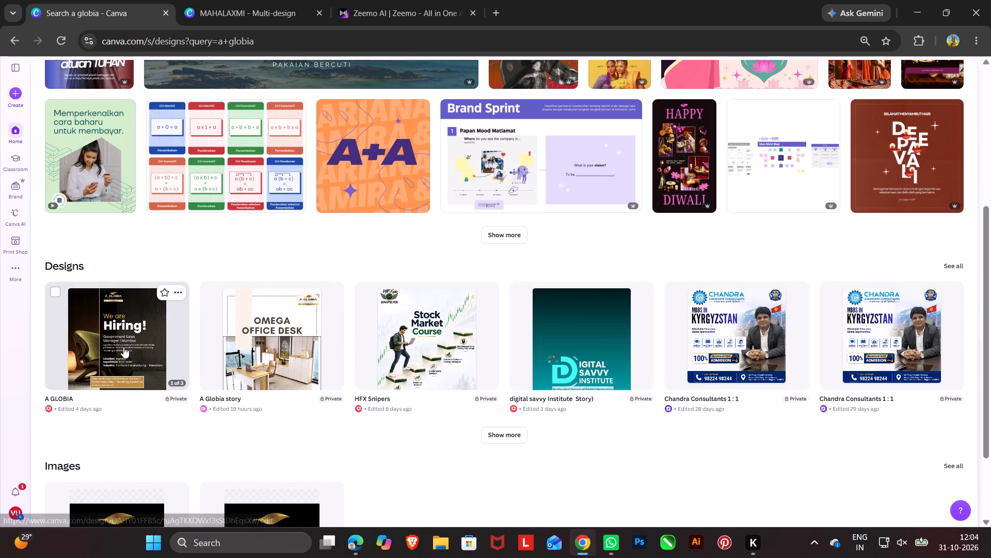
Open the A GLOBIA hiring post design and delete the whole colour palette block with its labels from page 3.
click(125, 346)
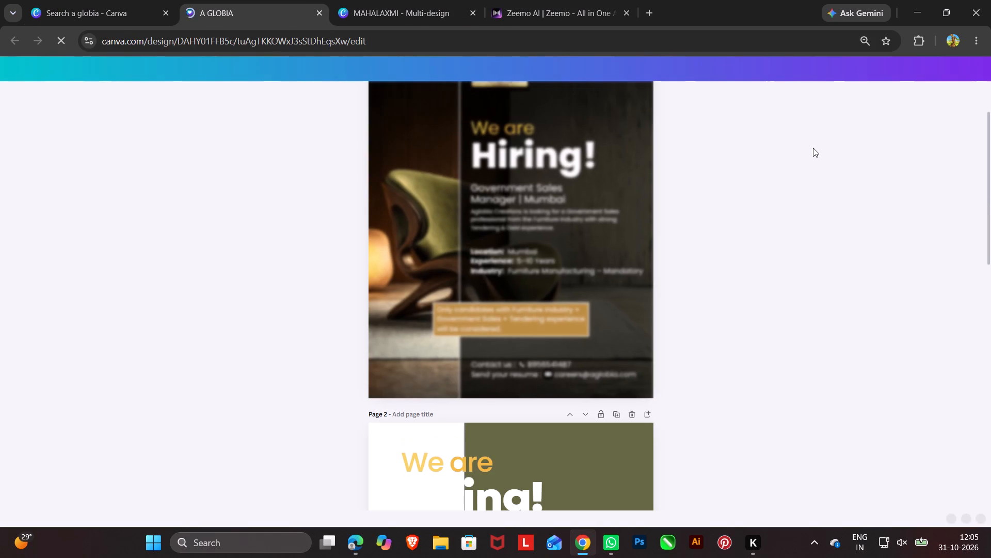
scroll(912, 222, down, 14)
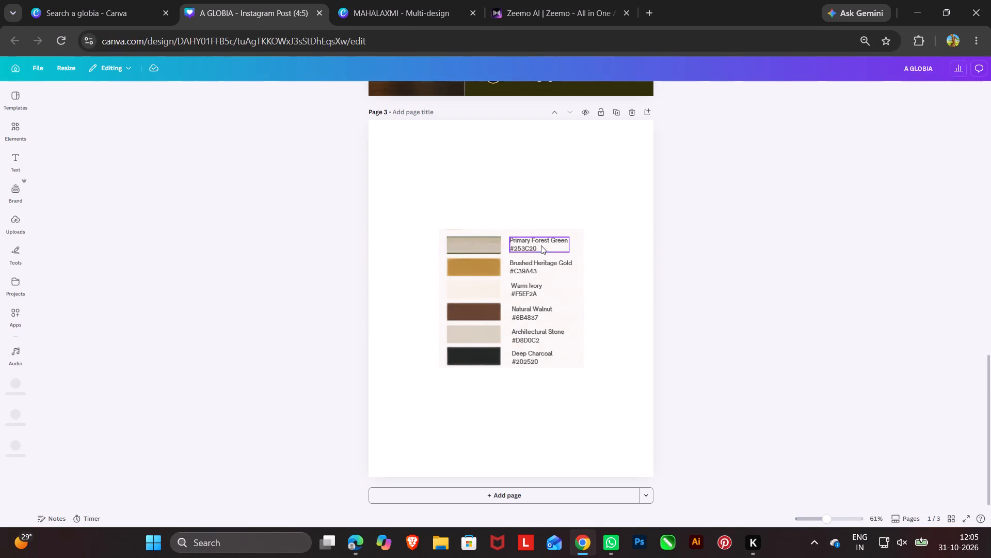
scroll(541, 245, down, 7)
drag(427, 226, 641, 404)
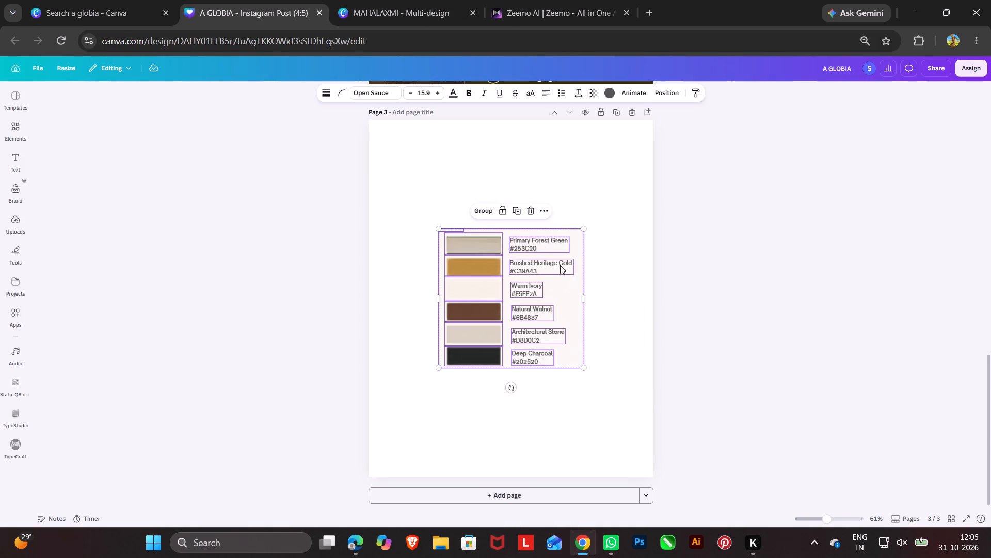
click(532, 210)
click(534, 223)
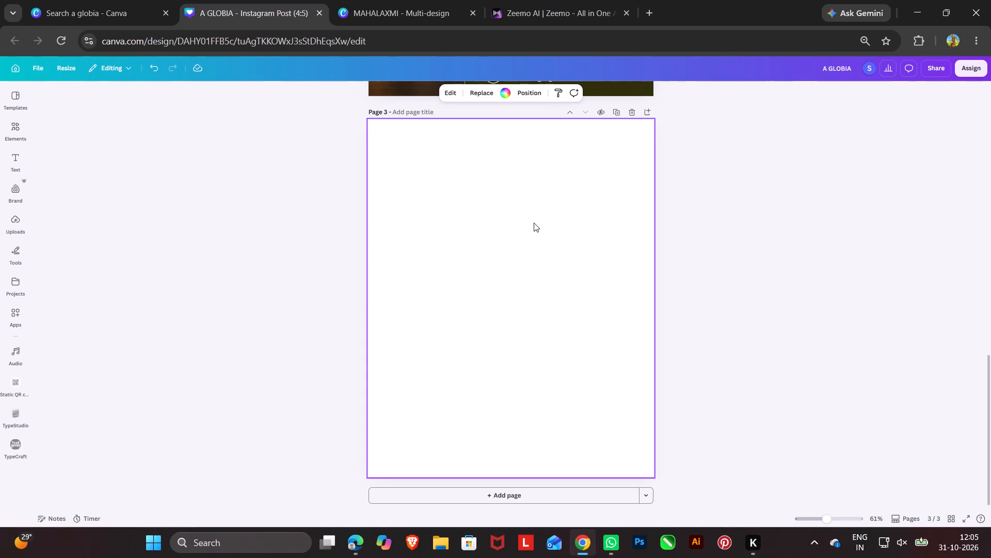
click(107, 16)
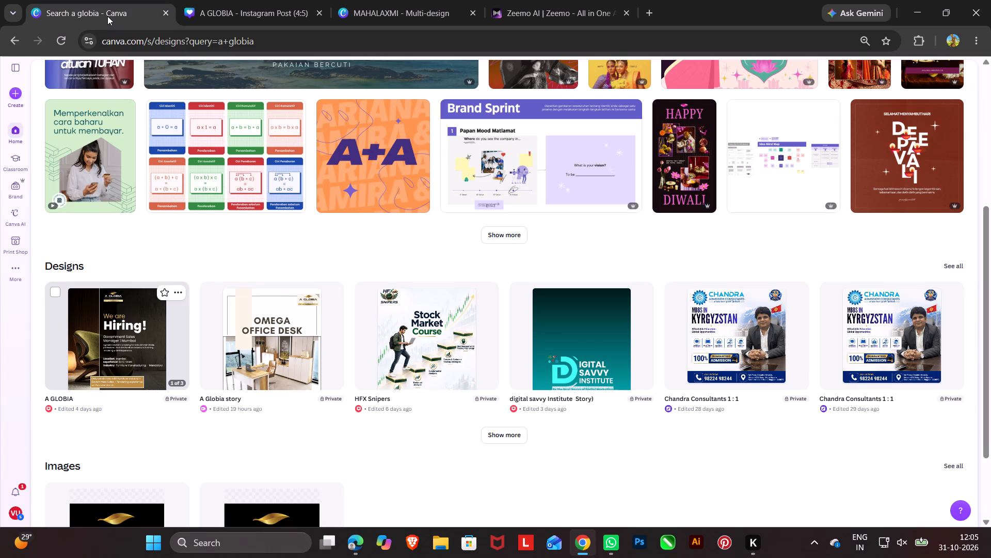
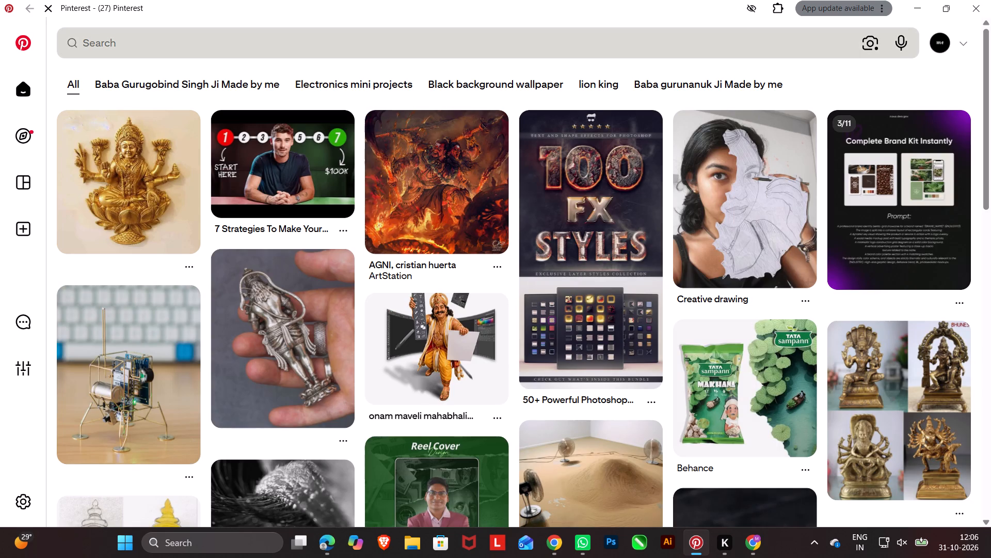
Search Pinterest for "furniture bed post design".
click(296, 44)
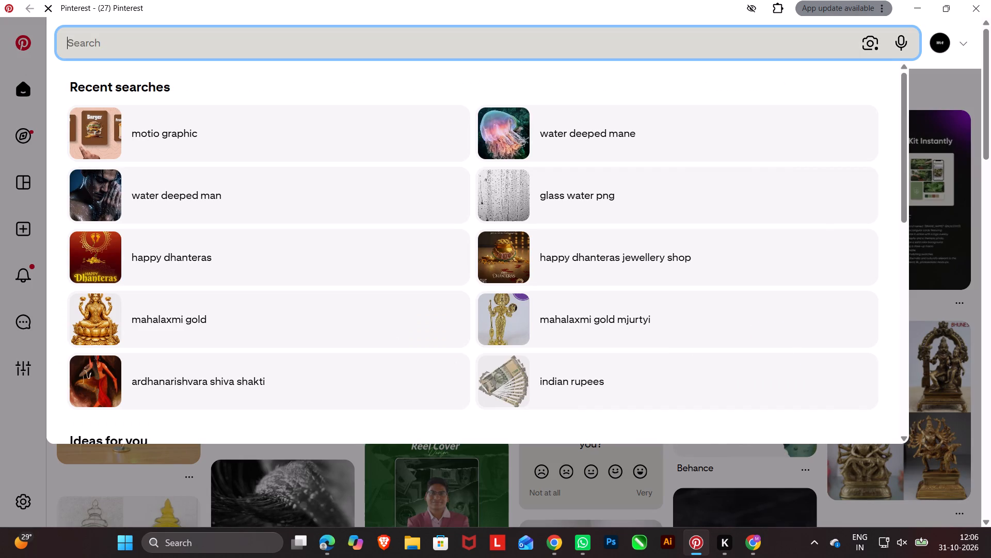
text(furniture)
key(space)
text(bed)
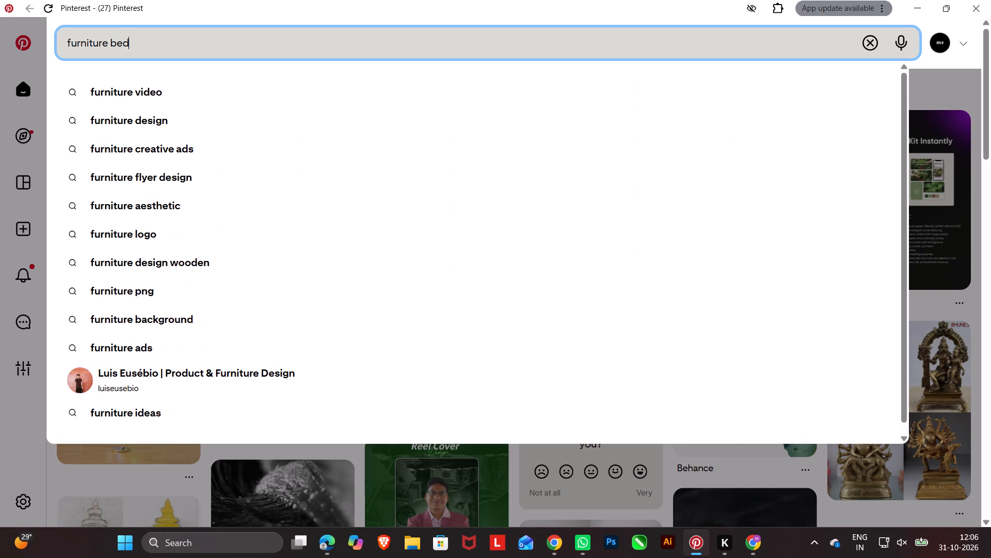
key(space)
text(post)
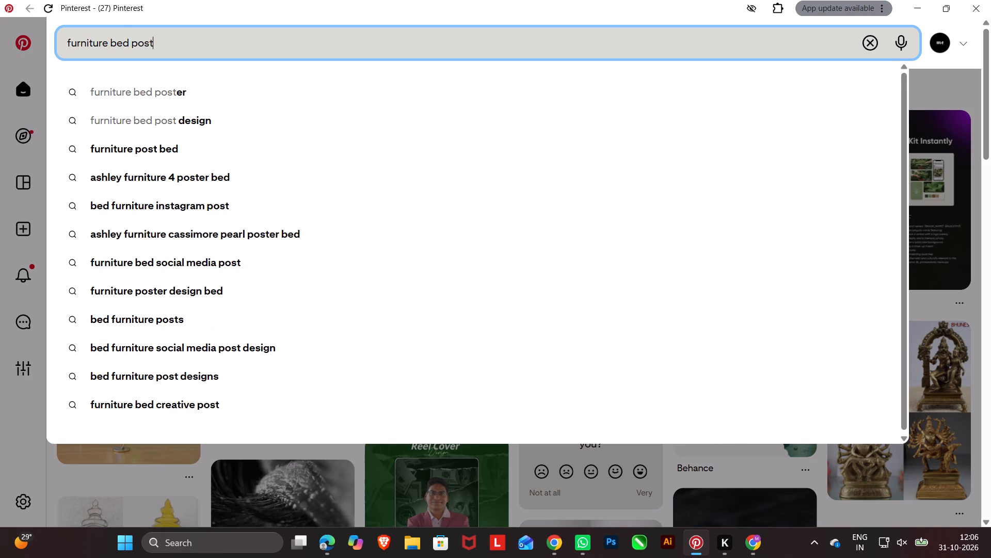
click(283, 129)
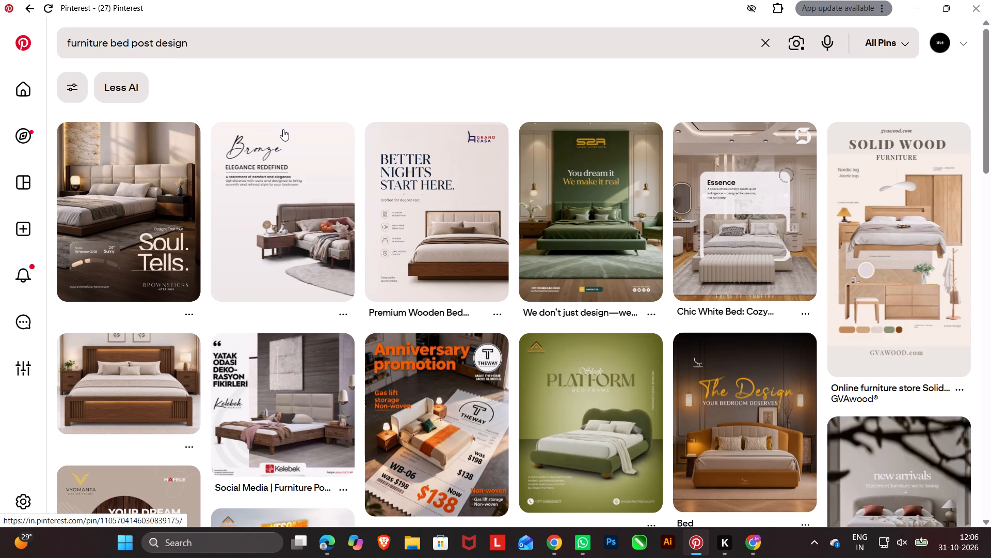
Open the GVAwood solid wood furniture pin and look through the related bedroom furniture designs below it.
click(906, 265)
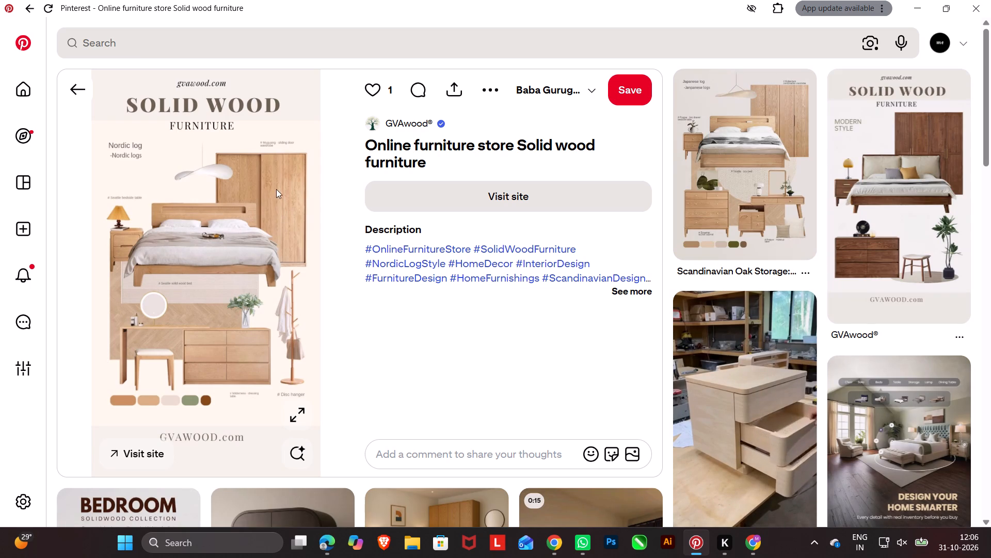
scroll(455, 361, down, 4)
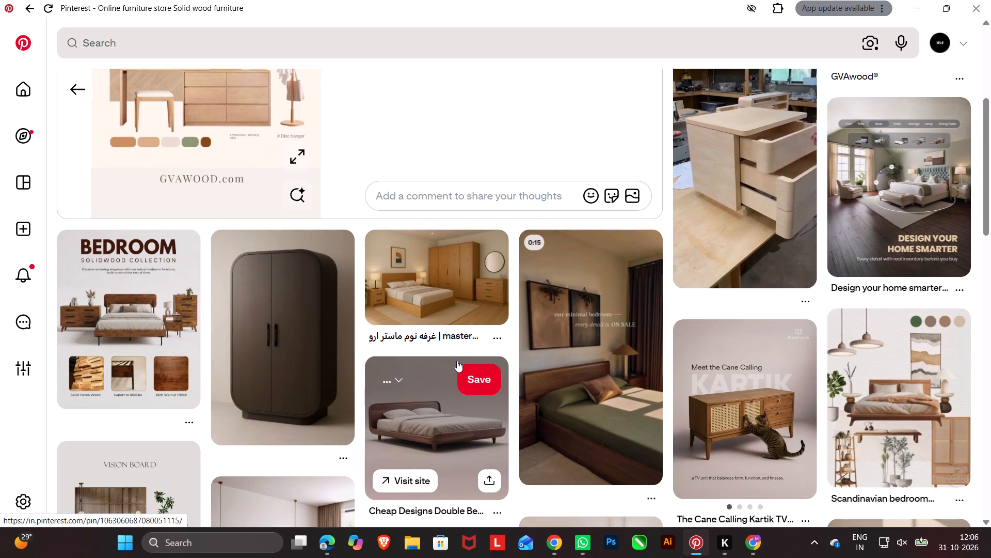
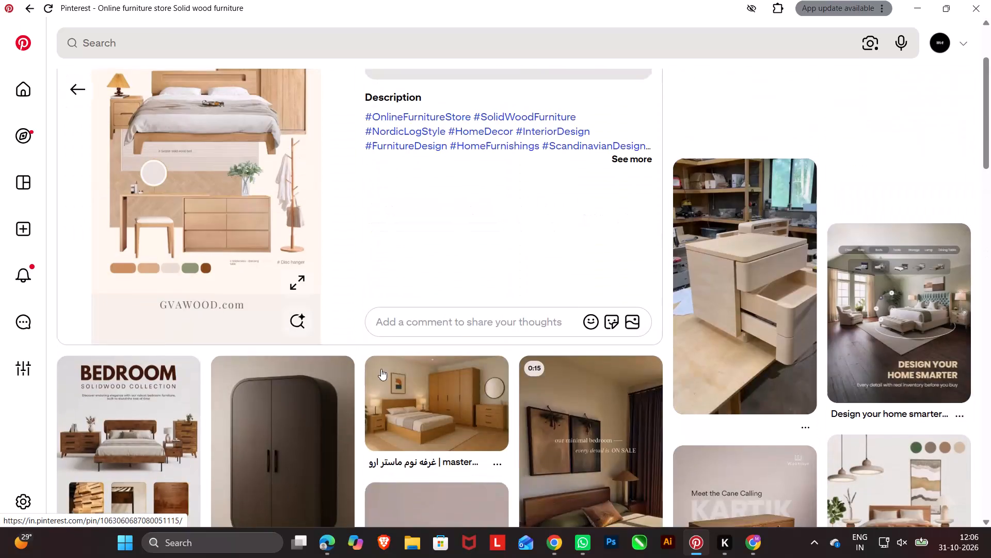
Return to the bed post search results and examine the Brownsticks Interiors "Soul. Tells." bedroom pin and its related designs.
scroll(381, 370, up, 6)
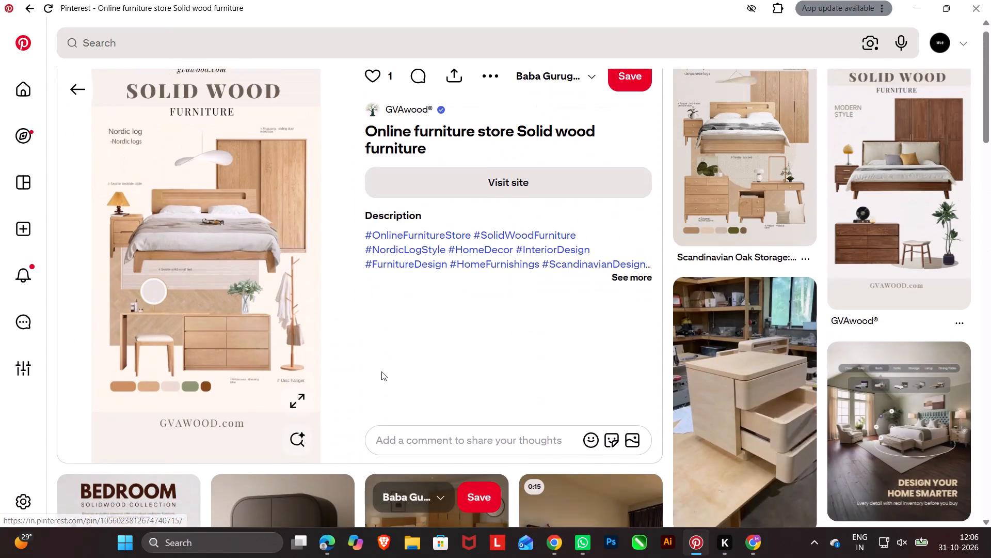
click(78, 85)
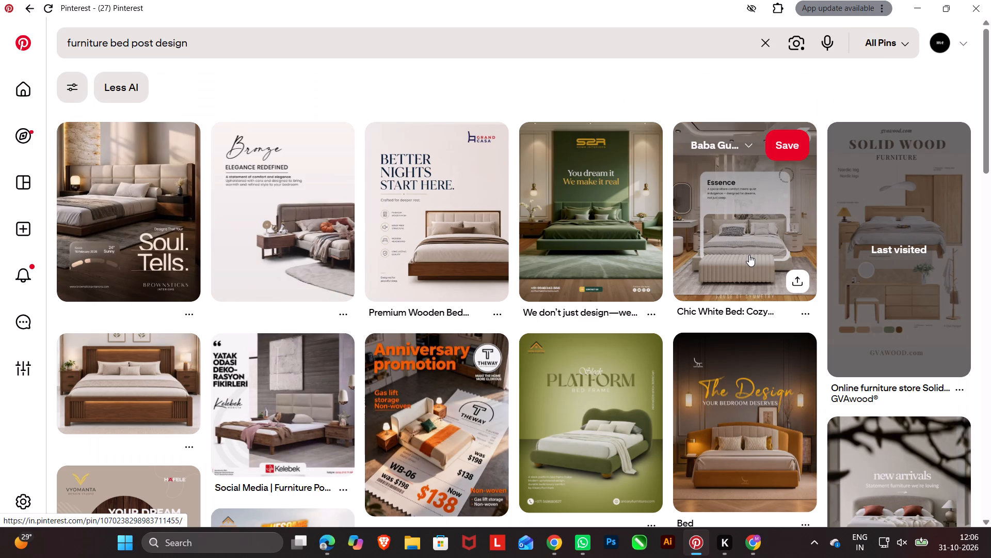
click(133, 229)
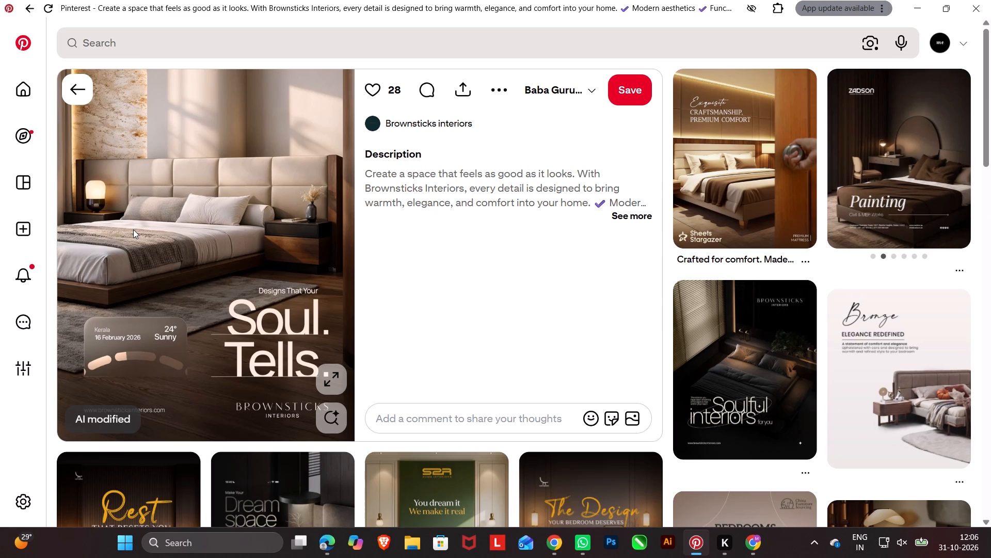
scroll(431, 211, down, 4)
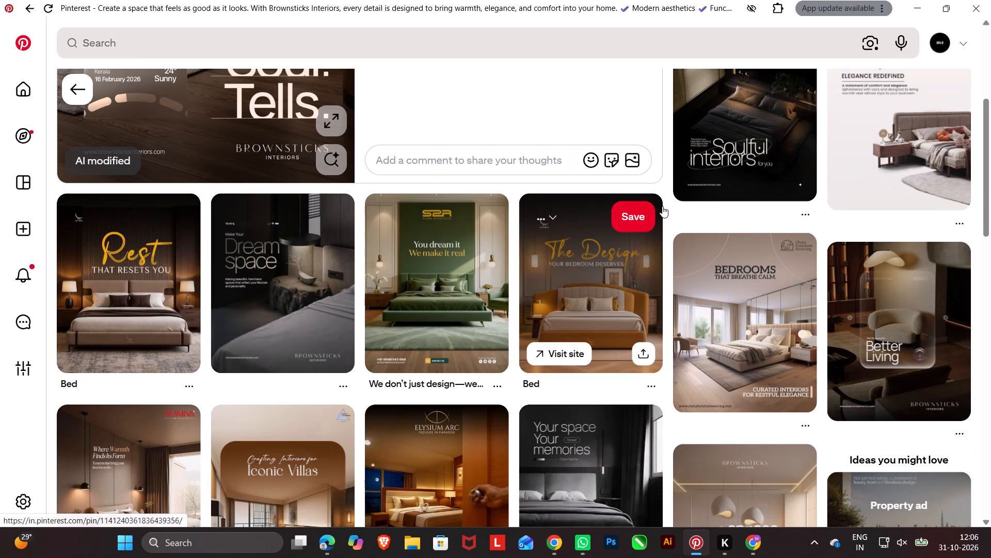
click(83, 91)
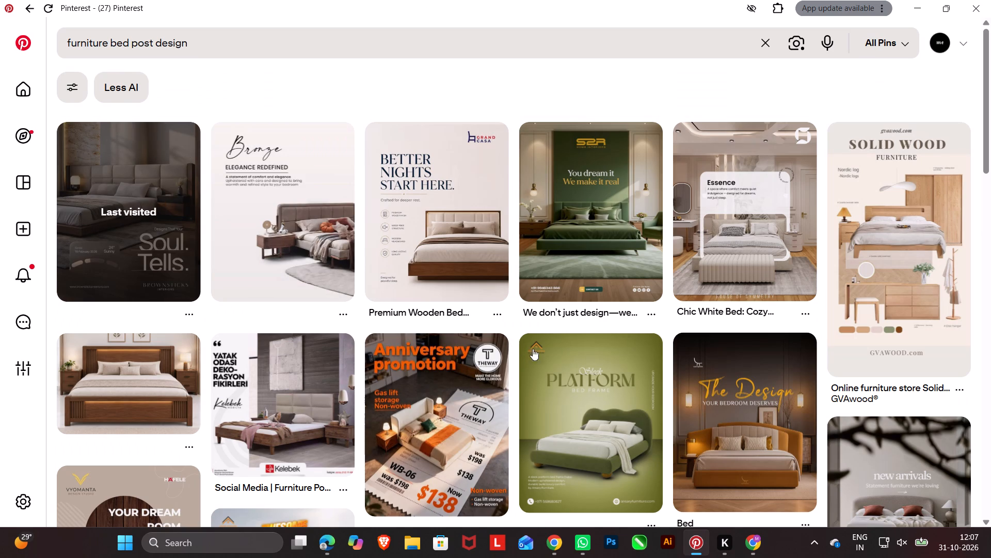
Open the "Chic White Bed: Cozy Bedroom Inspiration" pin and look through the related furniture and interior post designs below it.
click(755, 243)
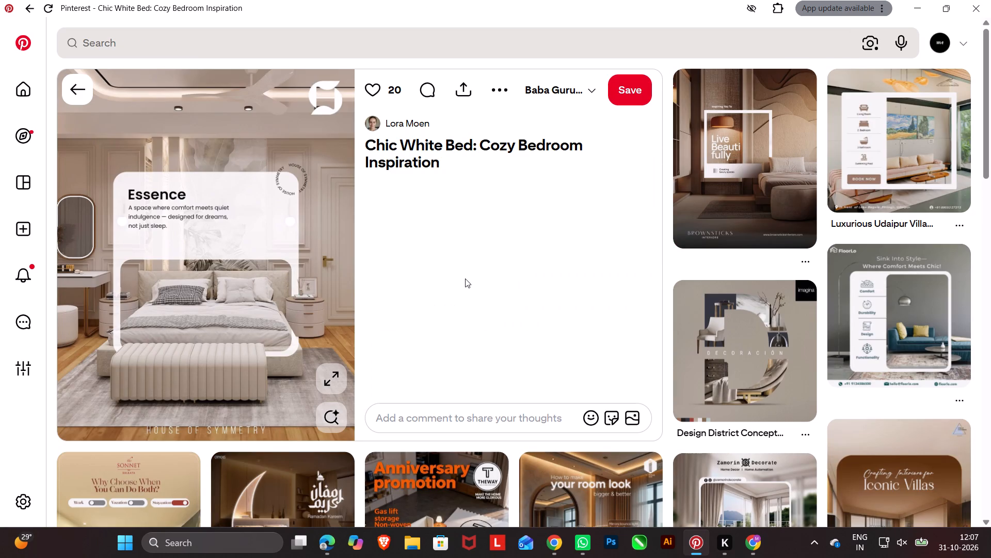
scroll(465, 278, down, 3)
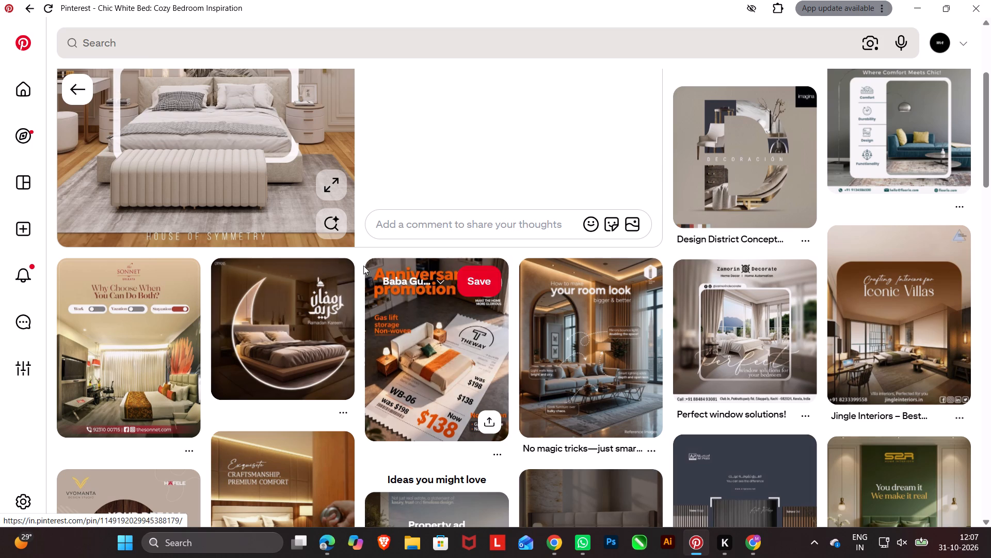
scroll(363, 264, down, 6)
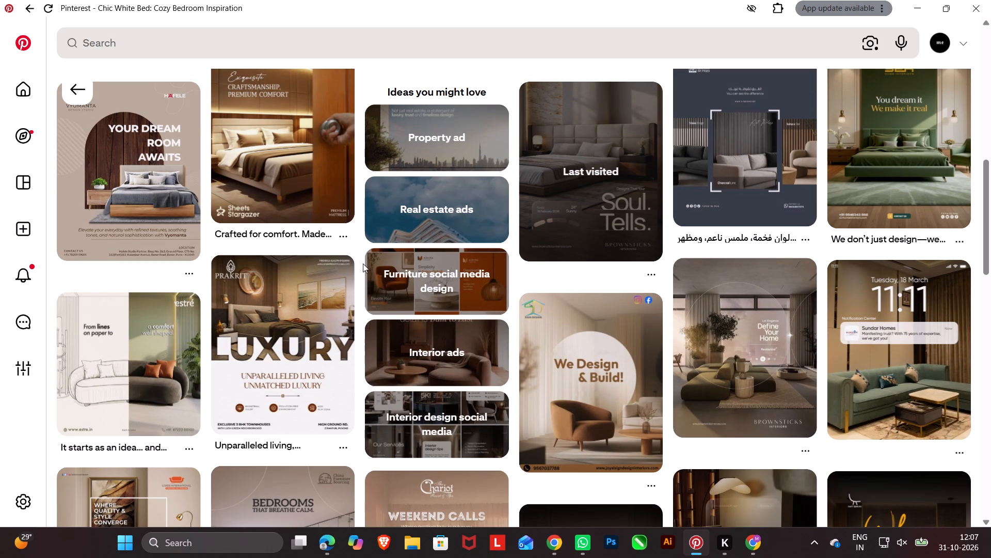
scroll(363, 263, down, 4)
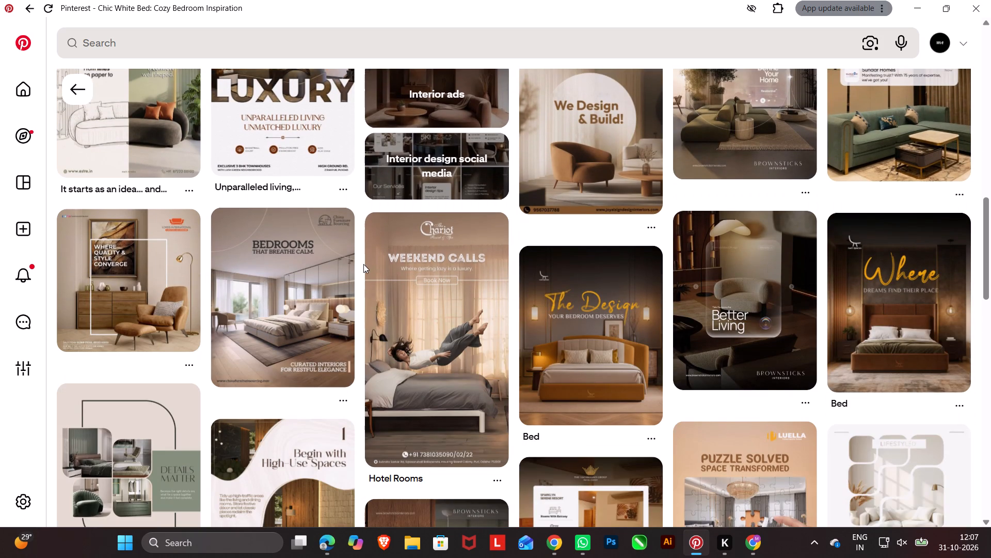
scroll(363, 266, down, 10)
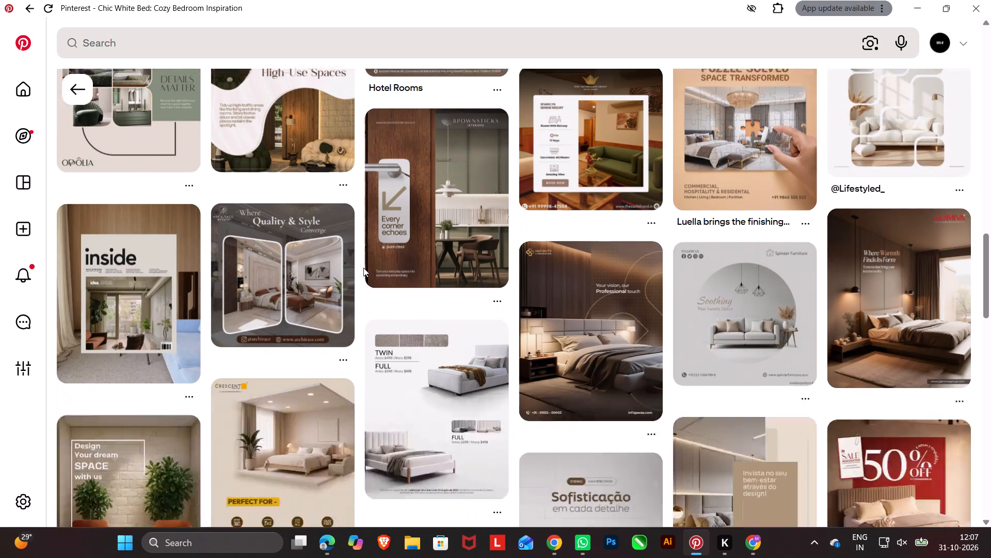
scroll(363, 268, up, 4)
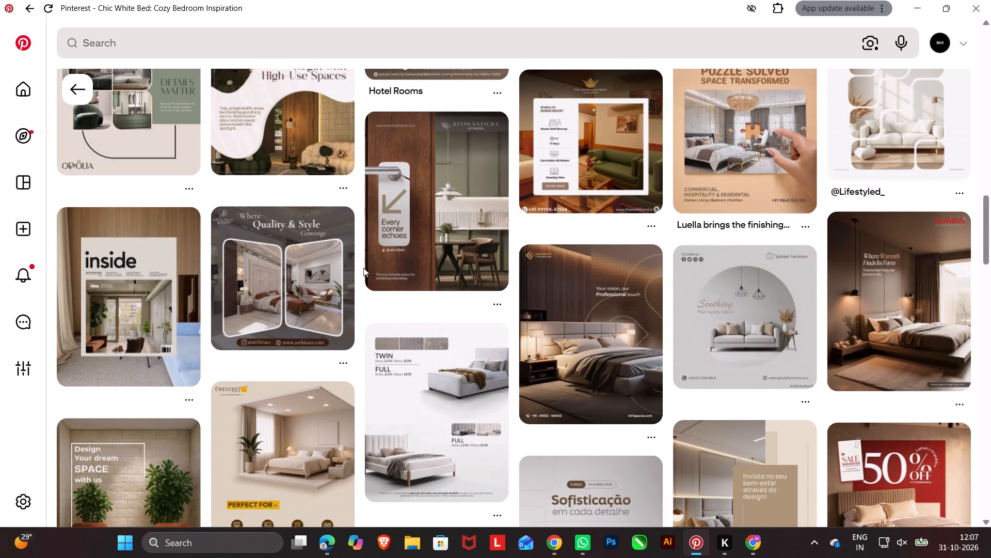
scroll(363, 268, up, 8)
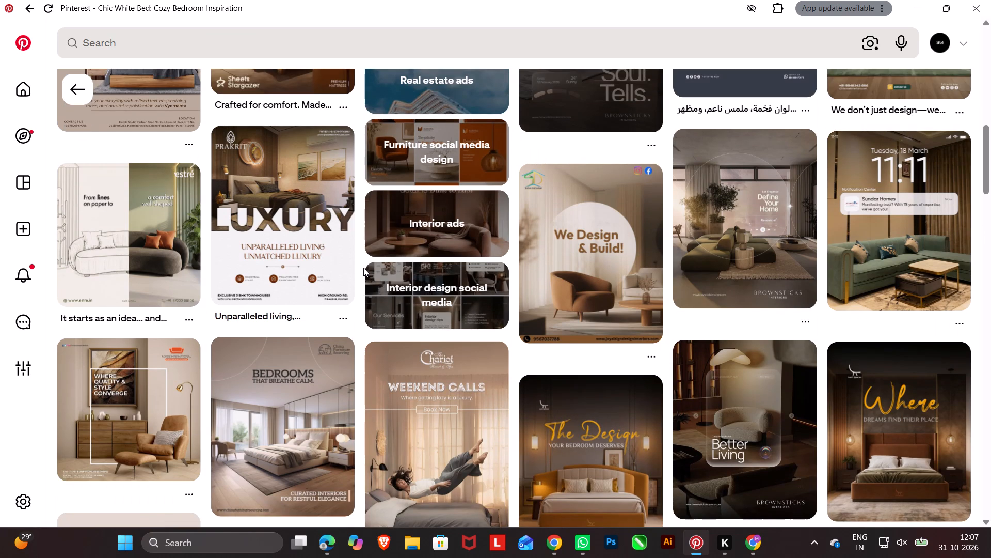
Open the Prakrit Townhouses "LUXURY" bedroom pin from the related designs.
right_click(267, 183)
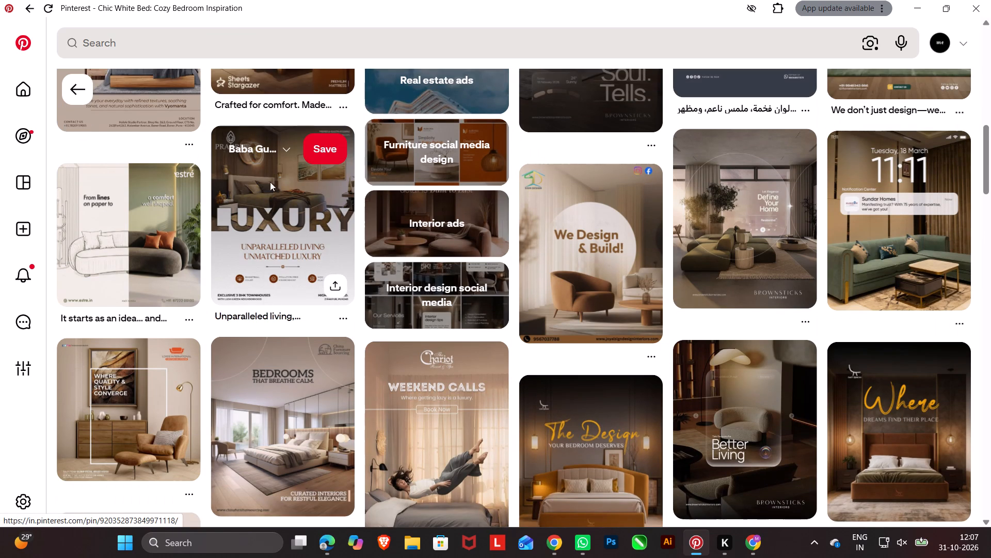
click(242, 240)
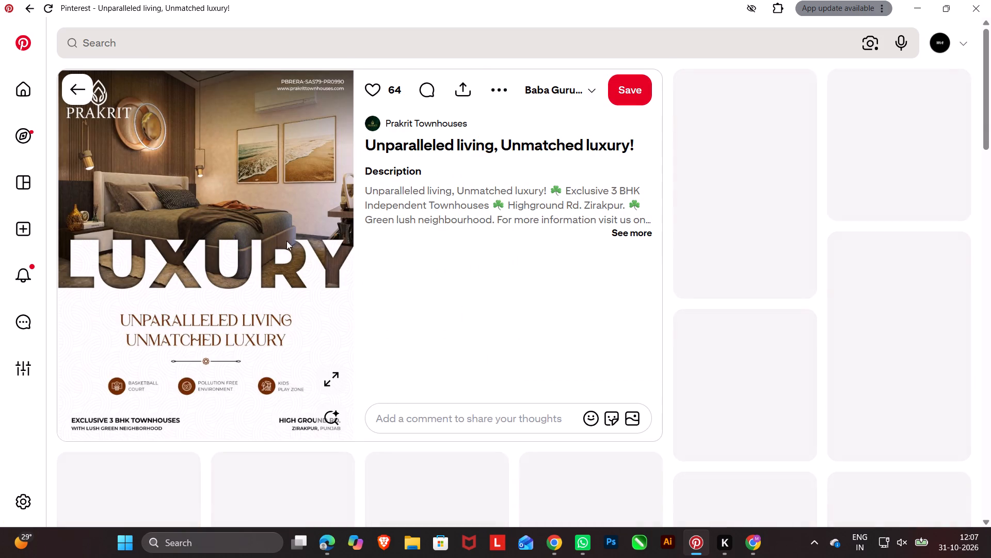
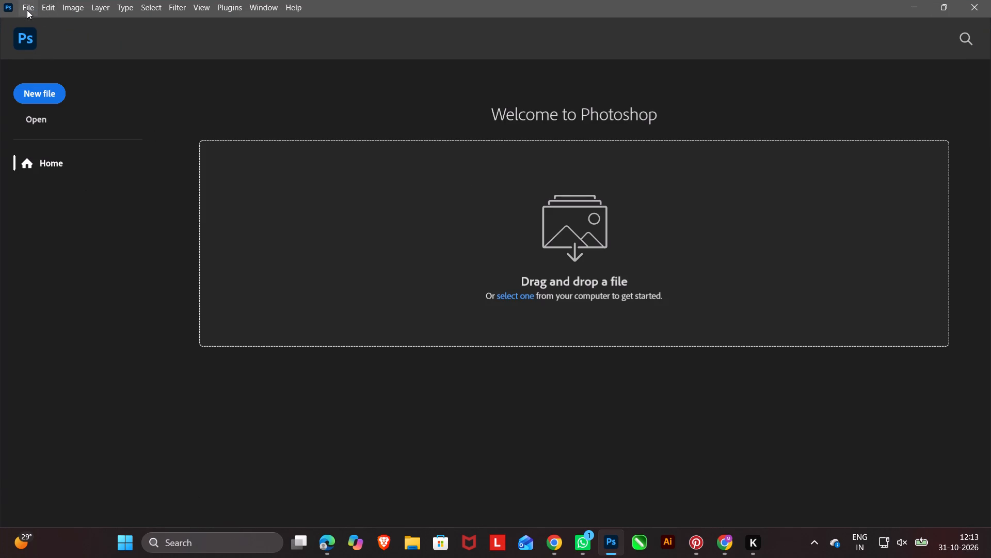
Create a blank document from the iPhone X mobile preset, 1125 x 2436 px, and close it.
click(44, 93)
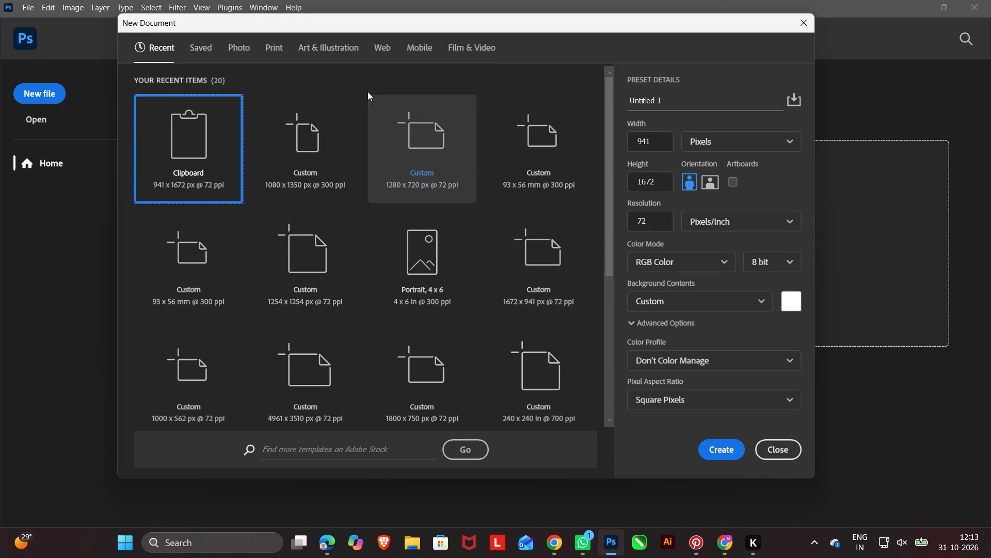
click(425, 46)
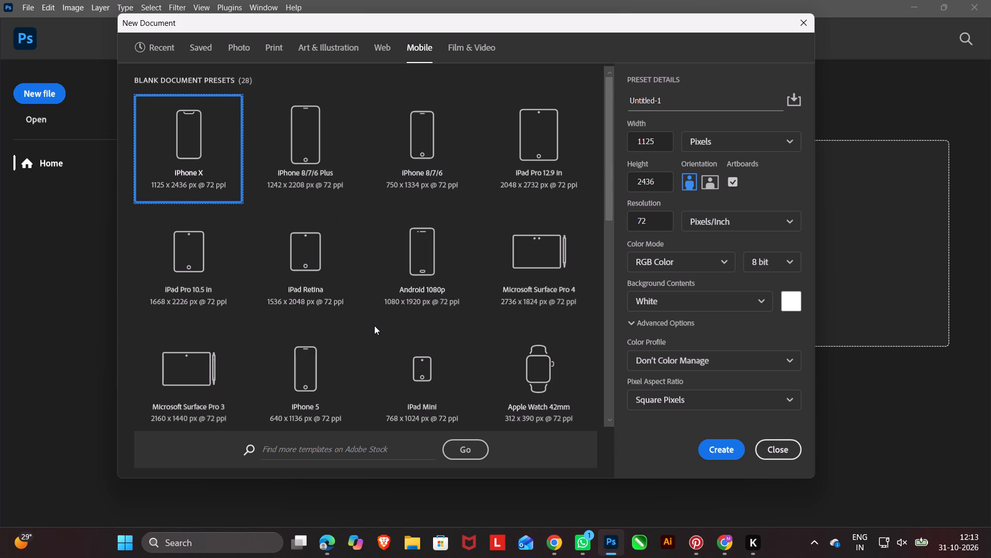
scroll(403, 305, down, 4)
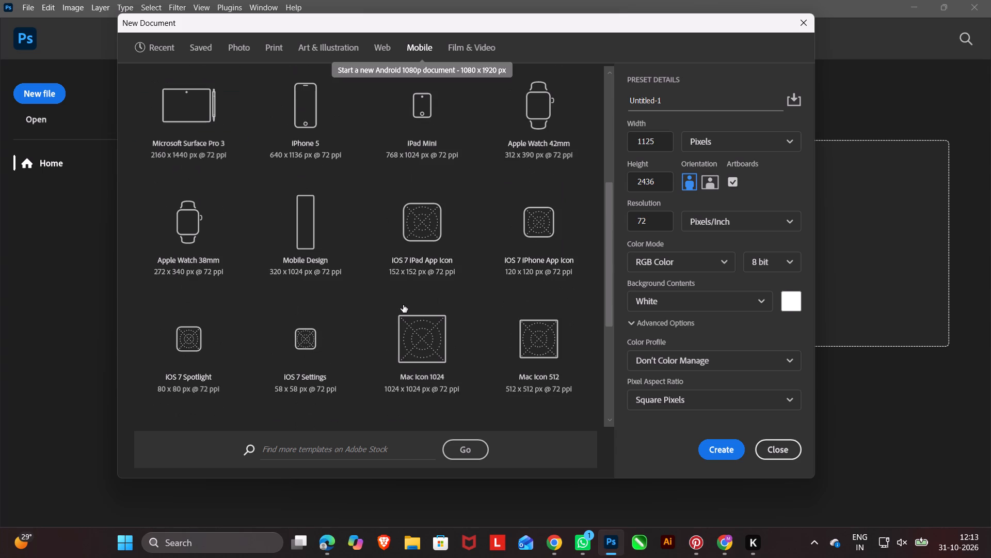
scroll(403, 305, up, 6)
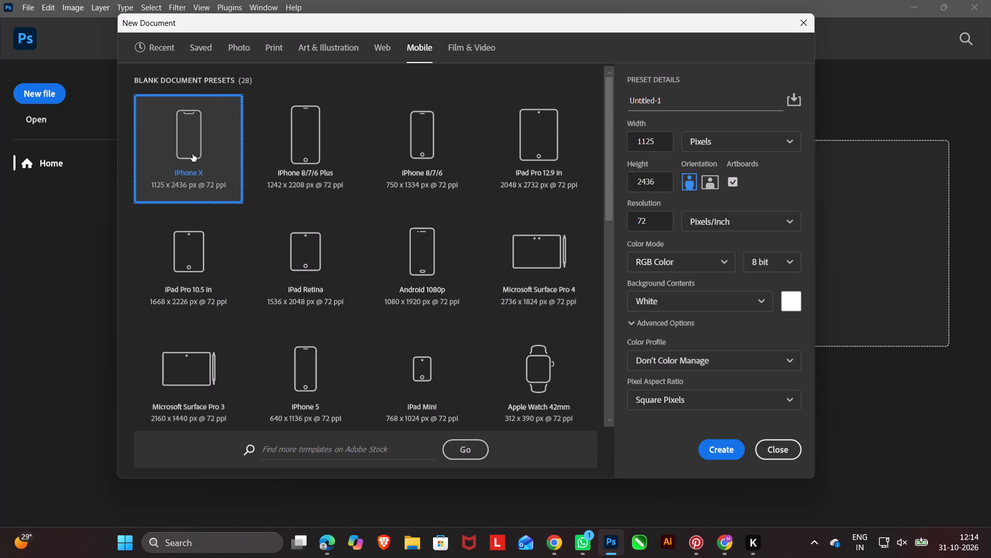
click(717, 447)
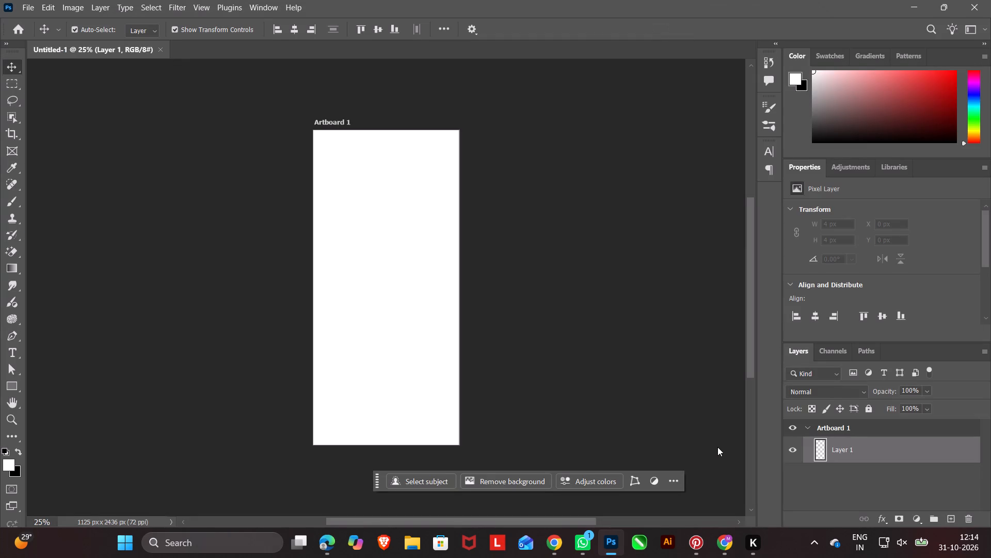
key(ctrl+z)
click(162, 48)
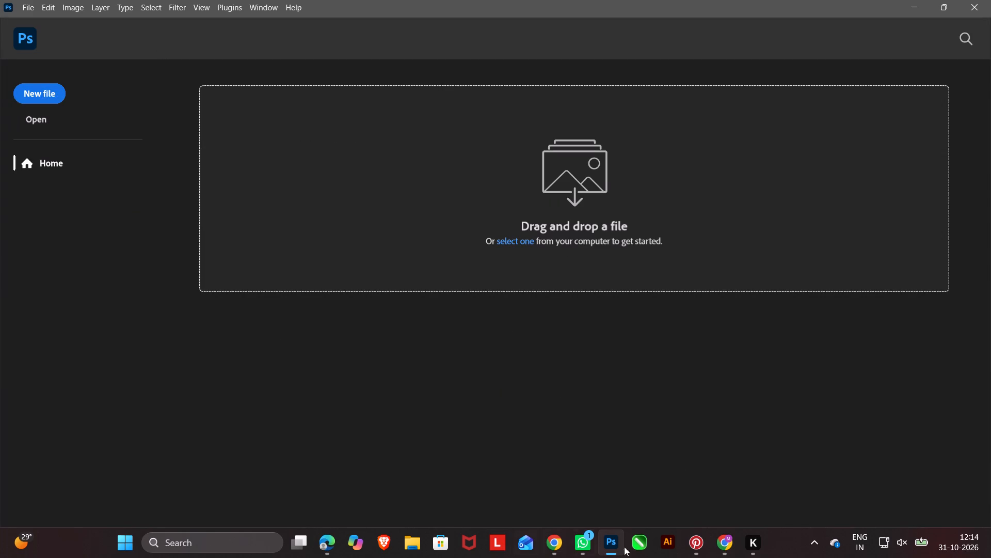
Switch to the A Globia story design in Canva and check the blank page's custom size in pixels.
click(546, 544)
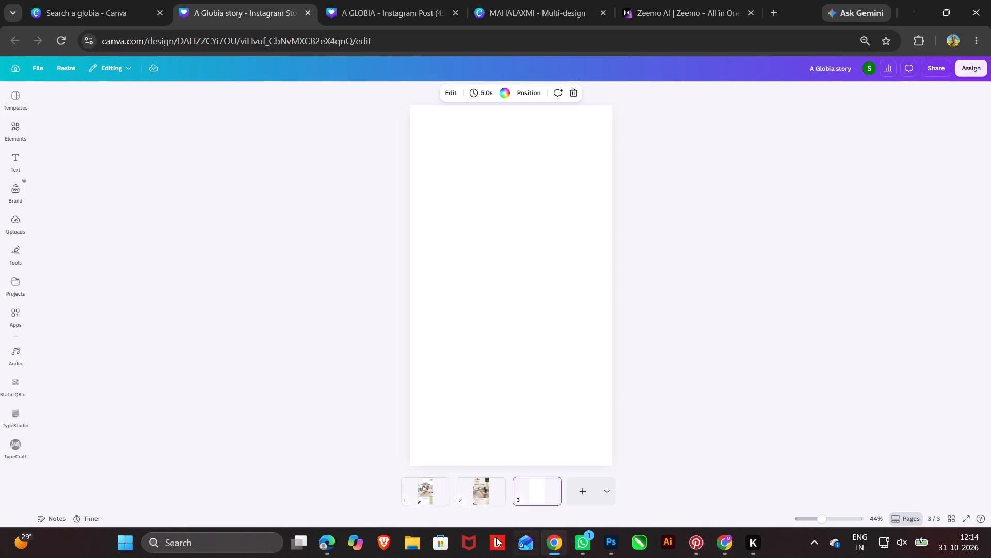
right_click(493, 225)
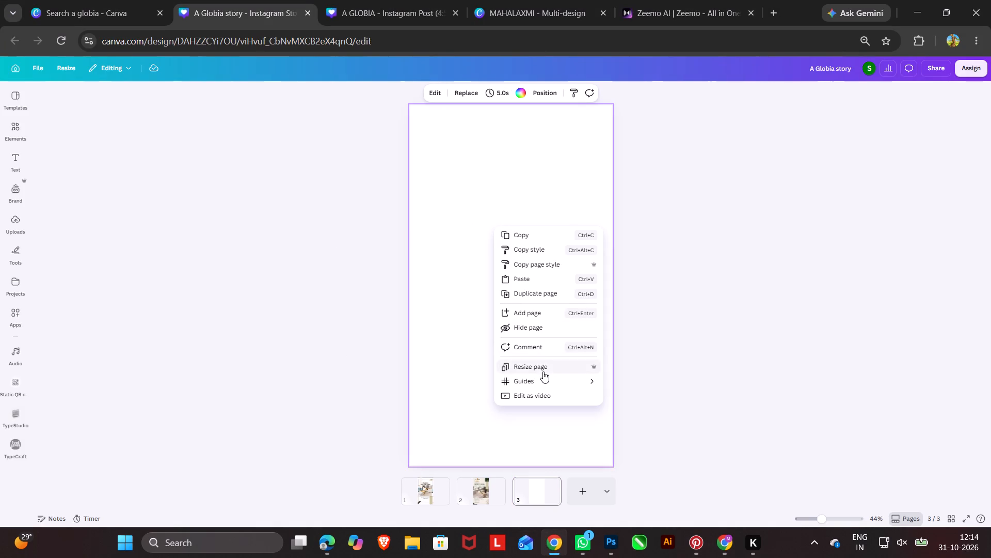
click(546, 369)
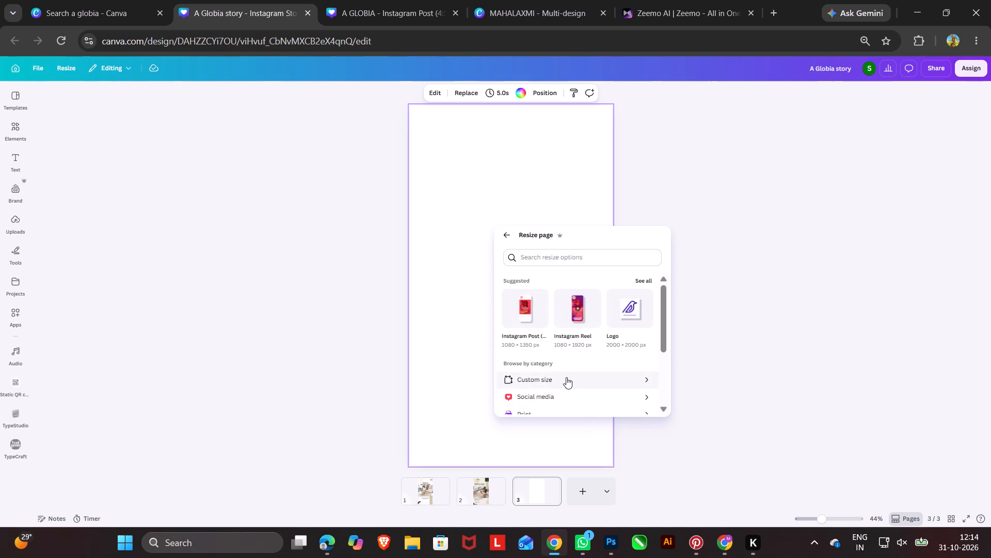
click(566, 377)
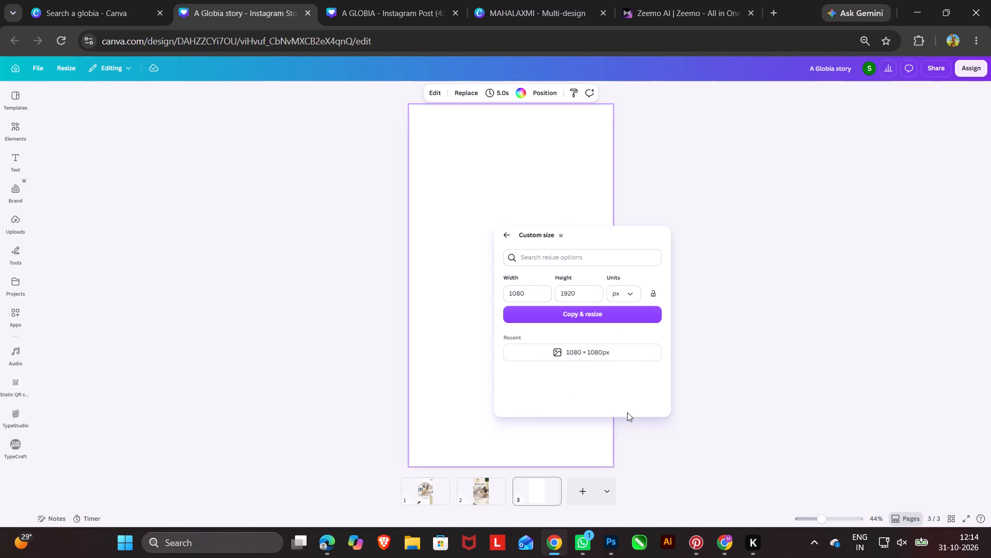
click(754, 415)
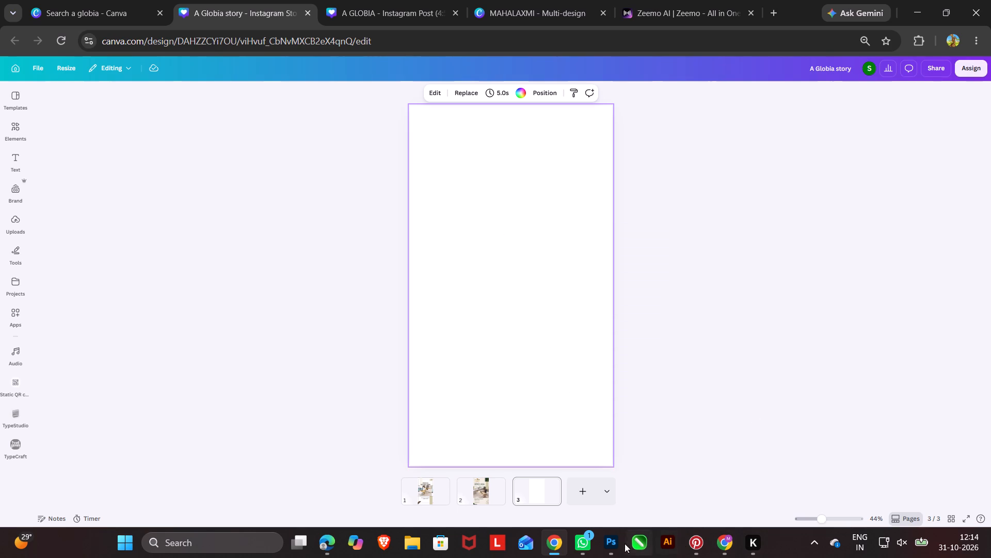
In Photoshop, create a new document 1080 px wide and 1920 px high at 300 pixels/inch.
click(601, 540)
click(40, 91)
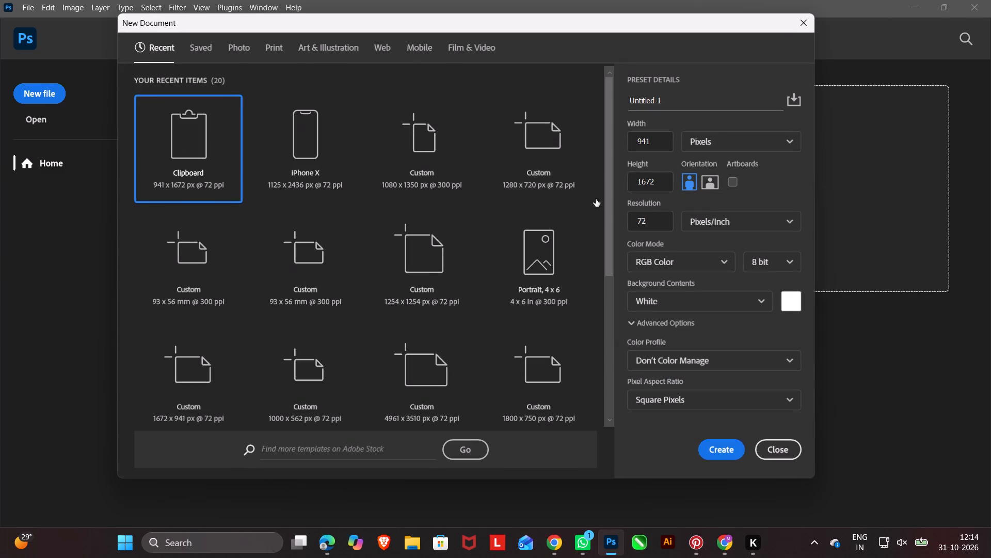
double_click(652, 138)
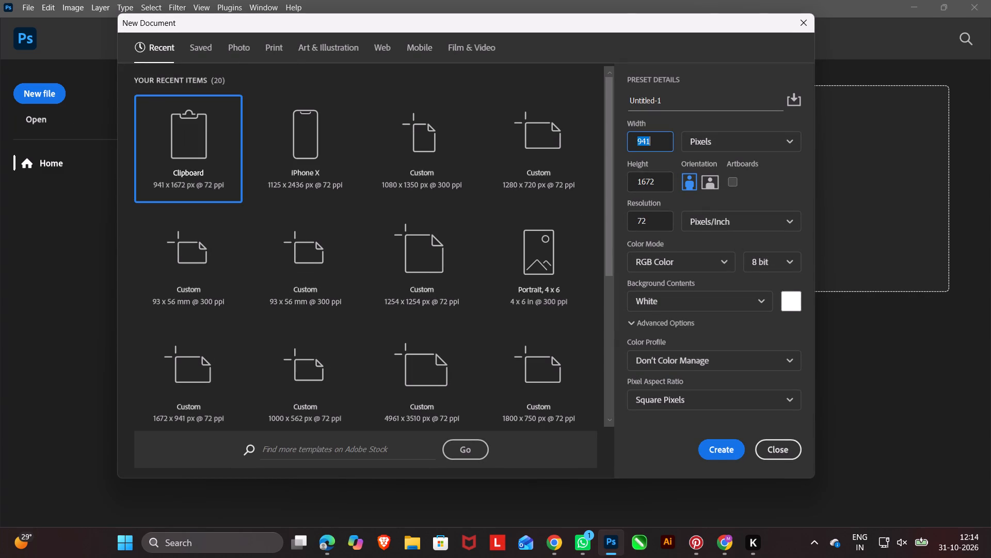
text(10)
text(80)
double_click(637, 176)
text(1920)
click(651, 224)
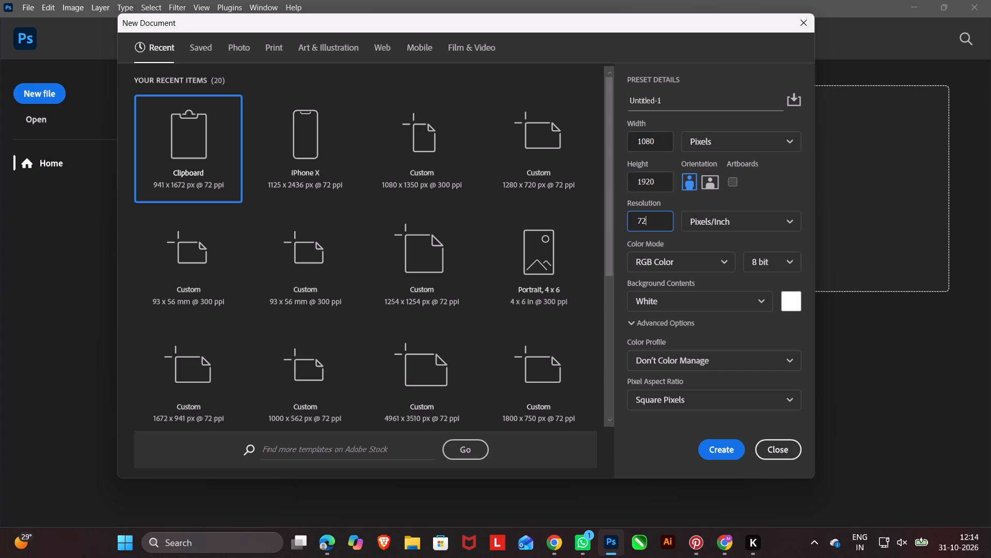
key(BackSpace)
key(BackSpace)
text(300)
click(758, 222)
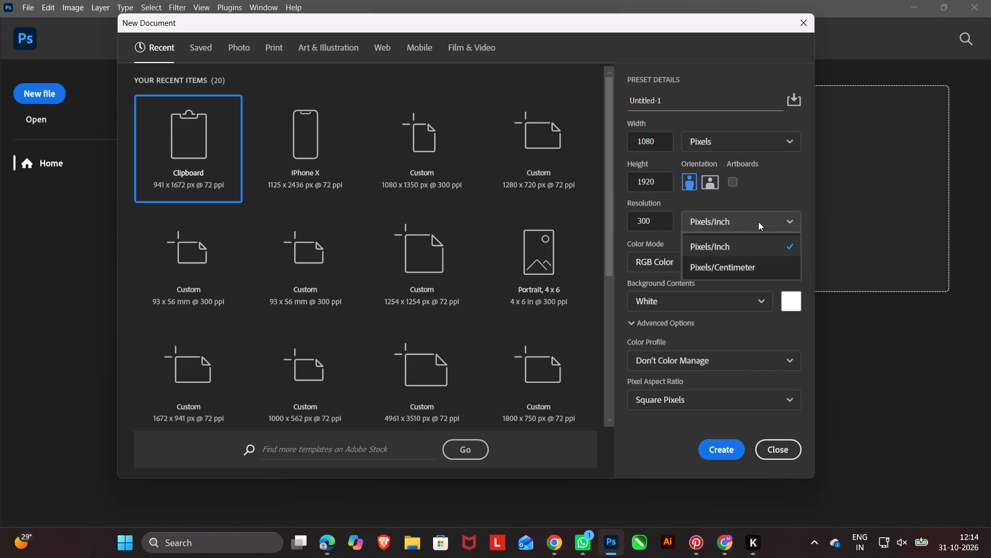
click(740, 226)
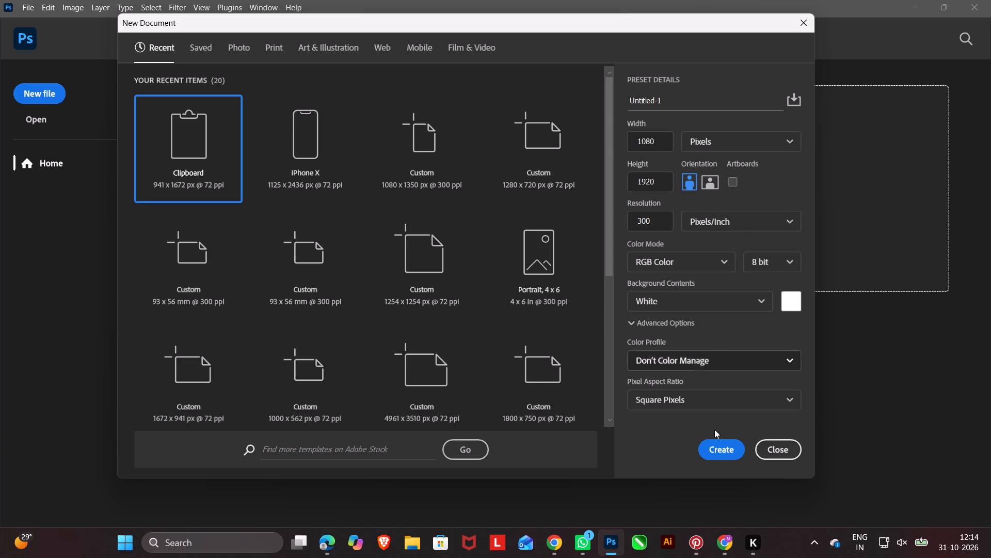
click(723, 450)
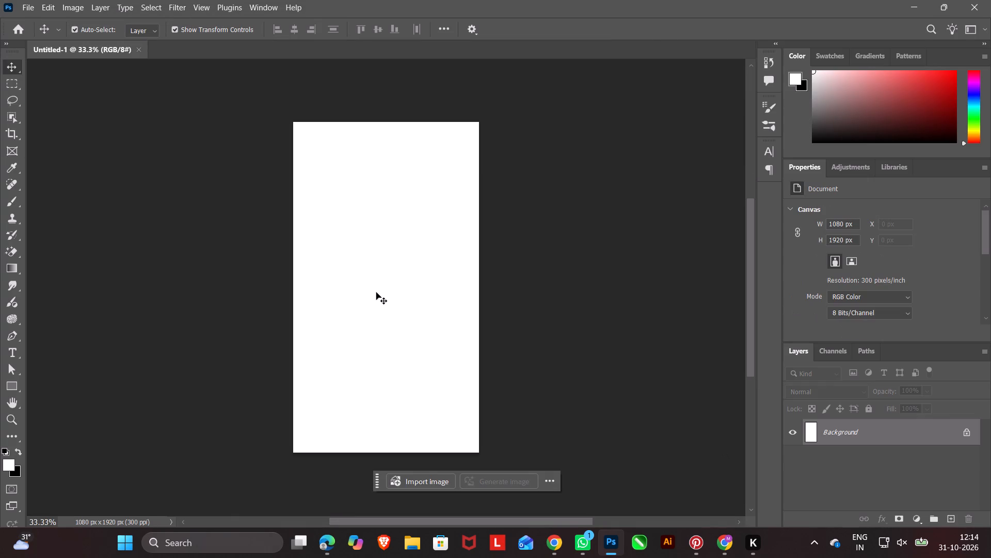
Paste the copied bedroom image and align it with the canvas's top-left corner.
click(376, 292)
key(ctrl+v)
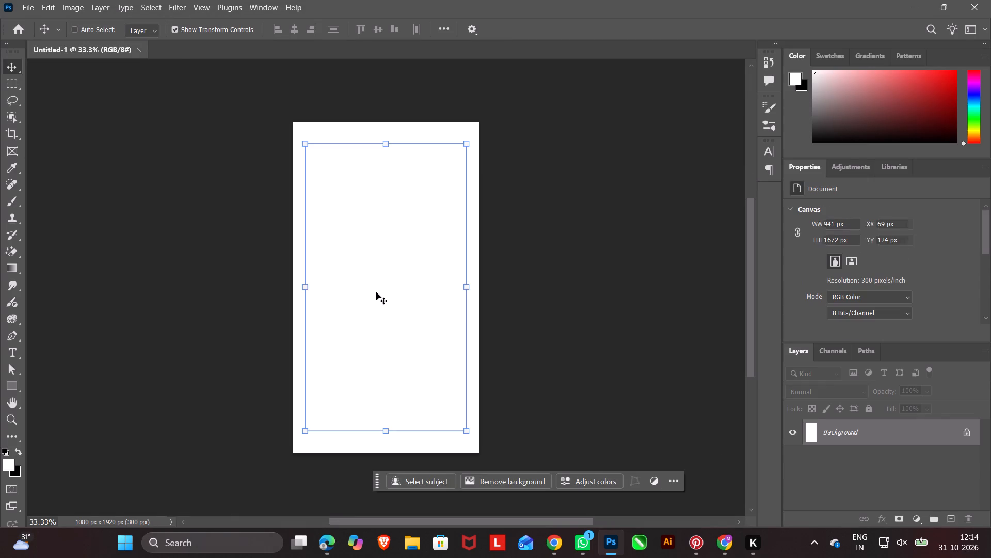
drag(372, 310, 360, 290)
Stretch the pasted bedroom image to 1080 x 1920 px so it fills the whole canvas, and apply the transform.
drag(456, 269, 463, 269)
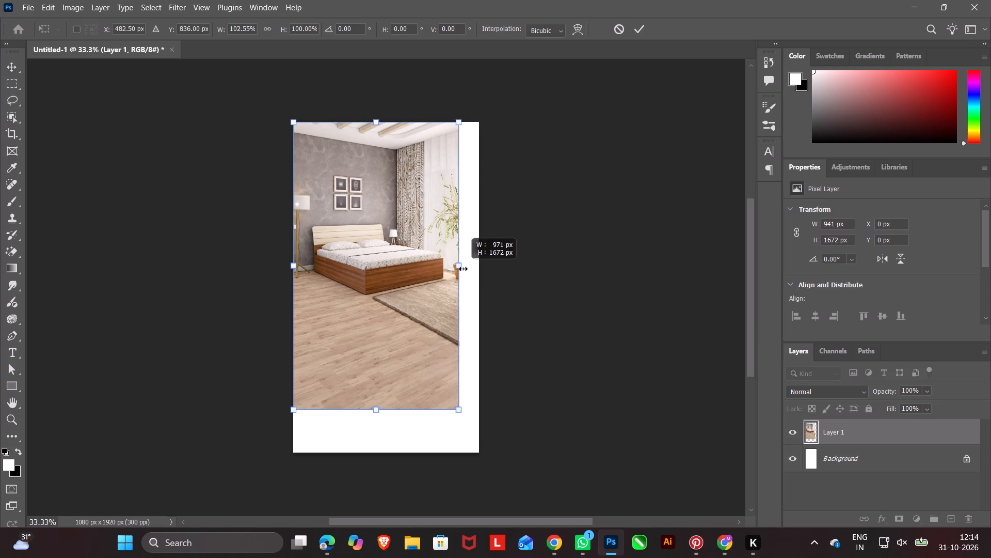
drag(463, 269, 479, 269)
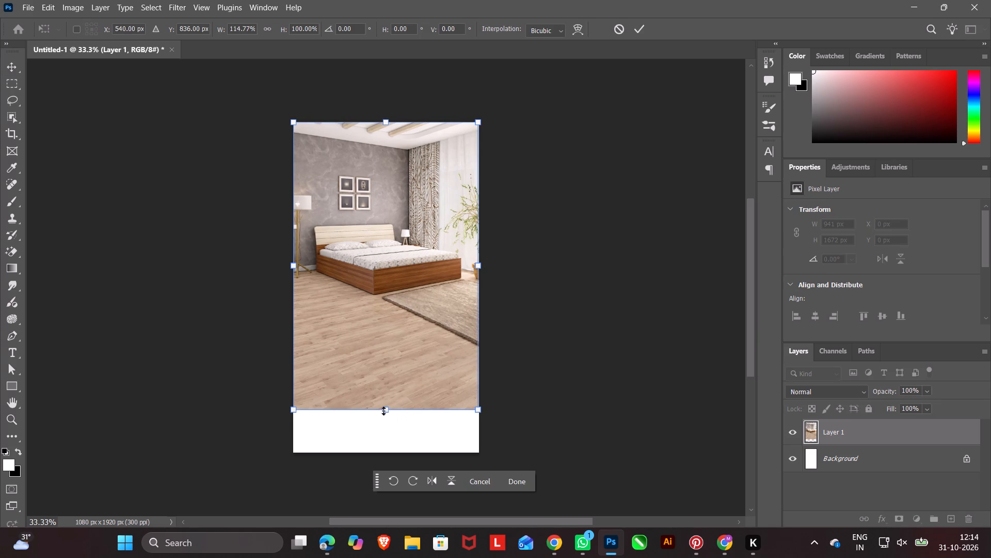
drag(383, 411, 386, 462)
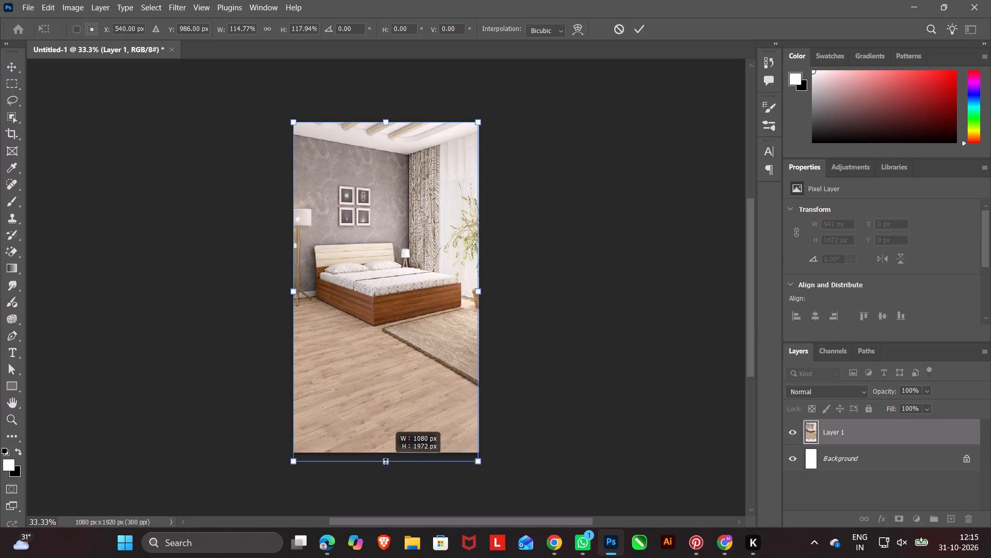
drag(386, 462, 386, 456)
click(520, 485)
click(583, 386)
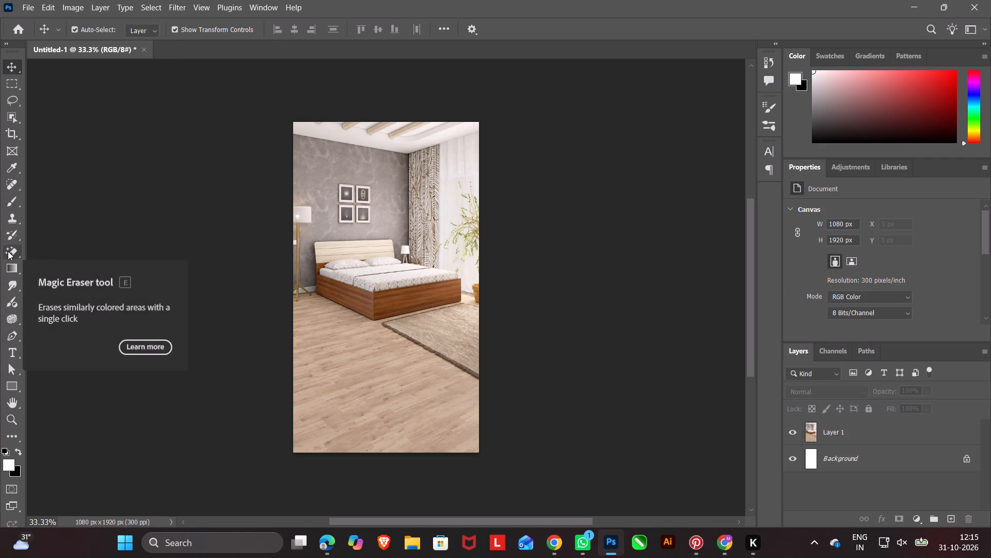
Duplicate the bedroom image layer.
click(372, 247)
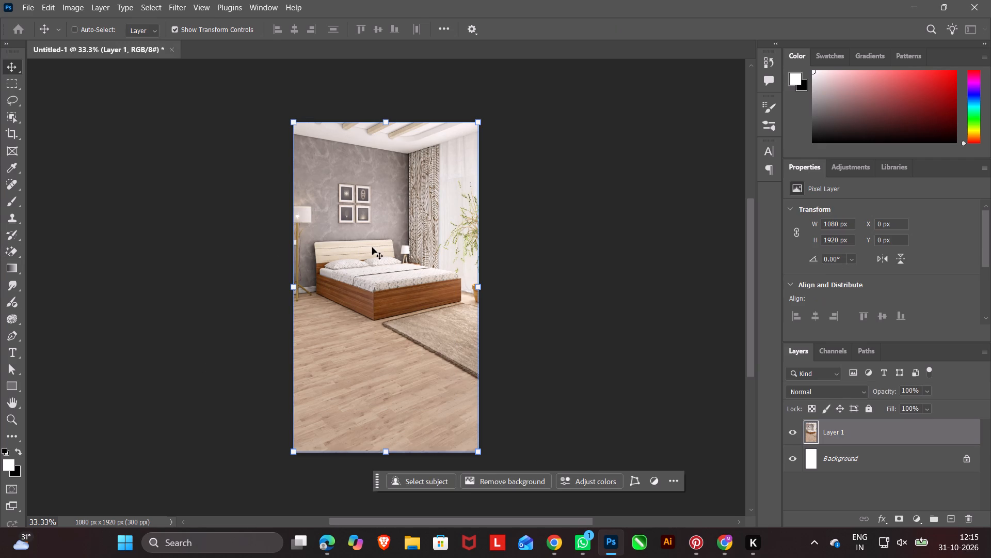
key(ctrl+j)
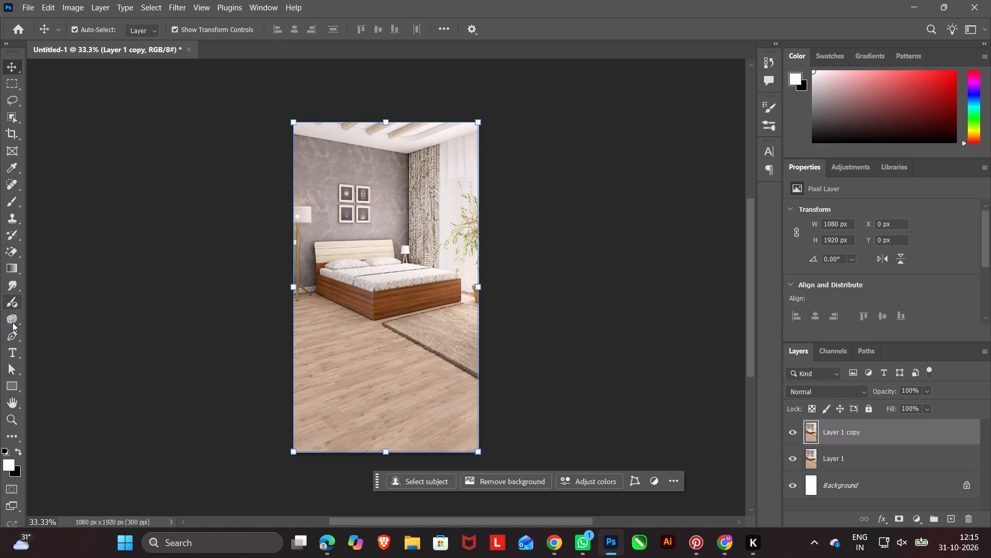
Add a text layer over the bed with placeholder text and set its font to Franklin Gothic Demi.
click(17, 350)
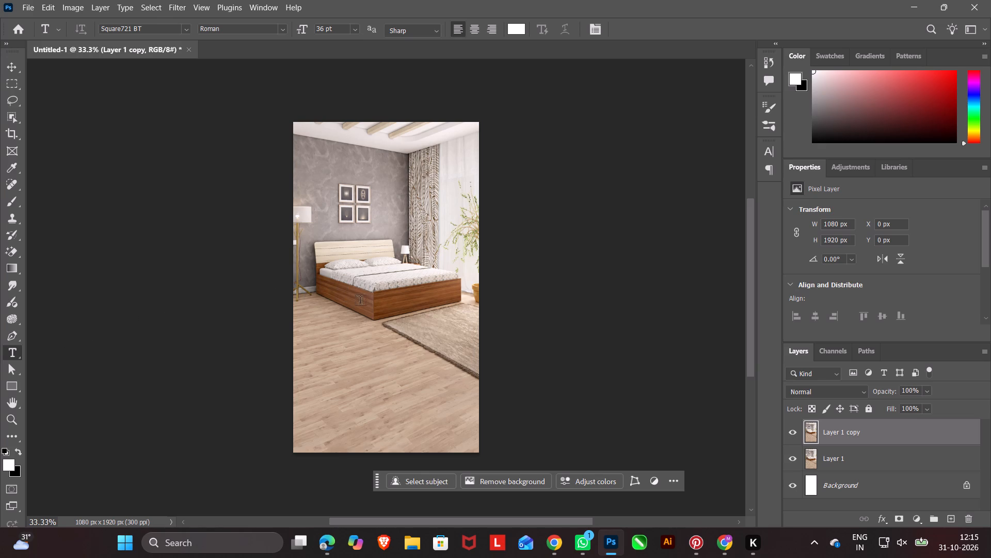
click(371, 302)
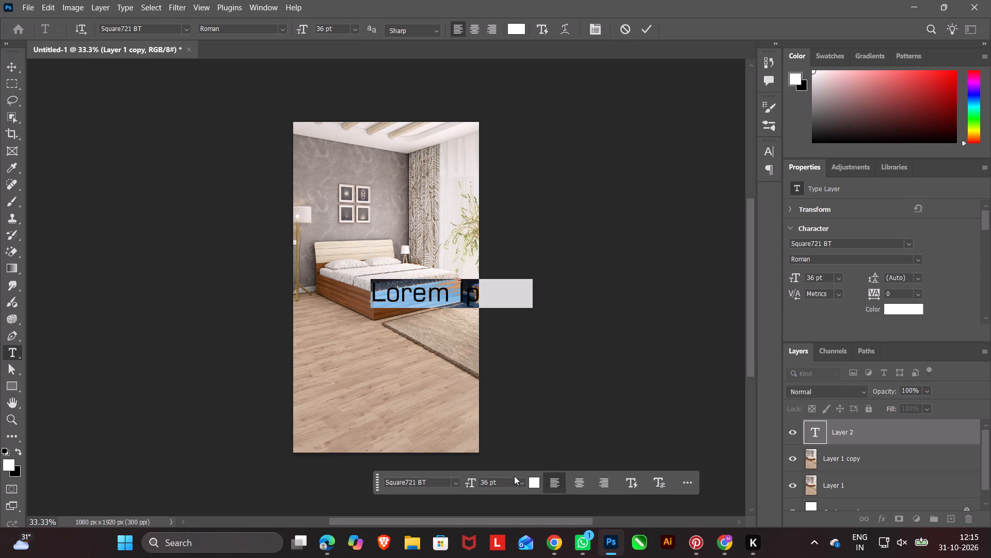
click(455, 481)
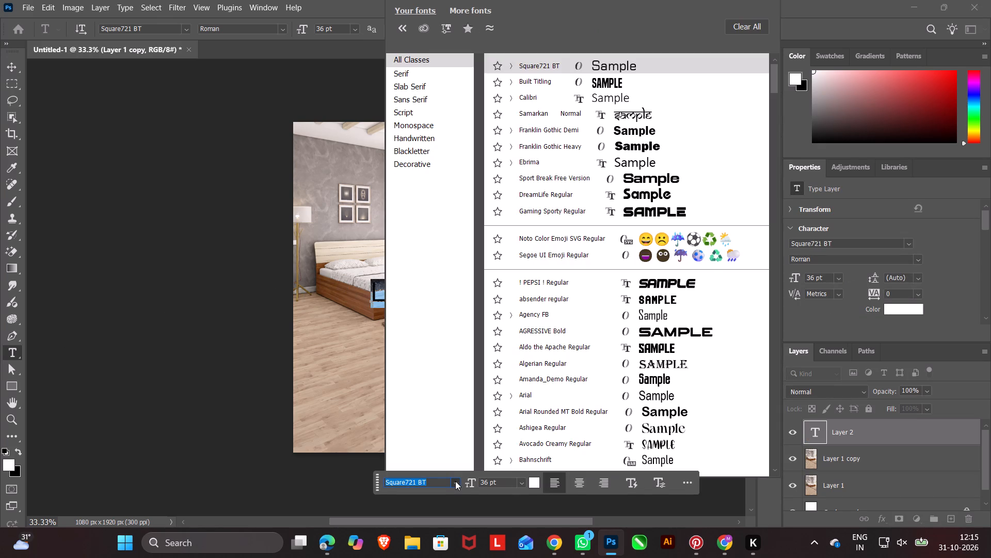
click(673, 131)
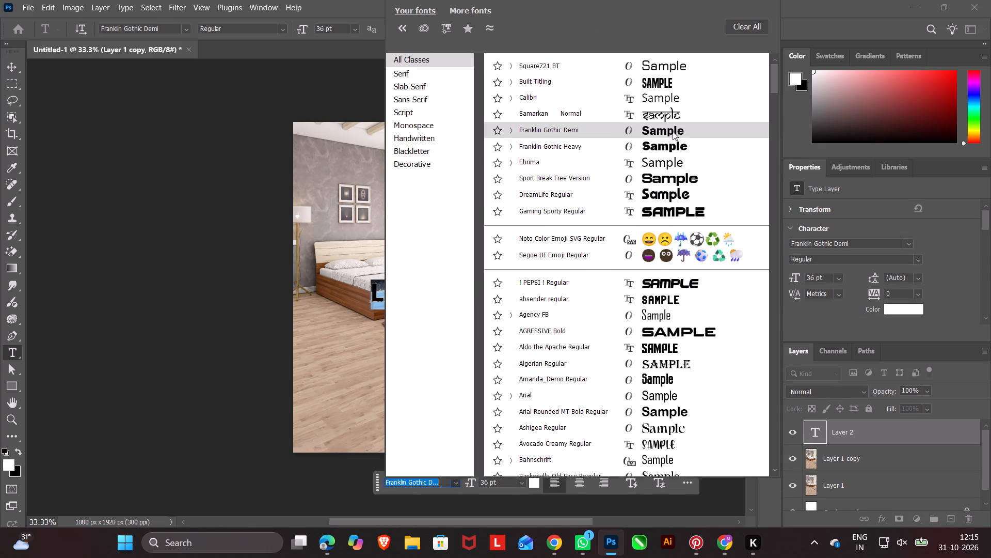
click(598, 263)
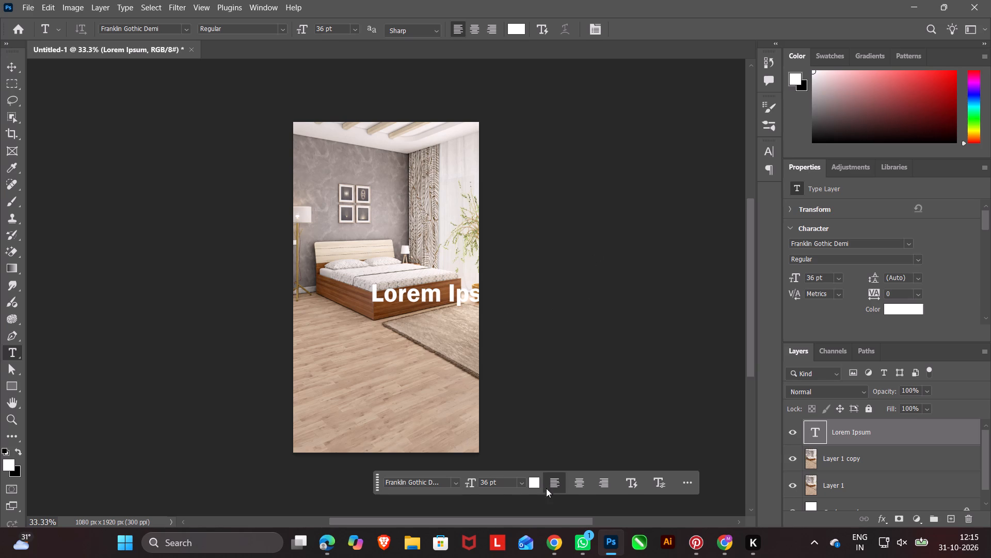
Apply All Caps to the new text layer.
scroll(872, 299, down, 8)
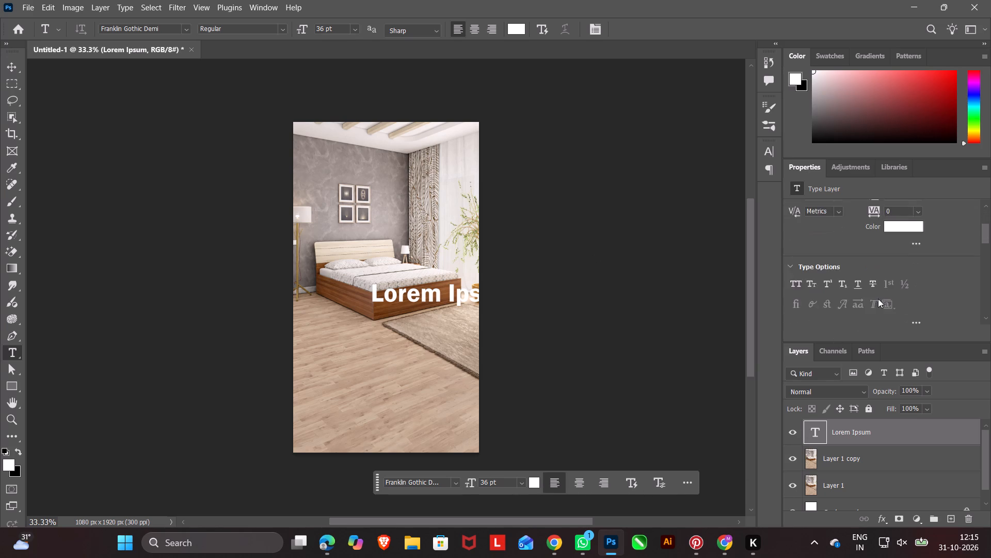
scroll(878, 299, down, 3)
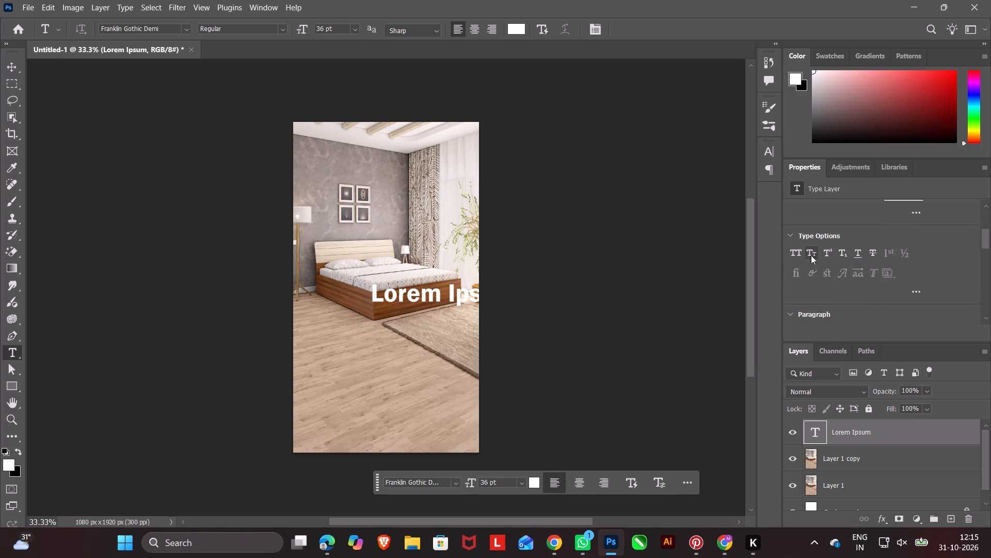
click(795, 252)
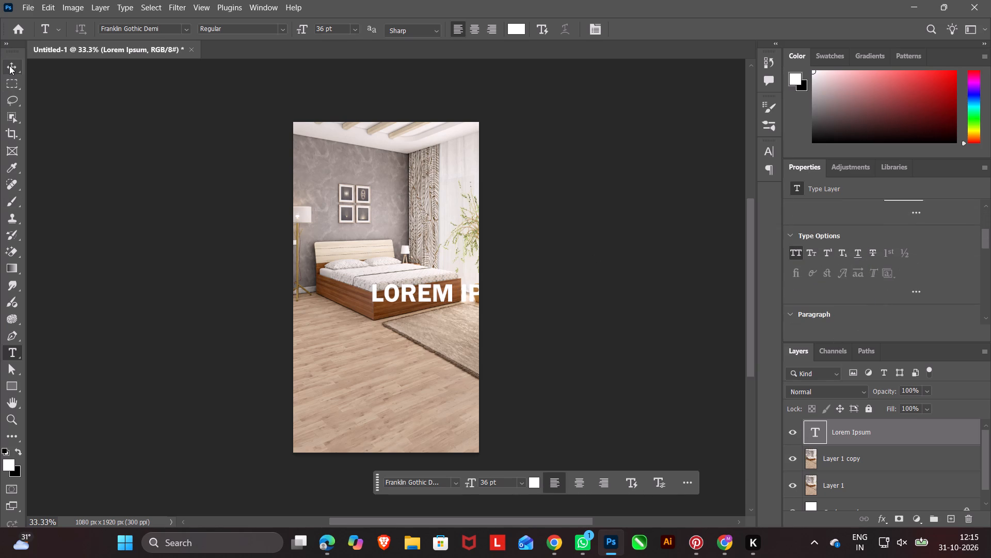
Replace the placeholder text with "luxury" and commit the edit.
click(9, 66)
double_click(426, 295)
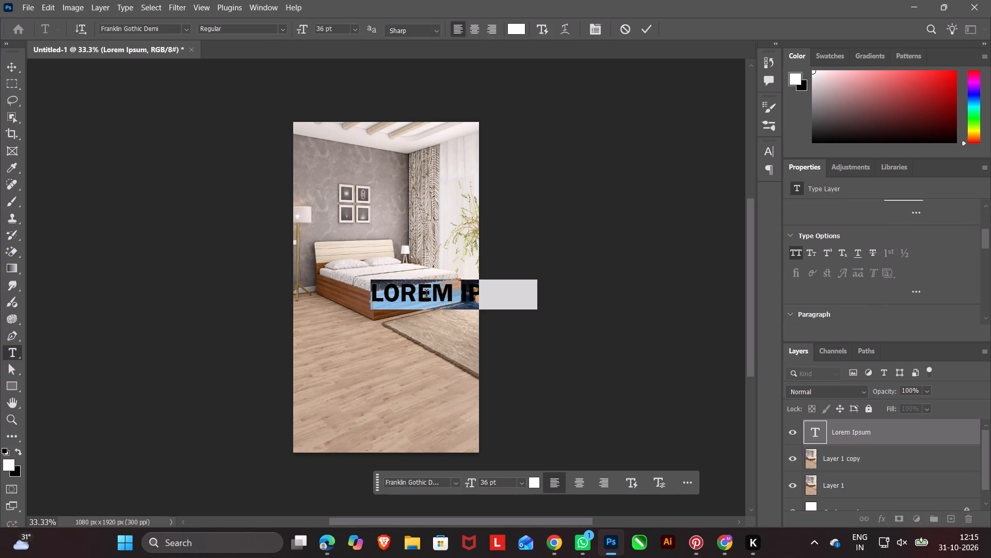
text(lu)
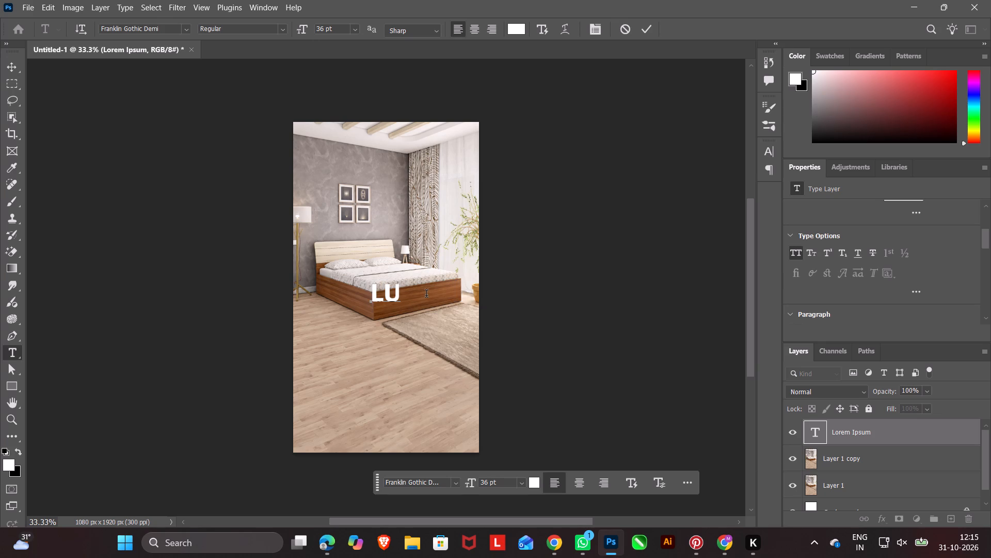
text(xu)
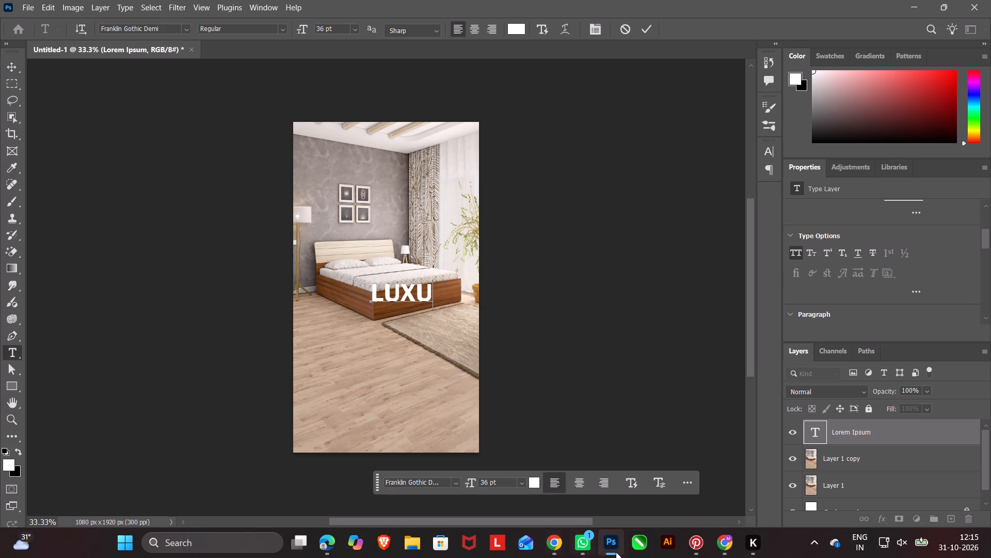
click(690, 543)
click(690, 543)
text(ry)
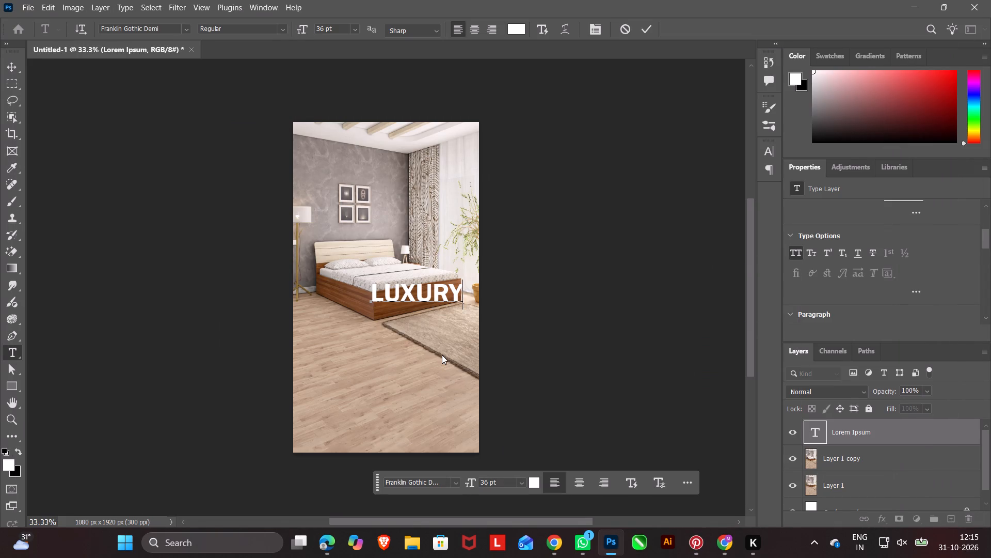
click(16, 67)
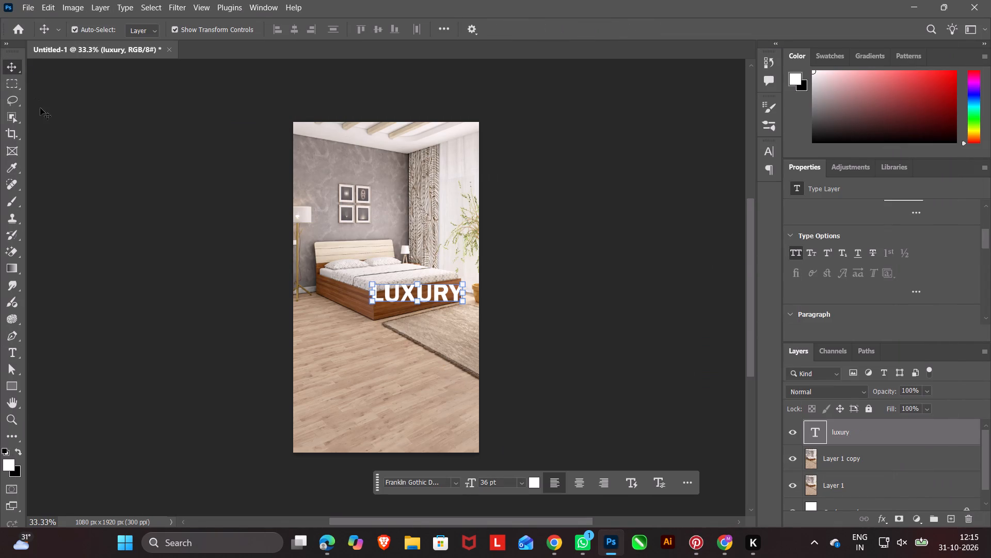
click(195, 248)
Centre-align the LUXURY text and position it over the bed near the middle of the canvas width.
drag(428, 294, 408, 295)
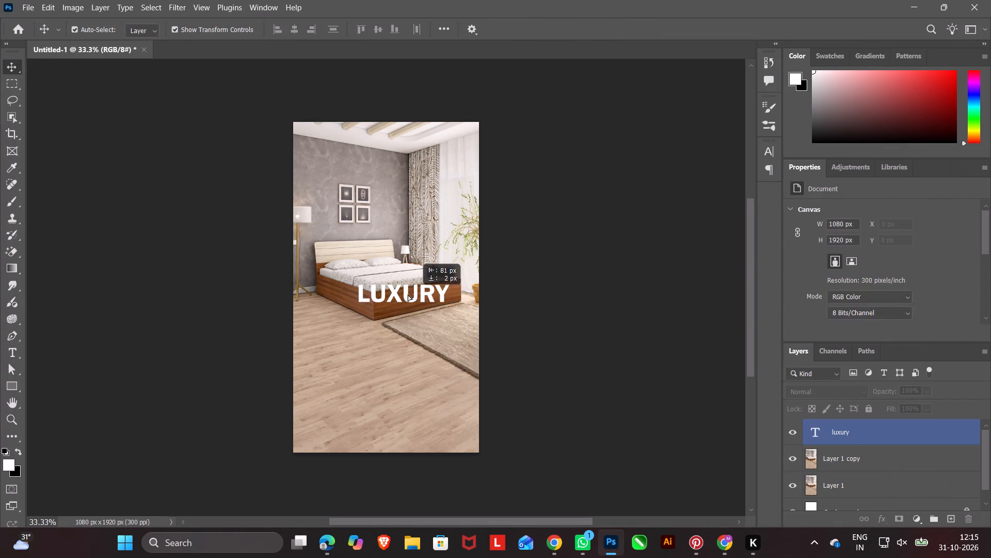
drag(408, 295, 397, 296)
click(582, 485)
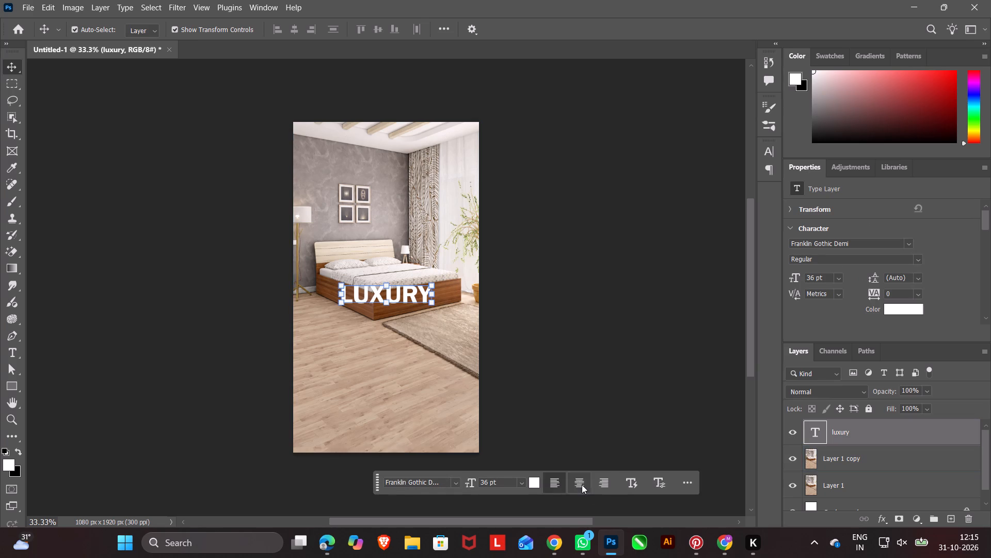
drag(350, 298, 381, 298)
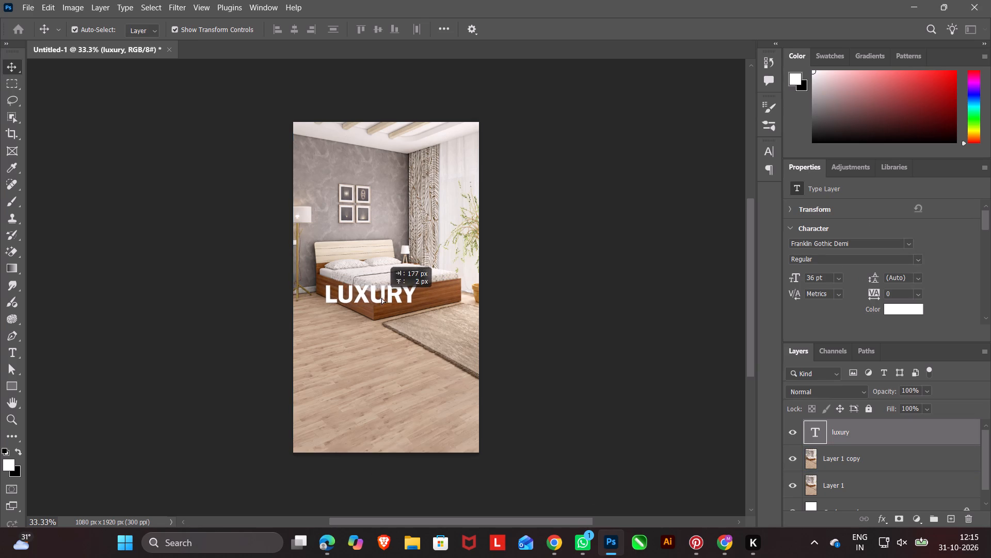
drag(381, 298, 395, 298)
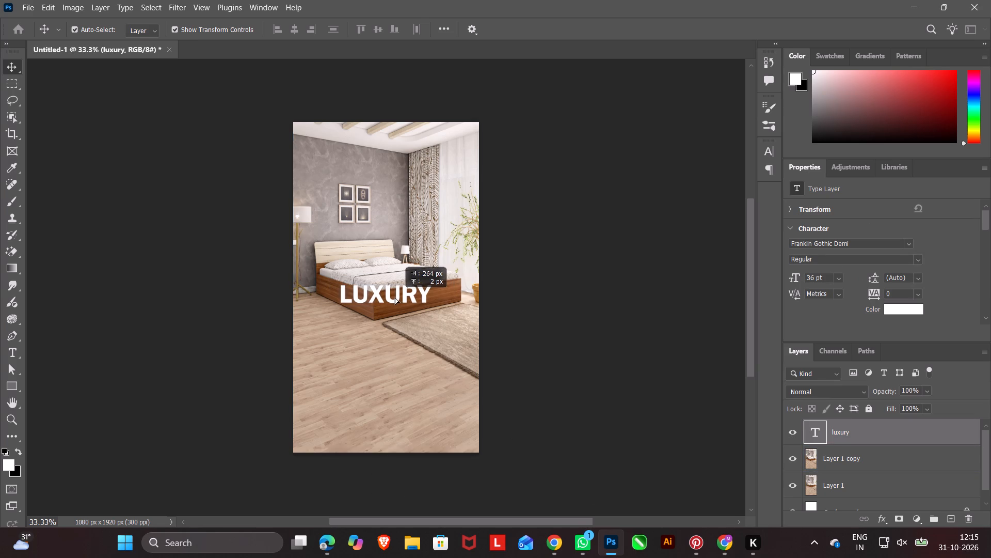
drag(395, 298, 396, 298)
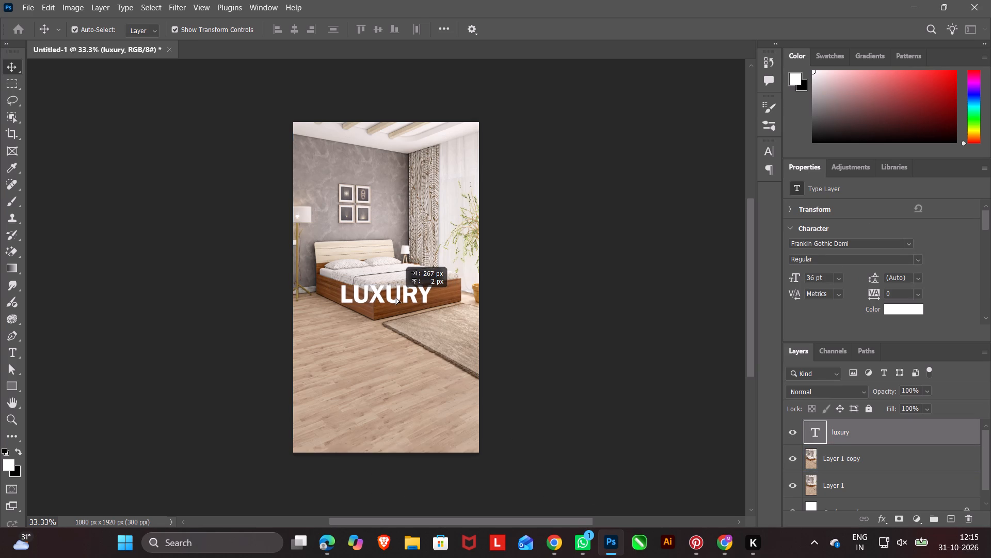
drag(396, 298, 399, 298)
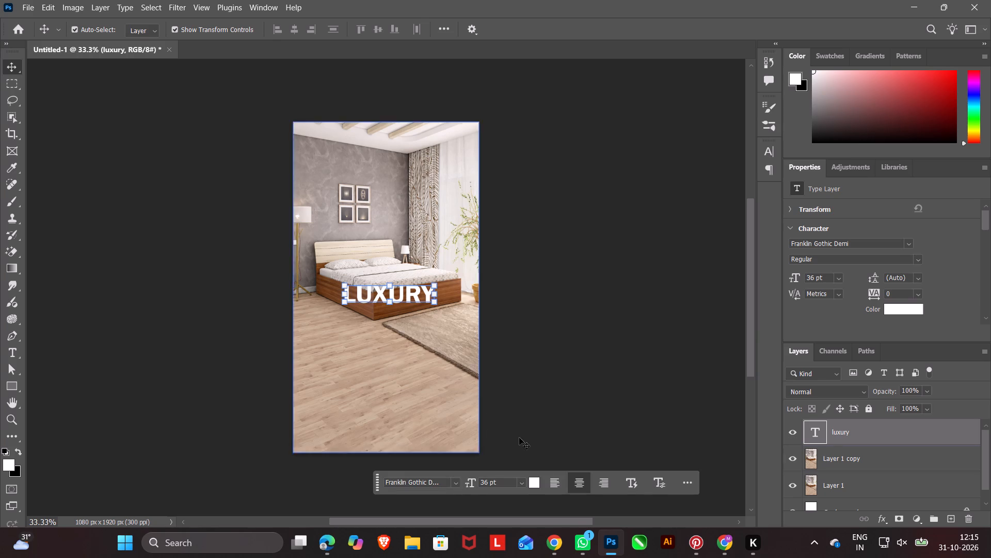
Enlarge the LUXURY text to 73 pt.
click(522, 480)
click(508, 485)
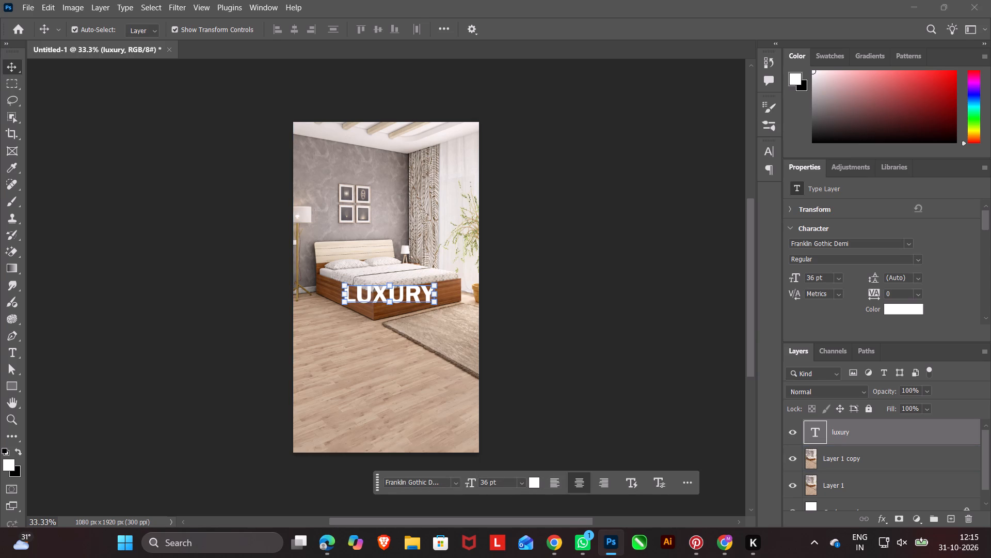
click(525, 479)
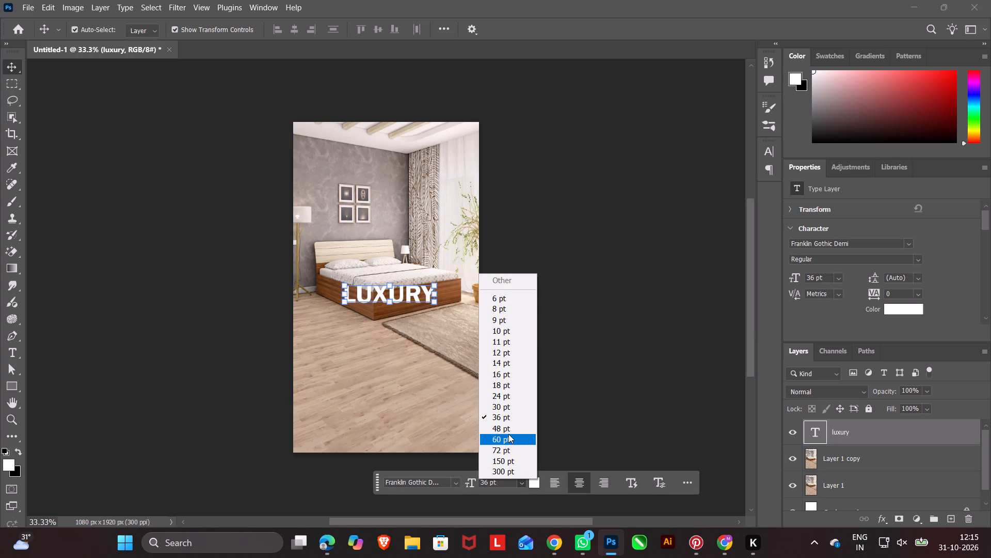
click(508, 436)
click(508, 482)
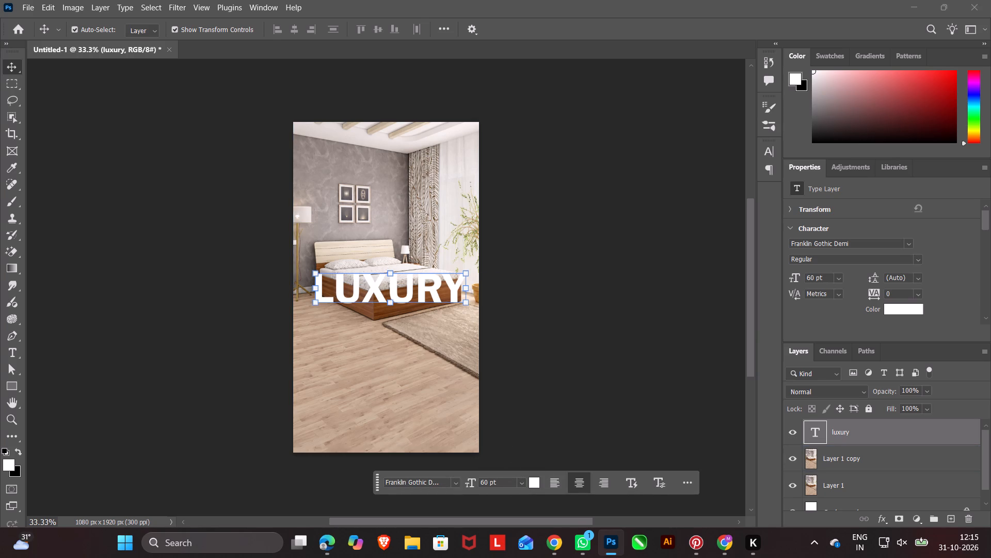
scroll(508, 482, up, 13)
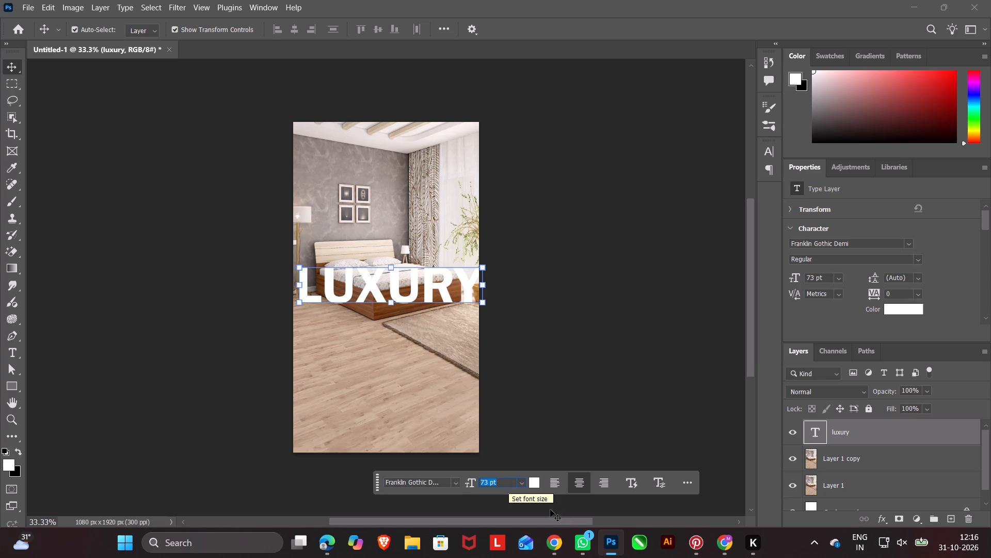
Check the LUXURY poster reference on Pinterest, and back in Photoshop shift the LUXURY text slightly left to span the canvas width.
click(695, 538)
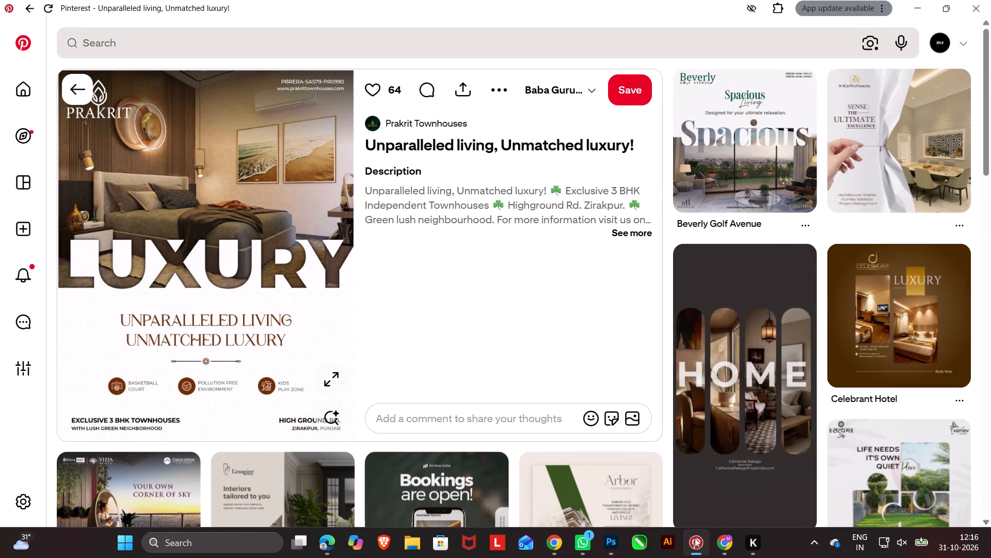
click(695, 538)
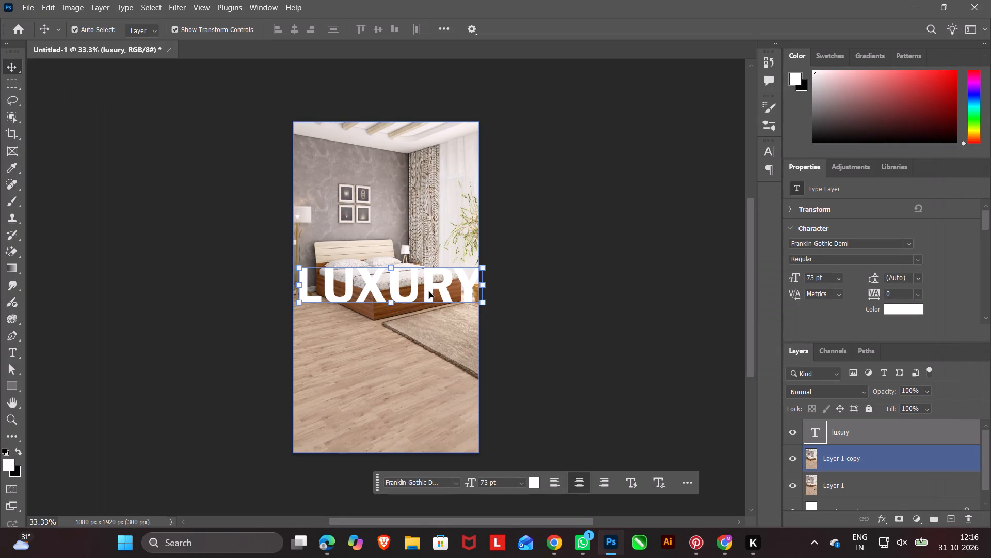
drag(429, 291, 422, 291)
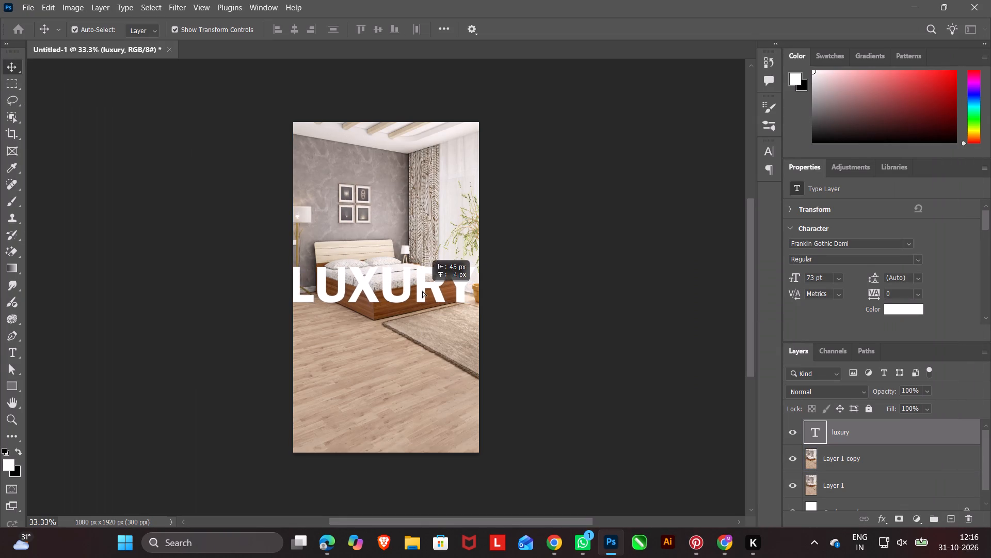
drag(422, 291, 423, 291)
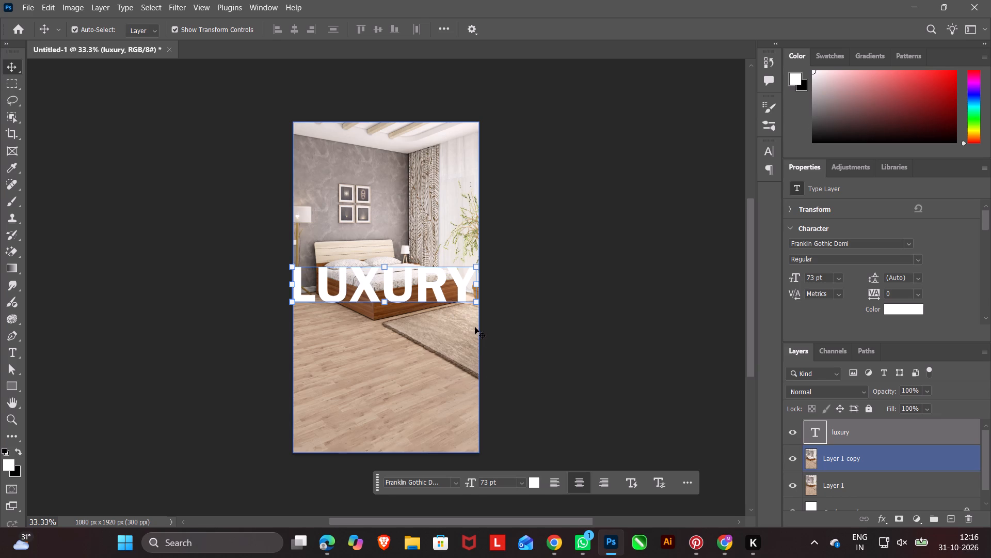
Fine-tune the LUXURY text's font size to 75 pt so it fits the canvas width.
click(504, 484)
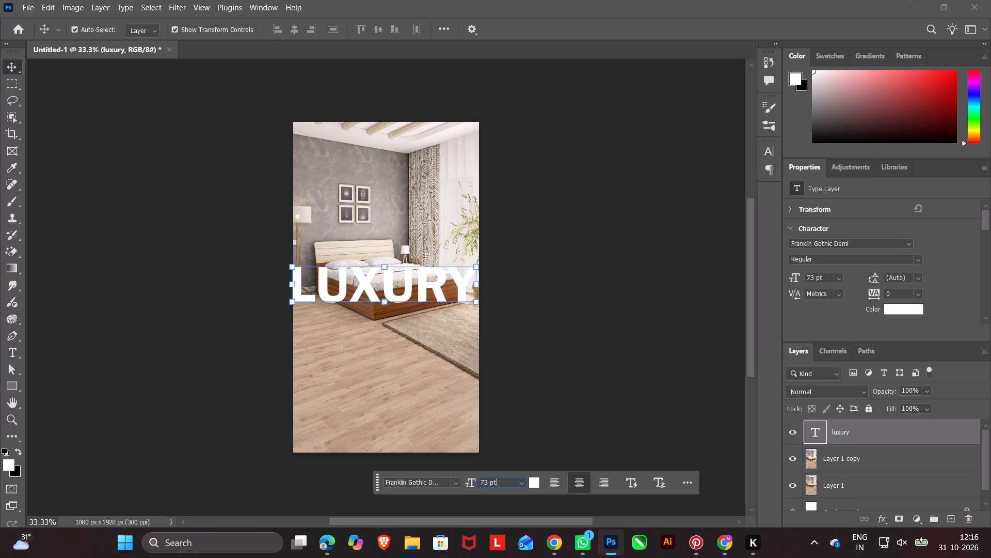
scroll(504, 484, up, 1)
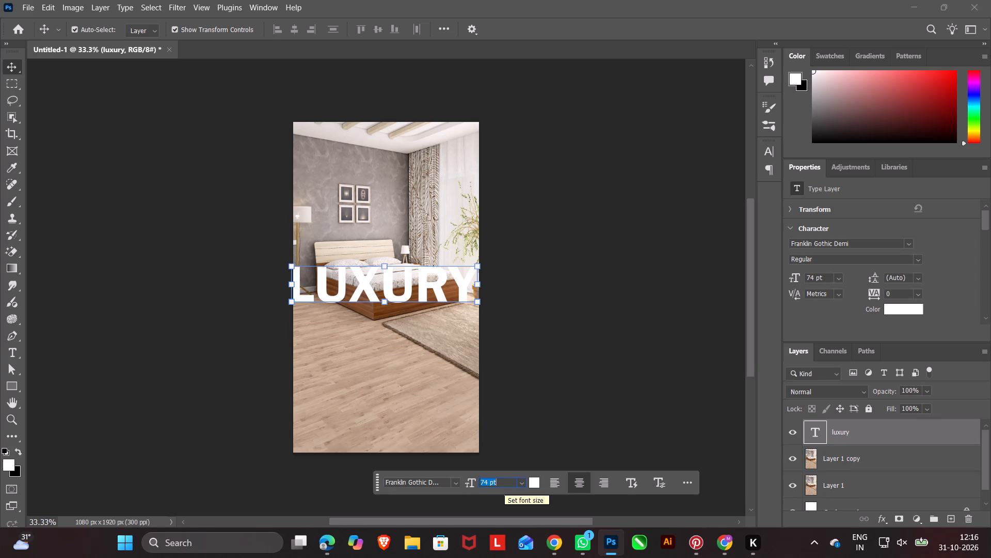
ctrl+scroll(460, 354, up, 8)
alt+scroll(475, 383, up, 4)
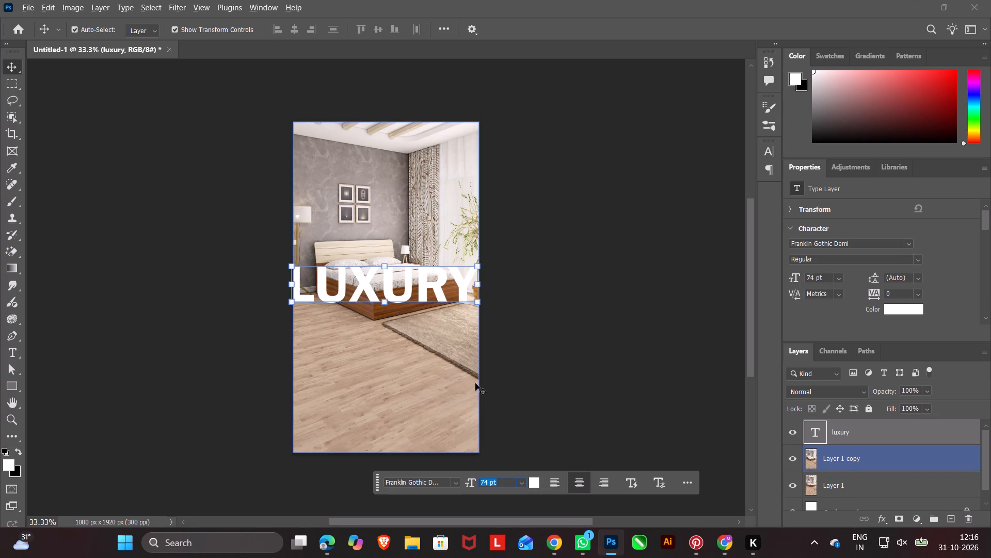
alt+scroll(475, 383, up, 1)
alt+scroll(445, 308, up, 4)
alt+scroll(519, 393, up, 6)
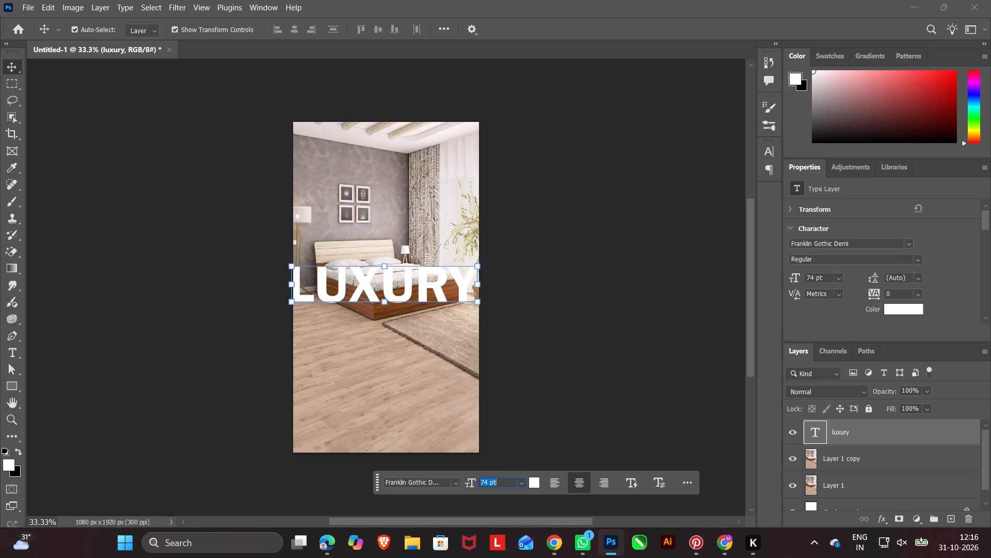
scroll(501, 483, up, 2)
click(532, 398)
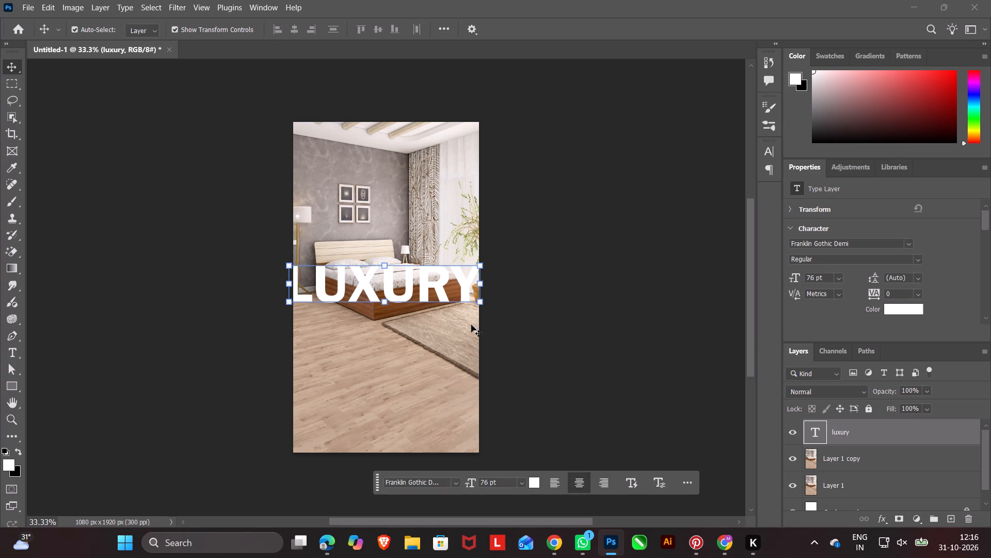
click(605, 332)
click(456, 292)
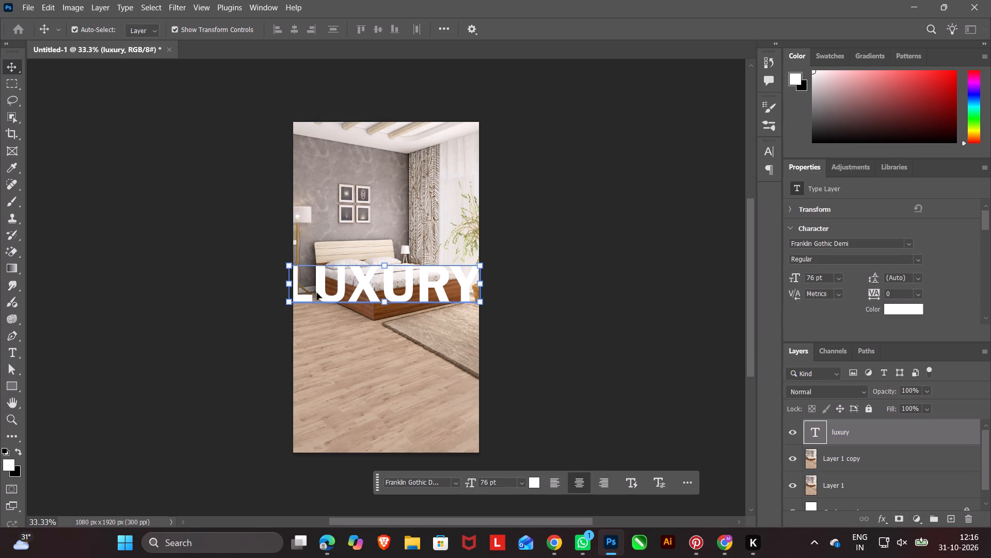
click(504, 484)
scroll(504, 484, down, 2)
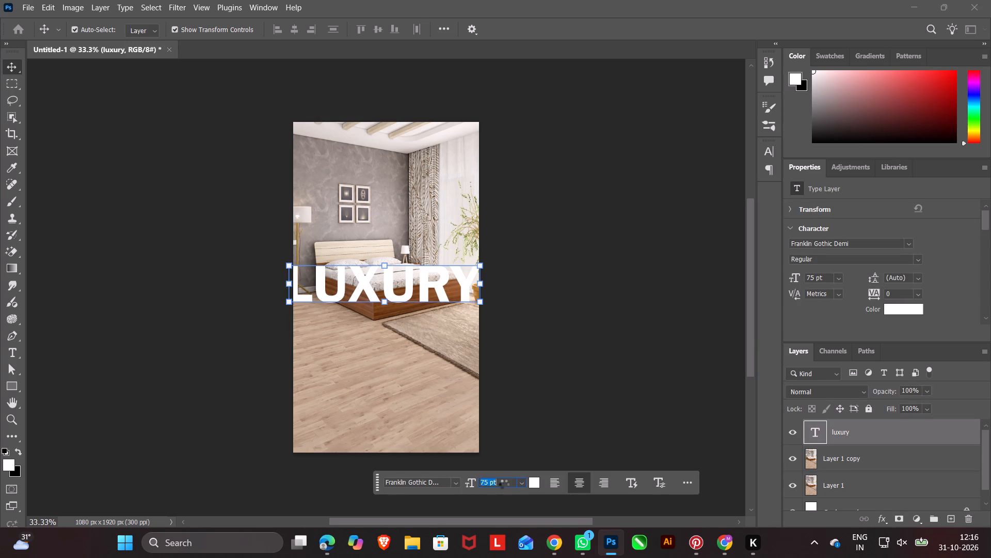
Nudge the LUXURY text slightly right so it sits evenly across the canvas width.
double_click(529, 378)
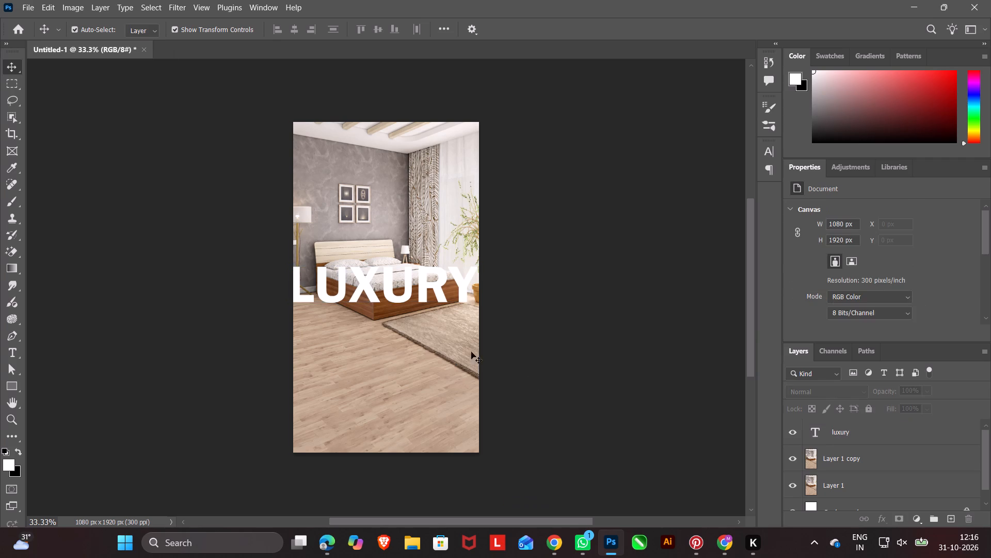
click(394, 299)
key(Right)
key(Right)
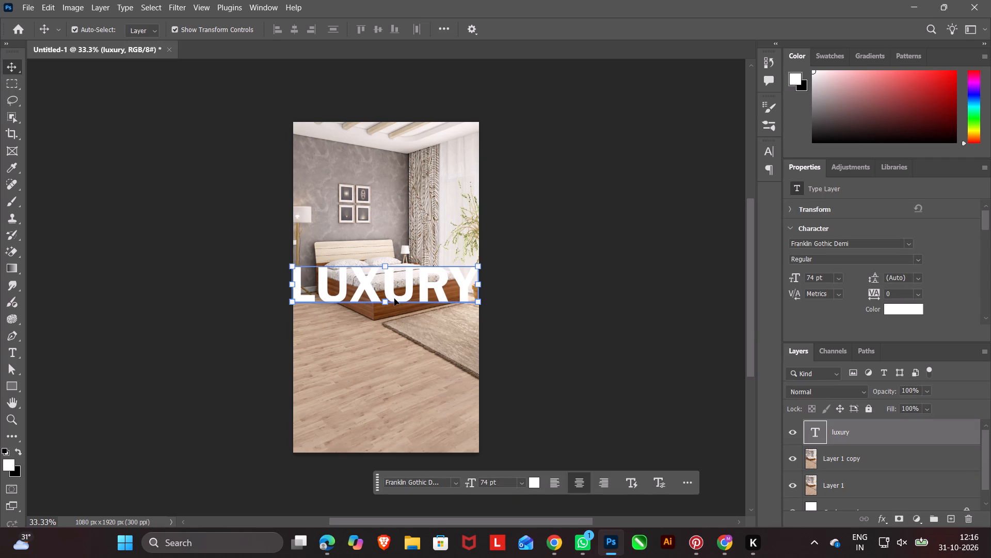
key(Right)
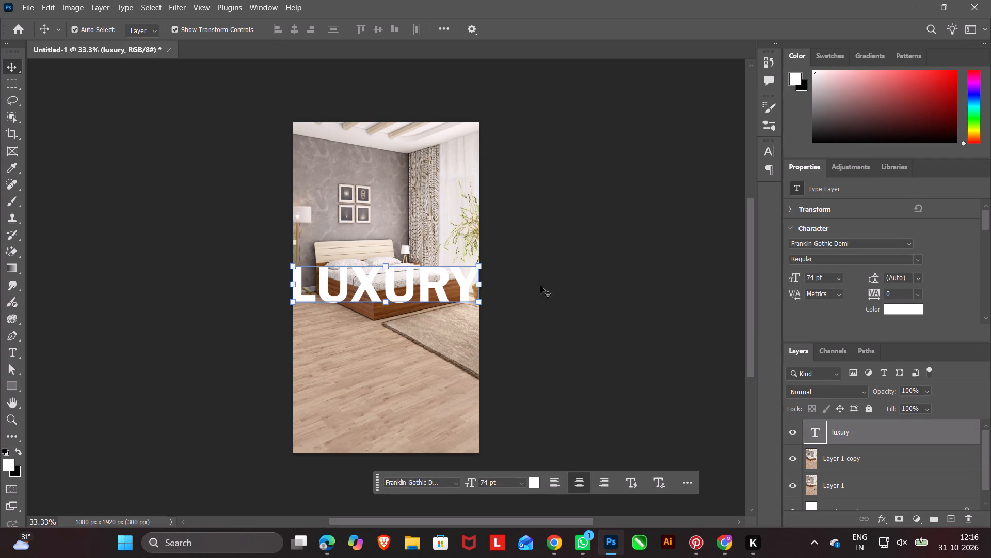
click(557, 288)
Set the LUXURY text's font size to 75 pt.
click(451, 292)
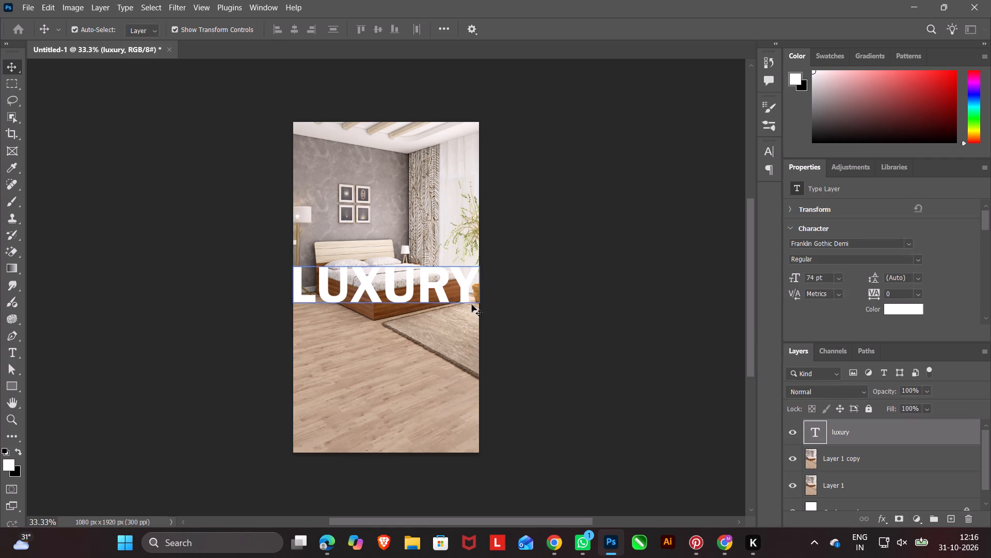
click(504, 485)
scroll(504, 485, up, 1)
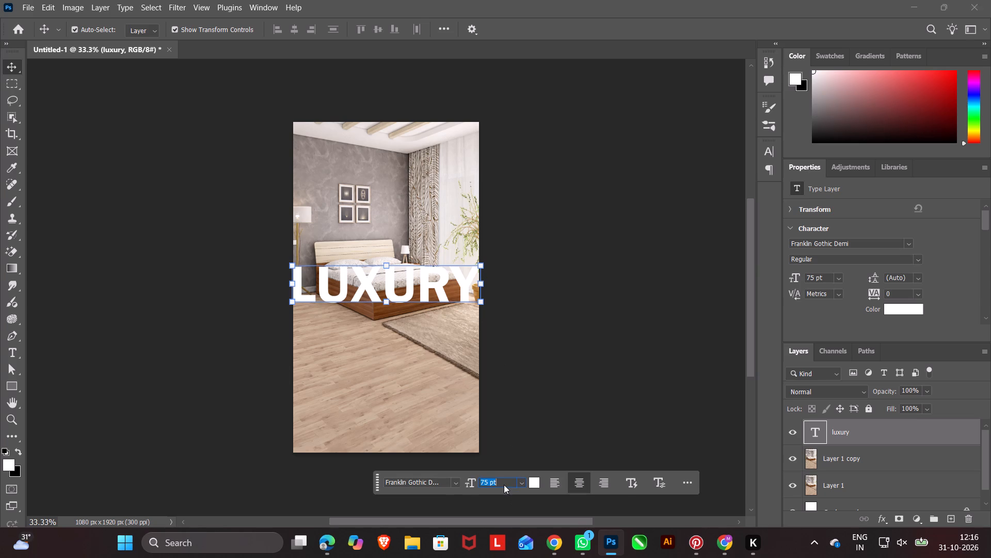
click(548, 388)
click(548, 388)
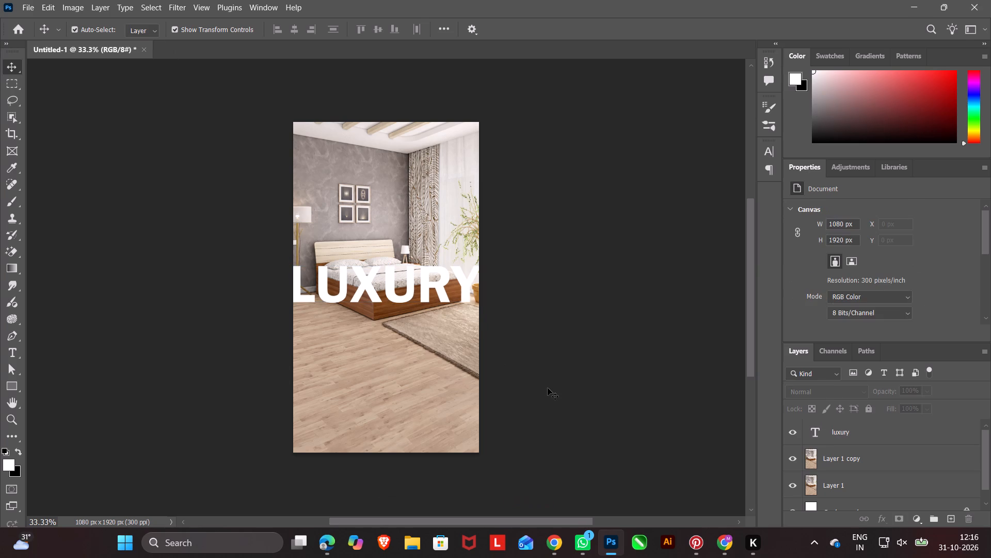
Move the LUXURY text straight down so it overlaps the base of the bed and the floor in front.
click(442, 273)
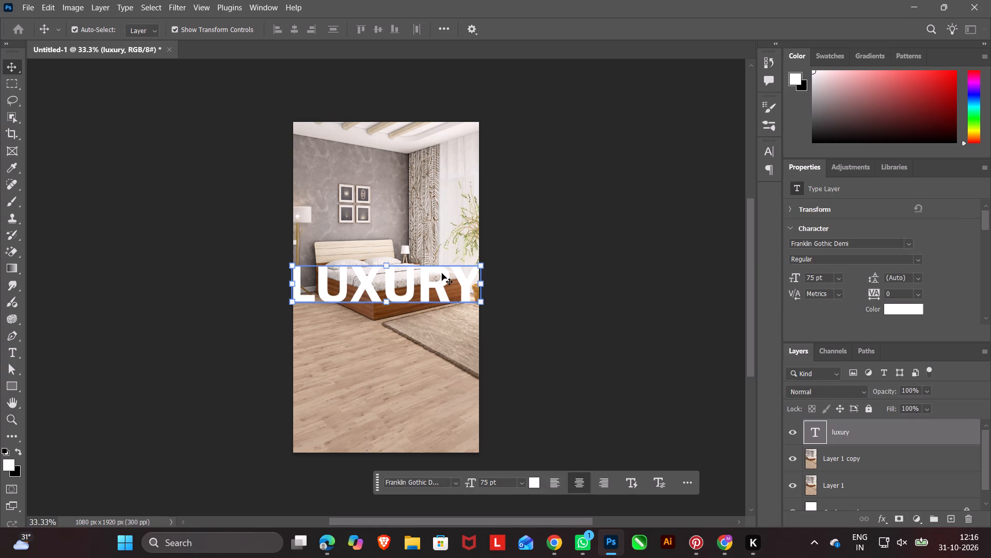
key(Down)
key(Down)
key(Down)
key(Down)
key(Down)
key(Down)
key(Down)
key(Down)
key(Down)
key(Down)
key(Down)
key(Down)
key(Down)
key(Down)
key(Down)
key(Down)
key(Down)
key(Down)
key(Down)
key(Down)
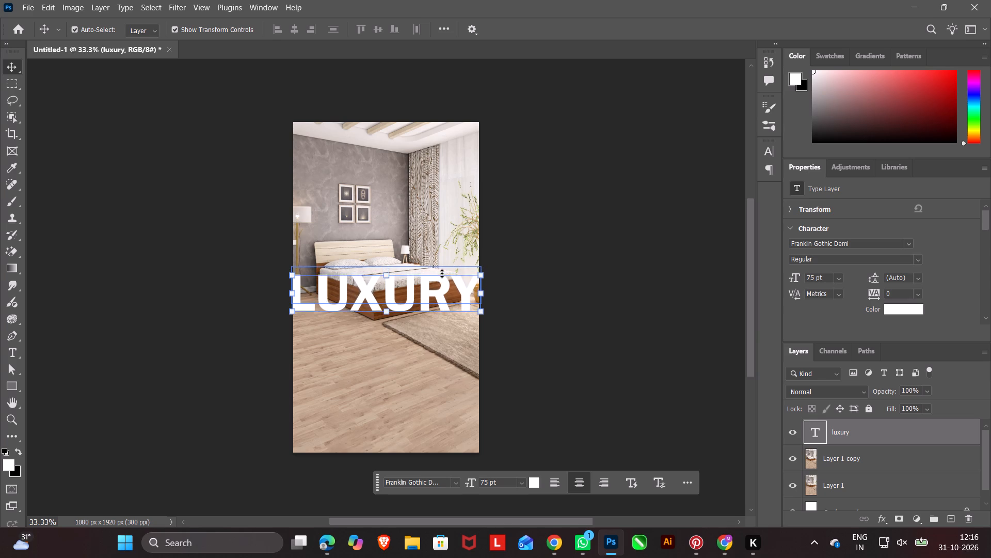
key(Down)
key(Down)
key(Down)
key(Down)
key(Down)
key(Down)
key(Down)
key(Down)
key(Down)
key(Down)
key(Down)
key(Down)
key(Down)
key(Down)
key(Down)
key(Down)
key(Down)
key(Down)
key(Down)
key(Down)
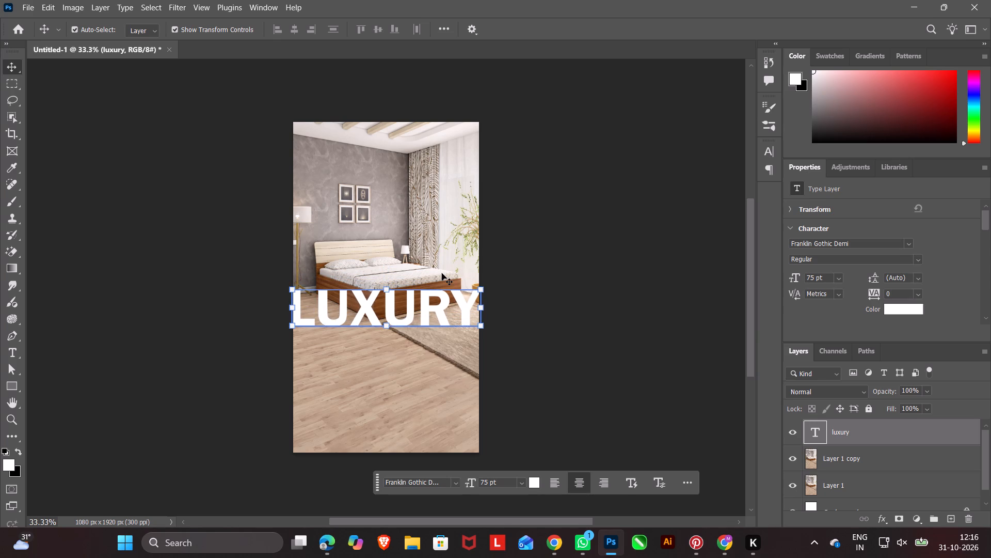
click(622, 307)
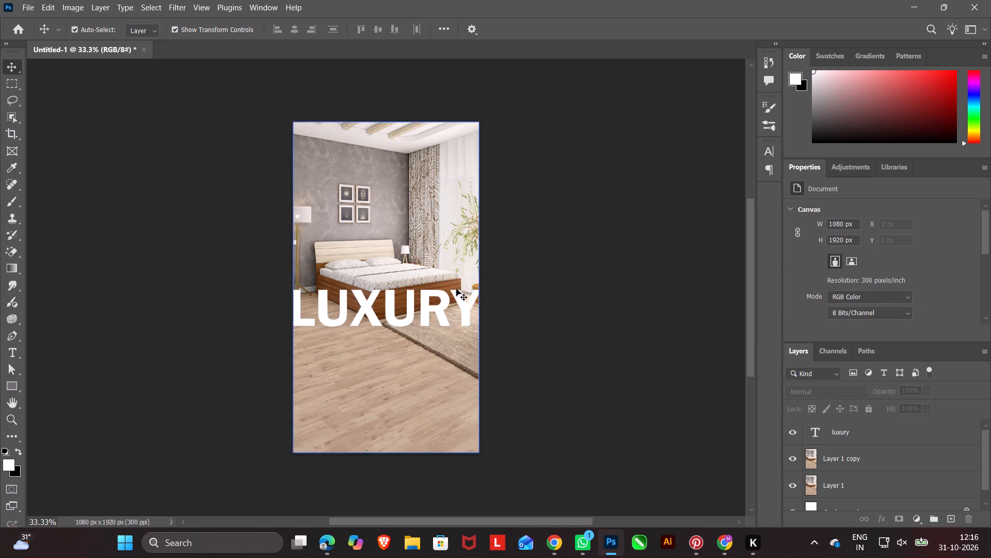
Place the luxury text layer beneath Layer 1 copy and clip Layer 1 copy to the text.
click(438, 309)
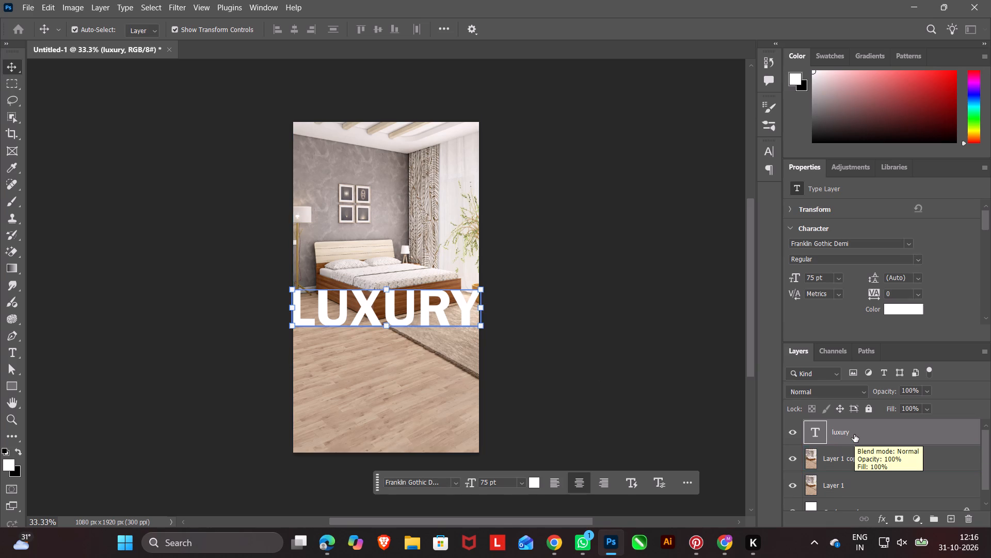
drag(854, 435, 852, 469)
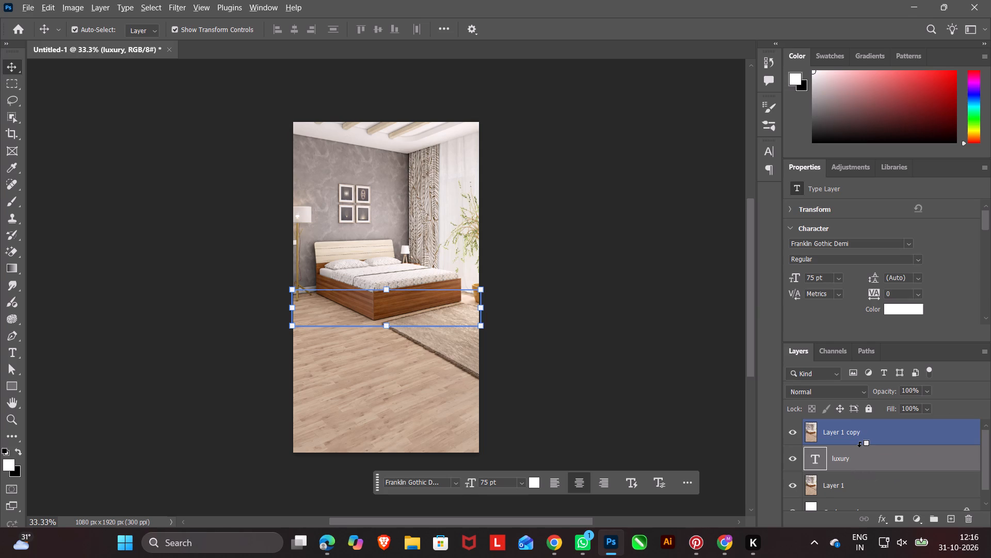
alt+click(859, 446)
click(659, 363)
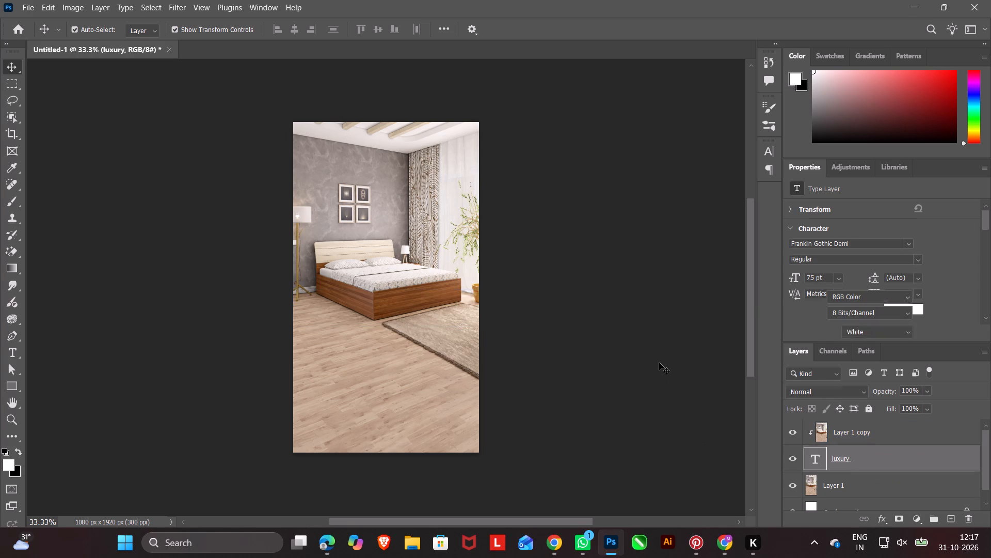
Add a black inner shadow to the luxury text layer with 100% opacity, 15 px distance and a -176° angle.
click(893, 458)
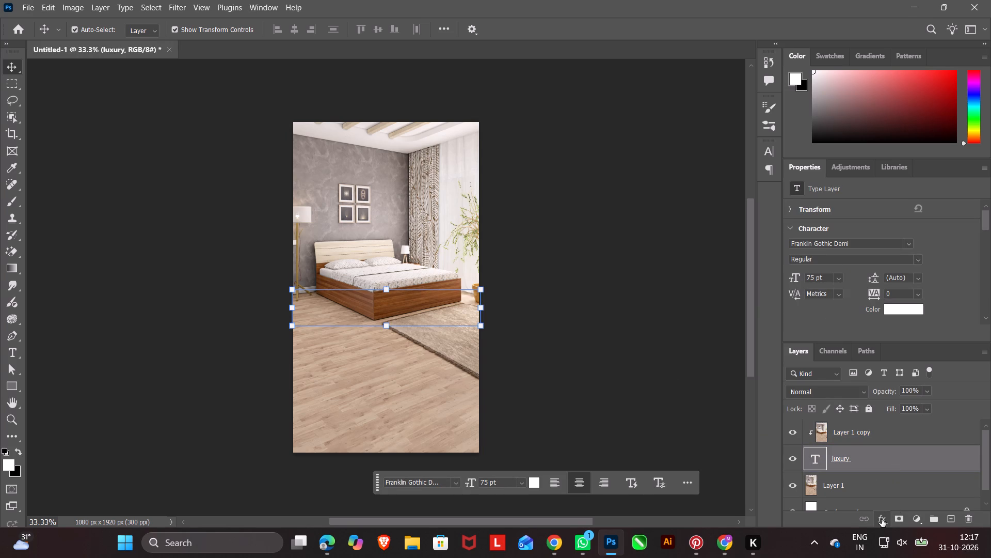
click(882, 521)
click(908, 398)
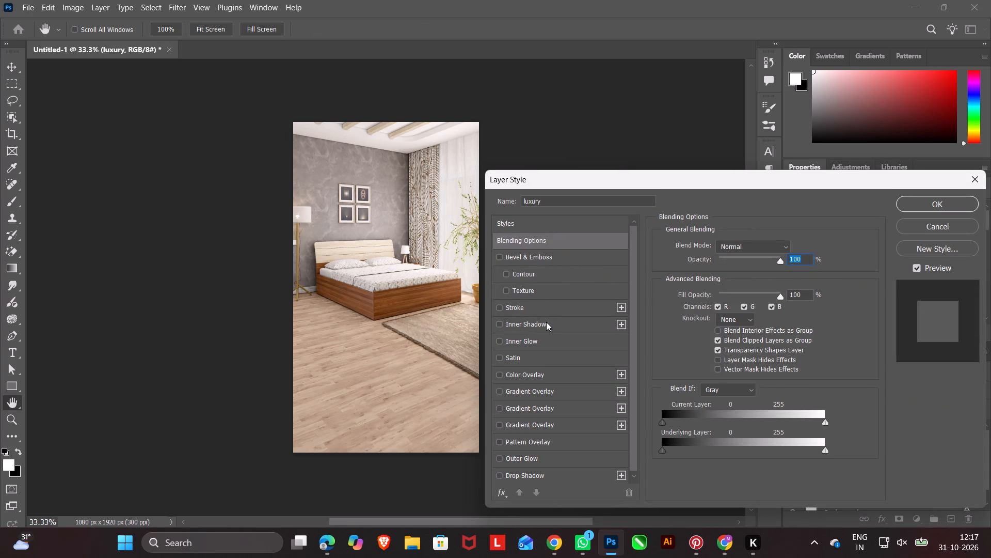
click(546, 322)
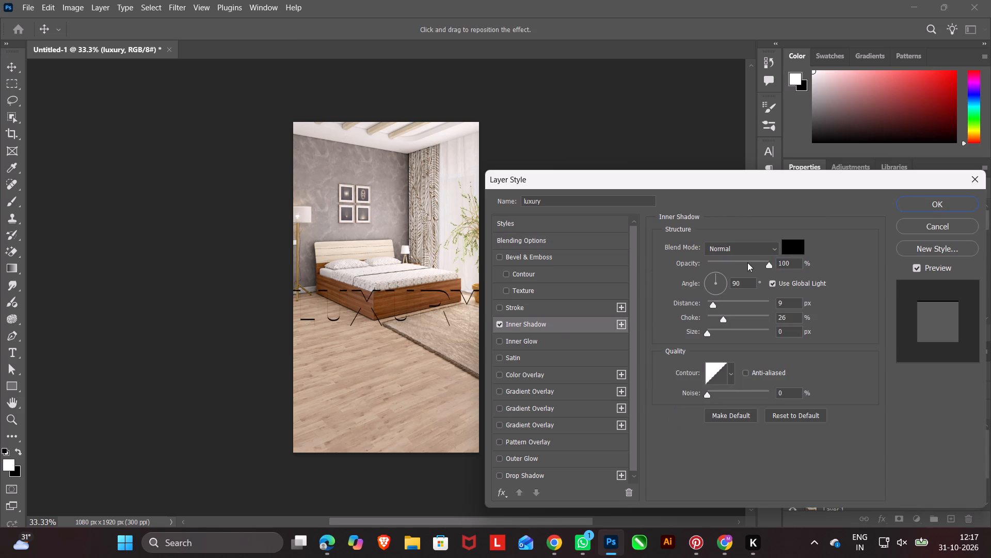
click(769, 264)
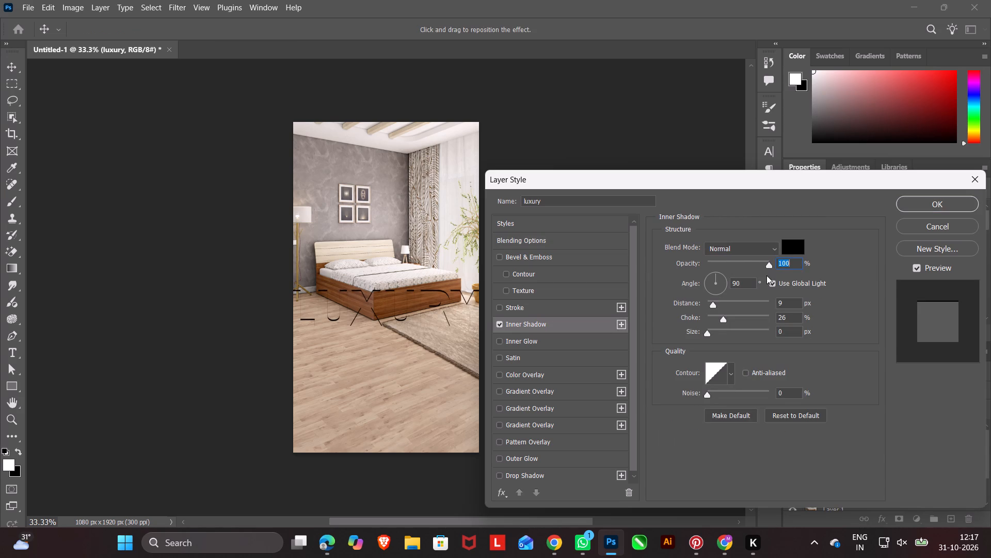
drag(712, 304, 717, 305)
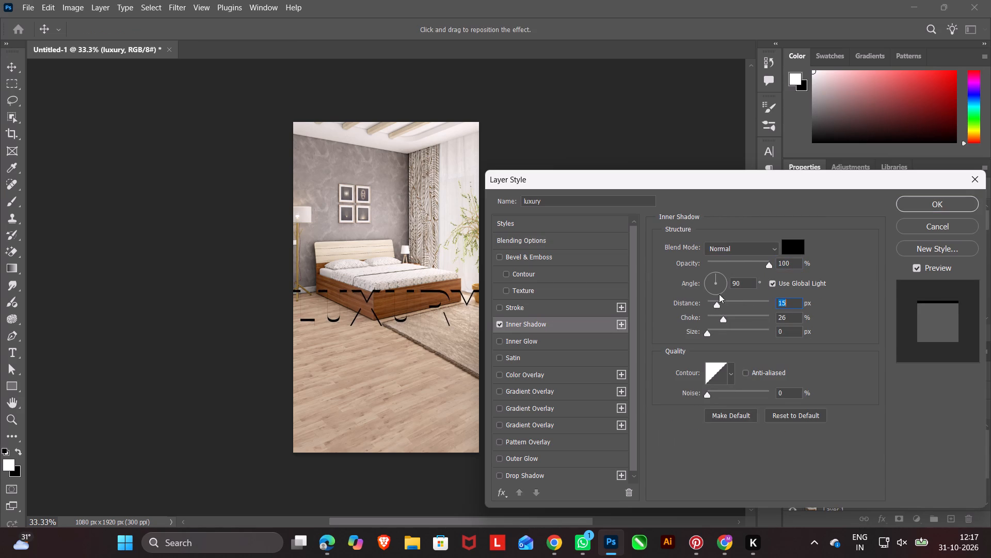
drag(715, 274, 685, 283)
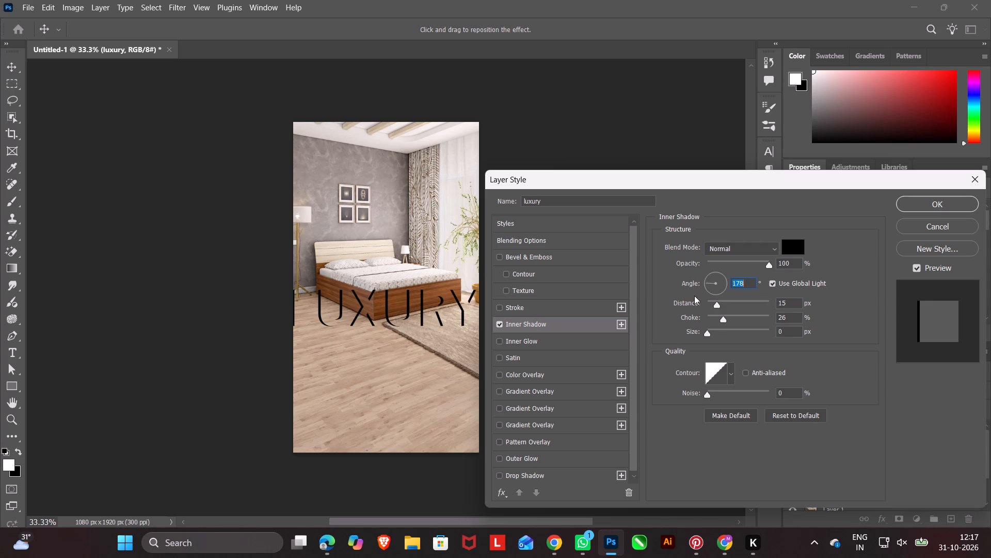
click(706, 282)
Adjust the inner shadow to a distance of 6 px, choke of 13% and size of 16 px.
click(714, 303)
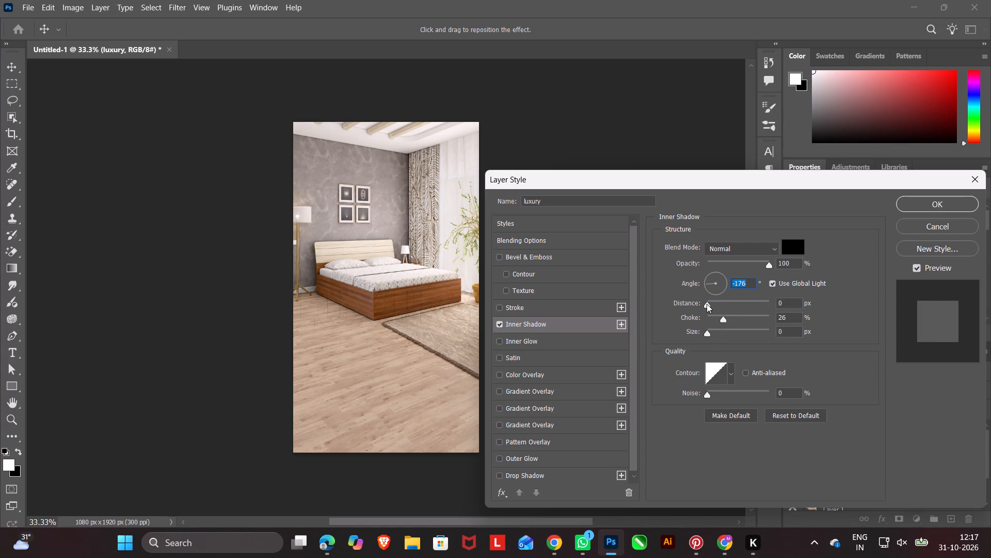
drag(723, 318, 748, 315)
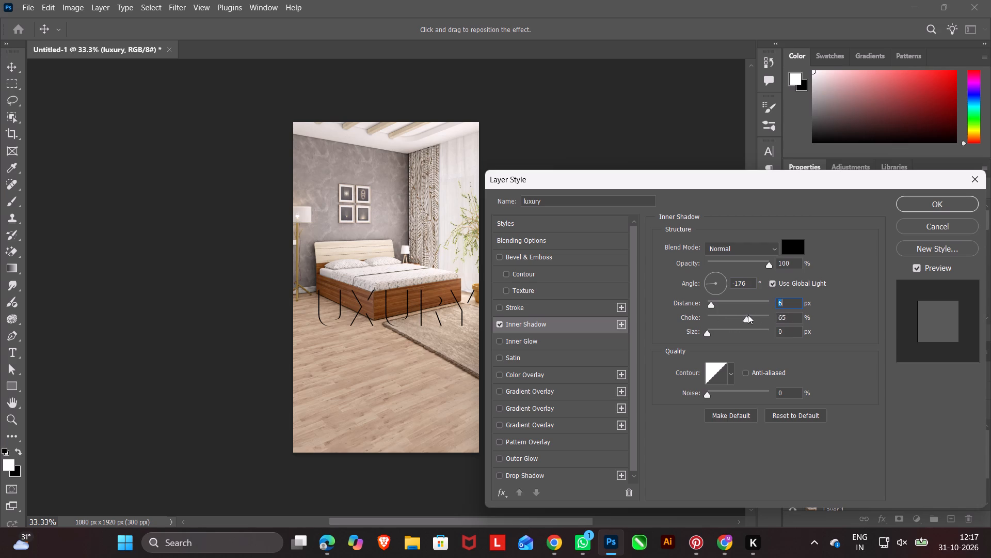
drag(748, 315, 713, 330)
drag(713, 330, 713, 330)
drag(707, 332, 714, 334)
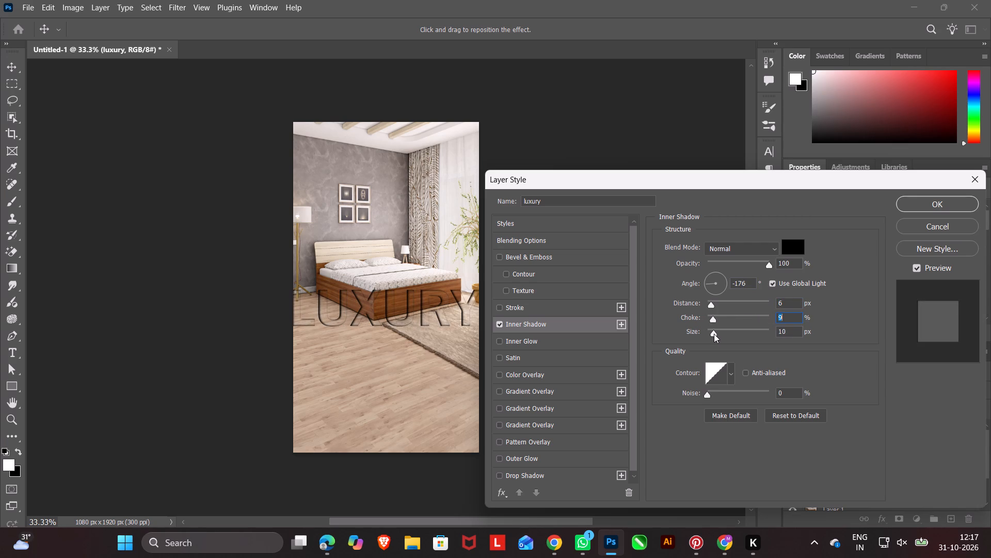
drag(714, 334, 715, 334)
click(714, 317)
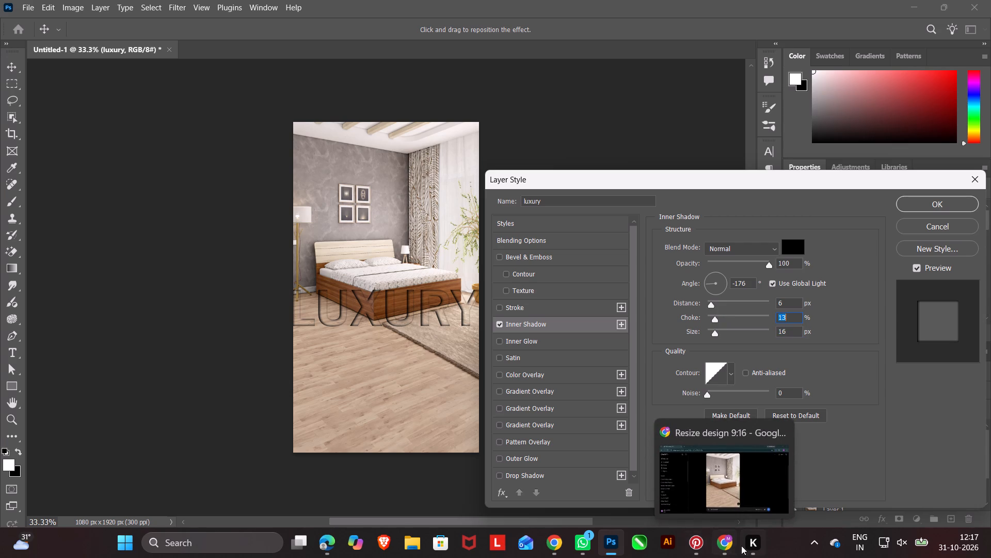
Compare the shadowed LUXURY lettering with the Pinterest poster, switching between the reference and Photoshop.
click(724, 545)
click(724, 545)
click(701, 546)
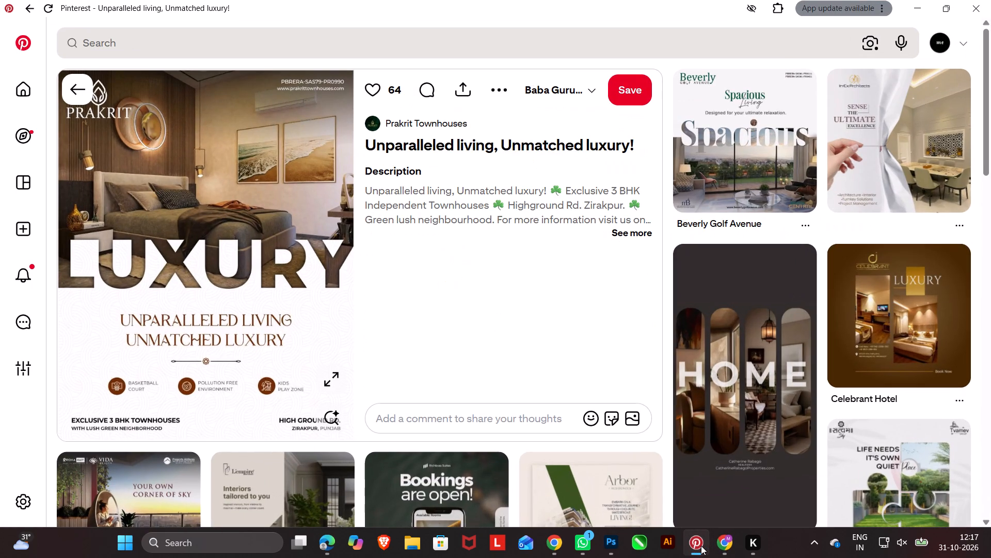
click(701, 546)
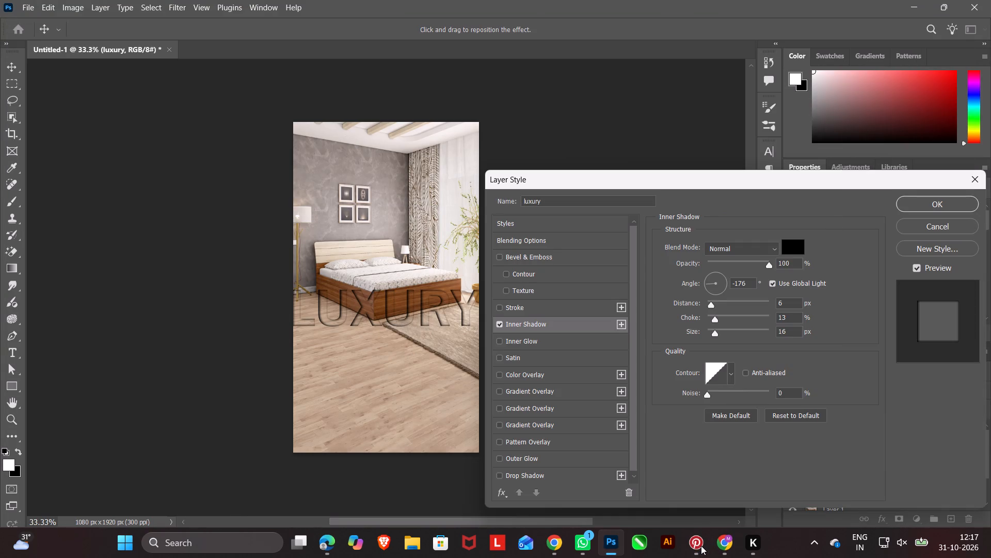
click(701, 546)
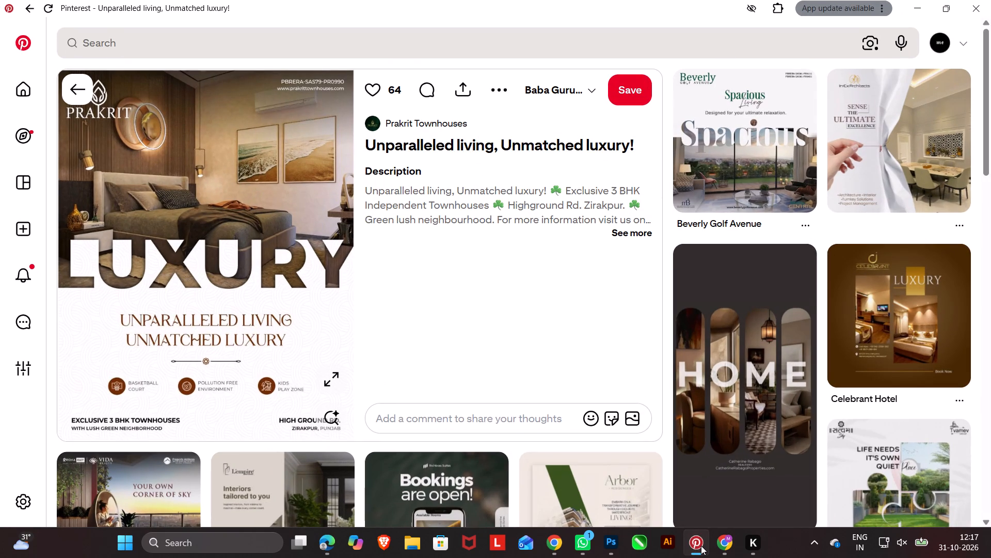
click(701, 546)
click(701, 546)
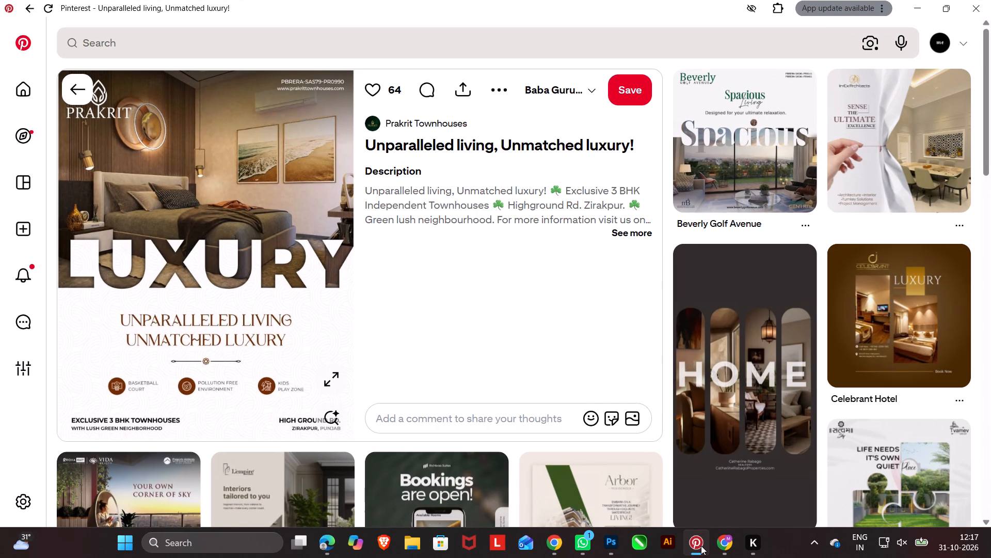
click(701, 546)
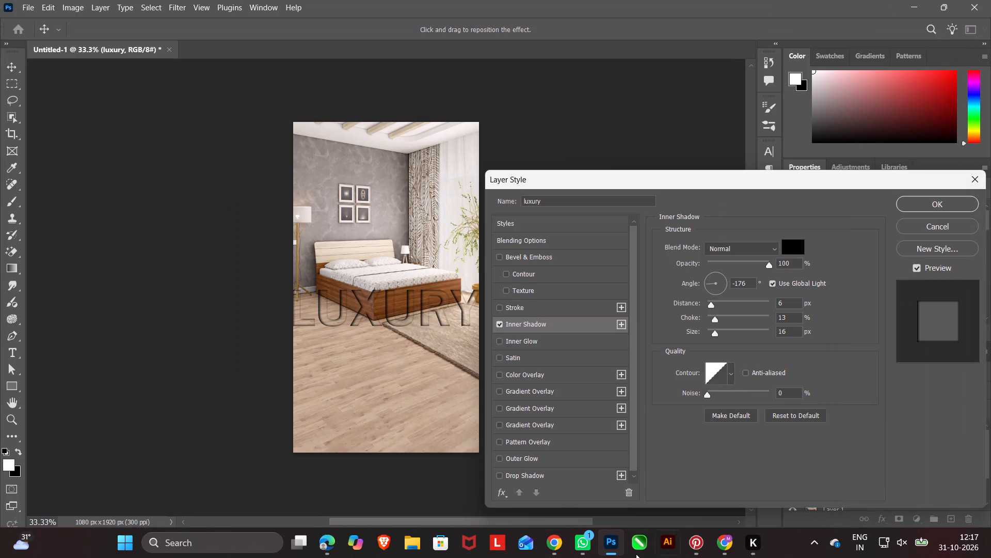
Set the inner shadow angle to 180°, check the Pinterest reference once more, and apply the layer style.
click(242, 342)
click(698, 542)
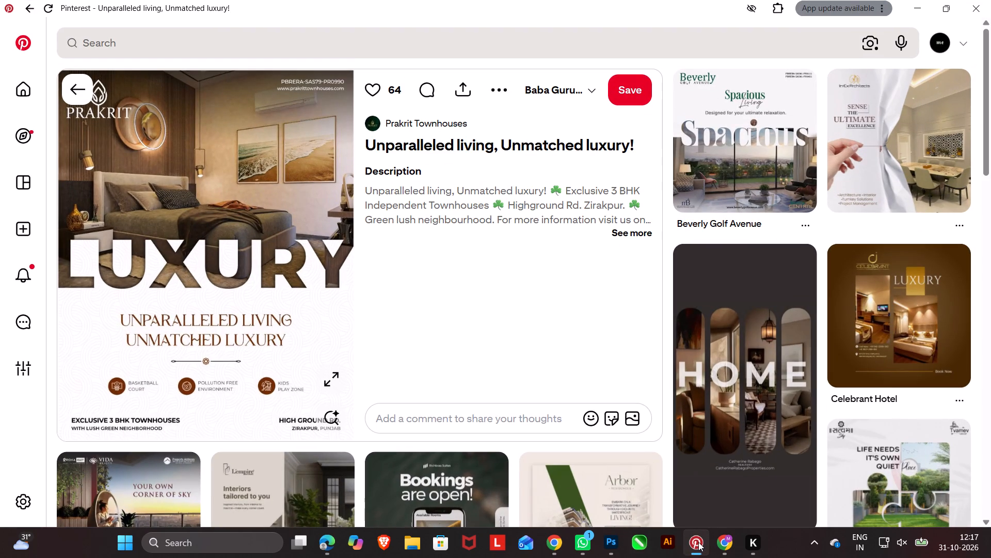
click(698, 542)
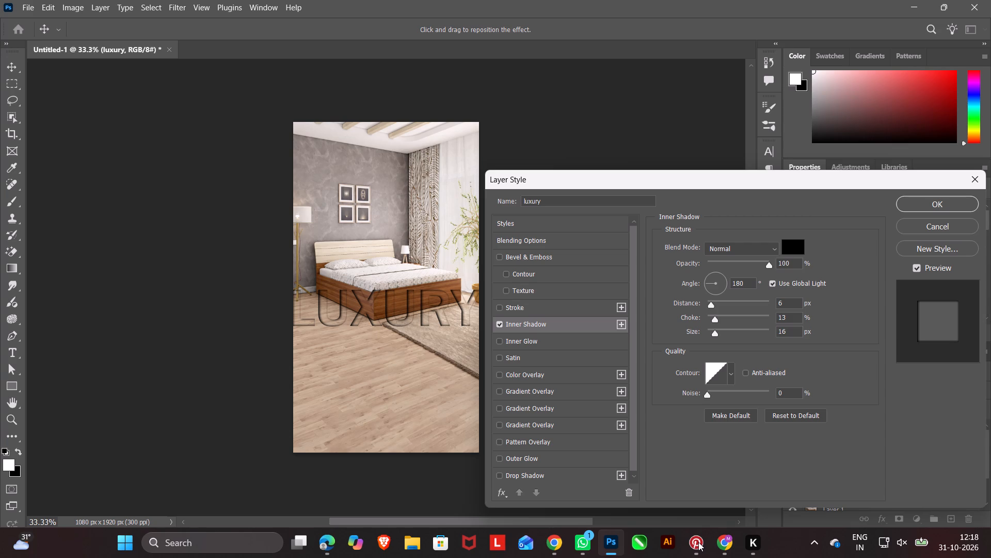
click(951, 203)
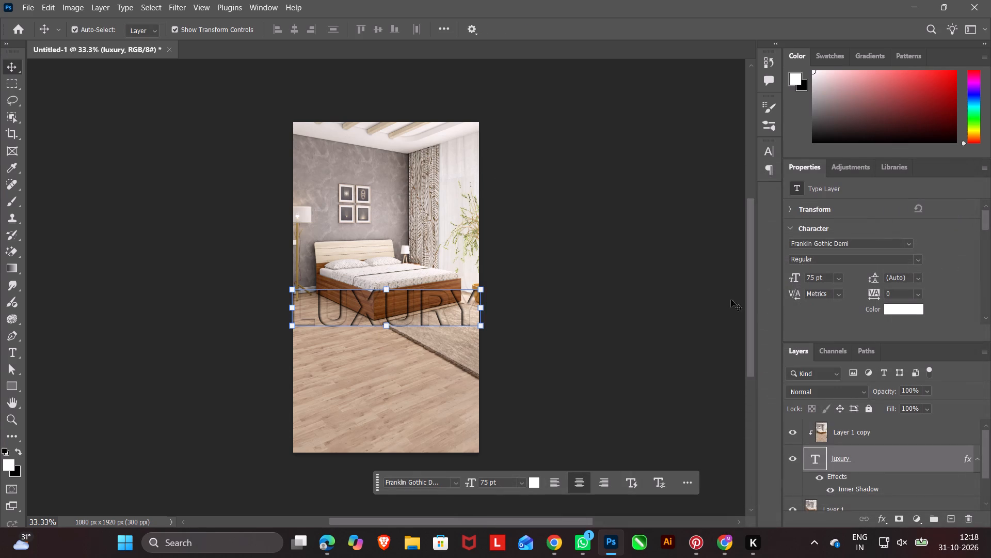
Activate the Rectangle tool in Shape mode for drawing on the canvas.
click(8, 386)
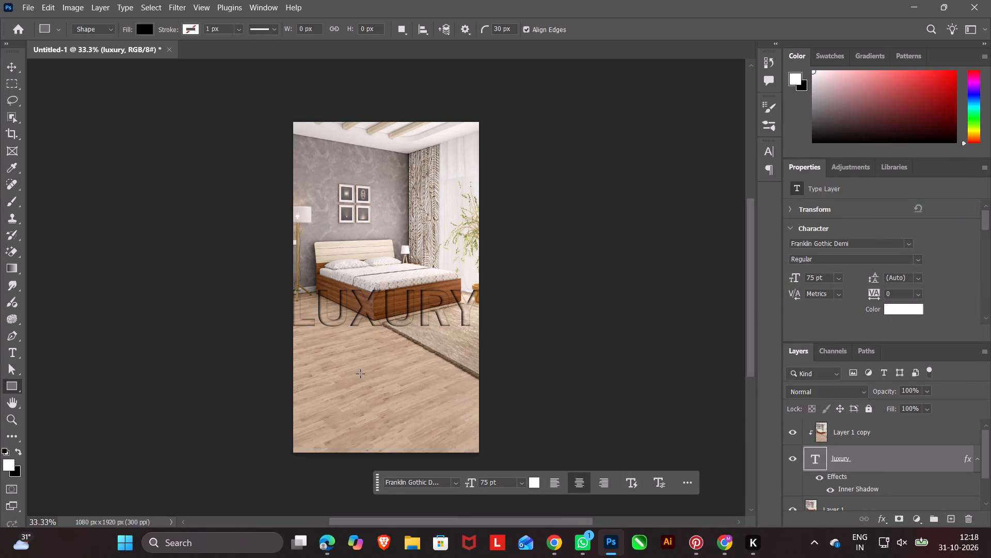
Draw a black rounded rectangle about 899 × 591 px with 30 px corners over the floor below the LUXURY lettering.
drag(360, 374, 437, 424)
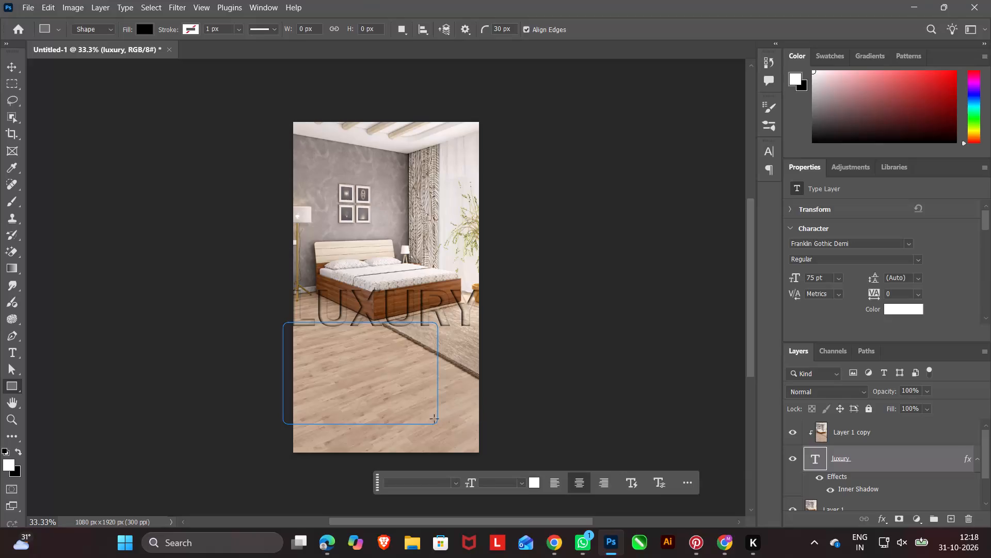
drag(426, 333, 481, 285)
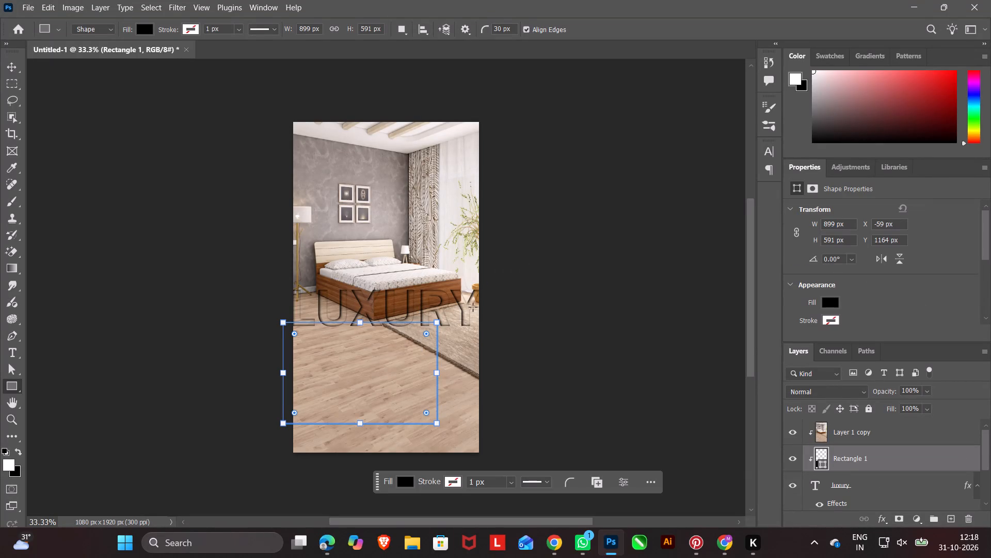
Move the rectangle layer above Layer 1 copy and release it from the clipping mask.
ctrl+scroll(385, 349, up, 8)
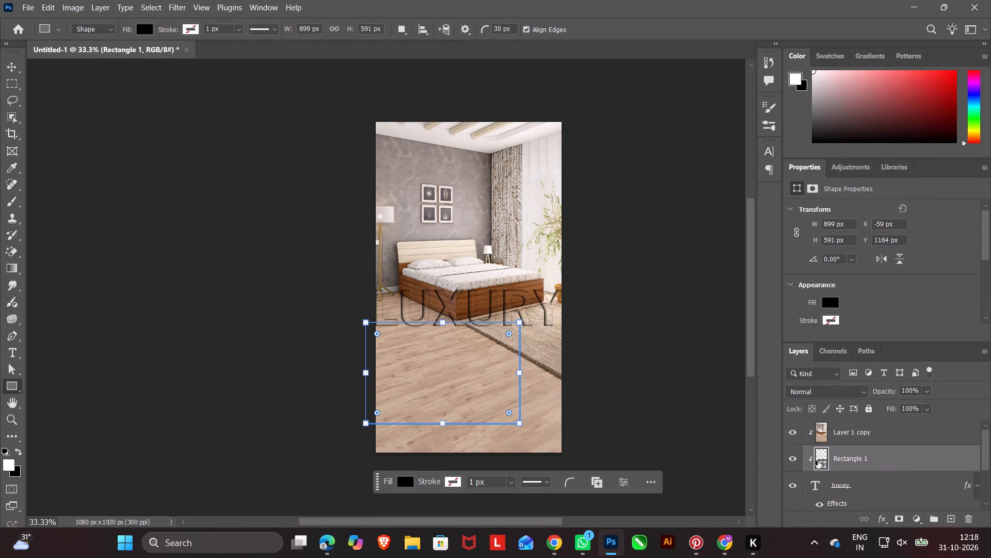
click(869, 471)
click(871, 470)
click(876, 464)
drag(878, 457, 869, 416)
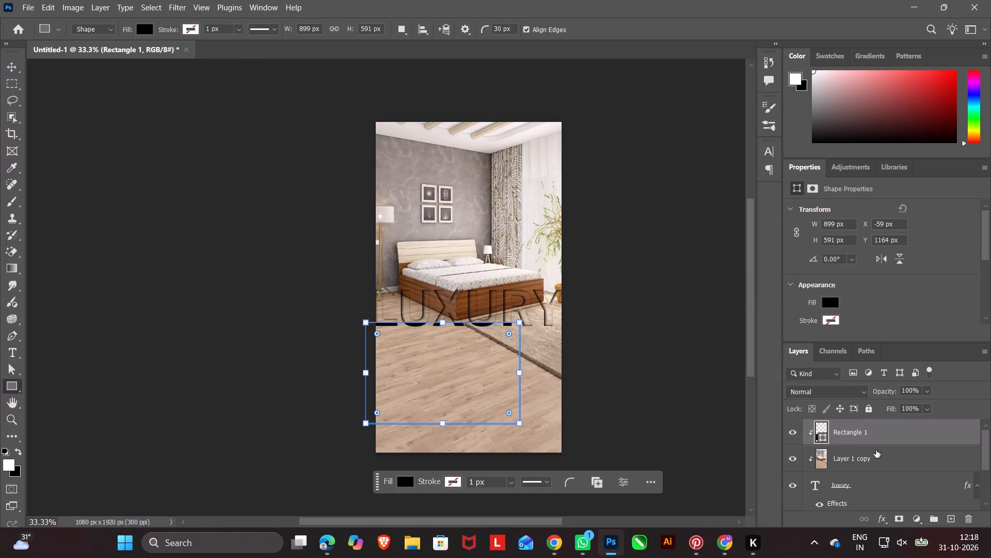
alt+click(876, 446)
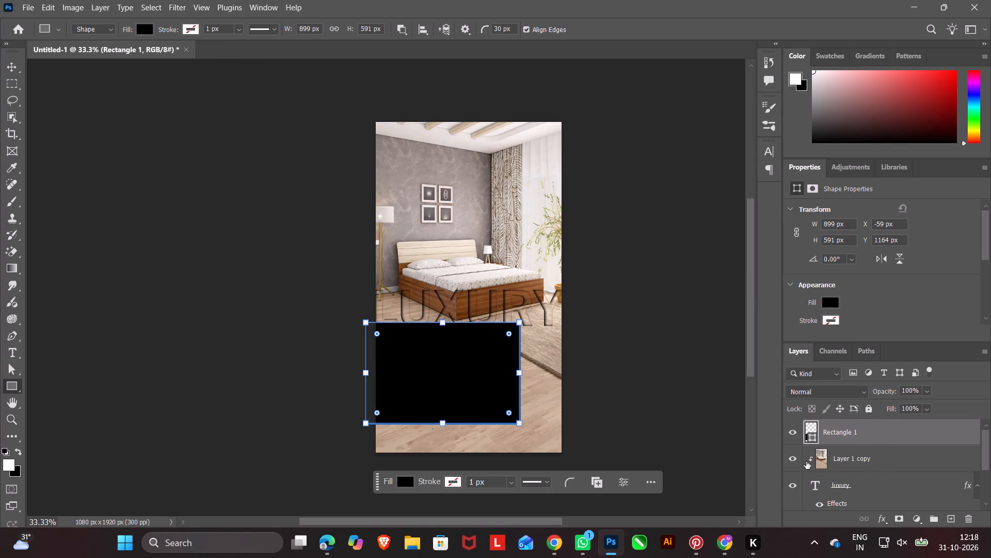
Activate the Move tool with the black rectangle layer selected.
click(7, 67)
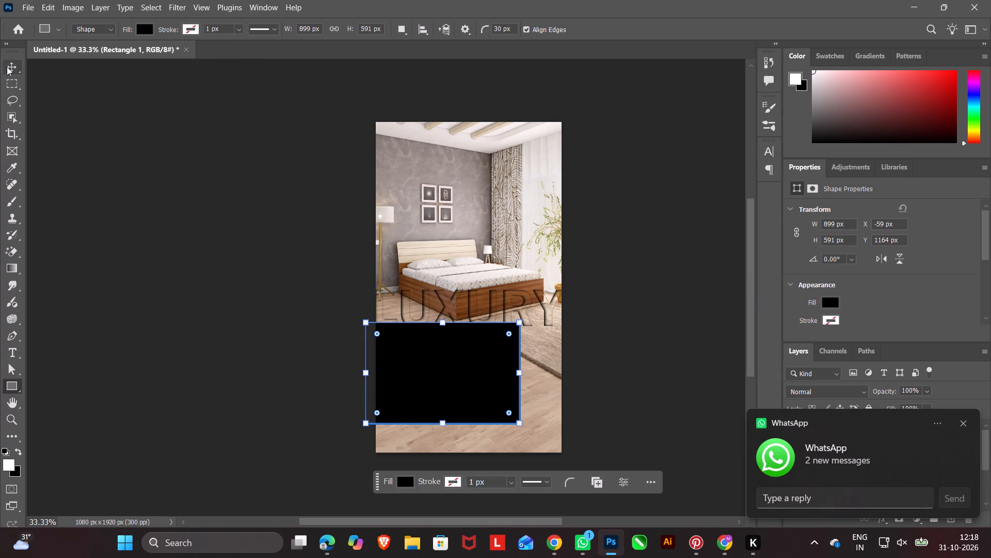
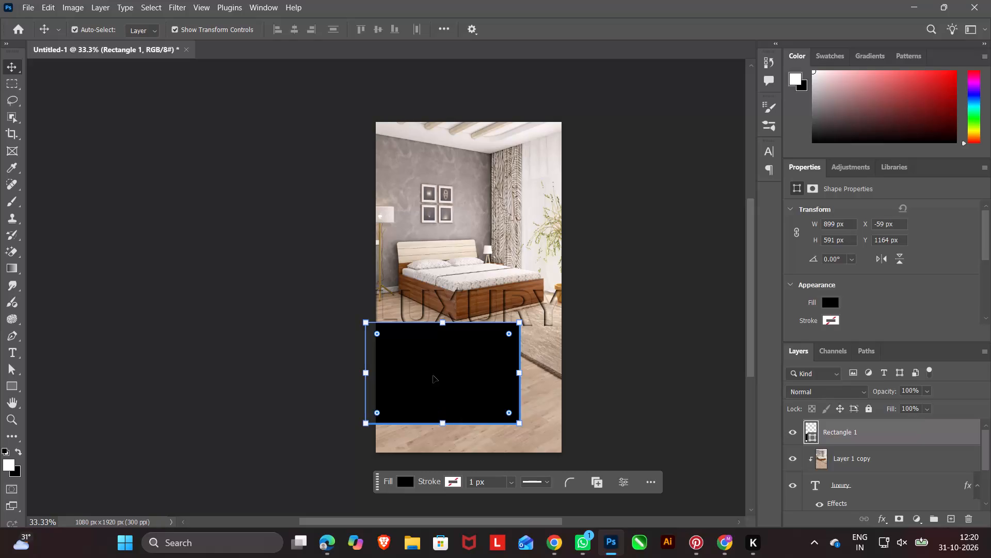
Change the fill of the rectangle below the LUXURY lettering to white.
click(459, 369)
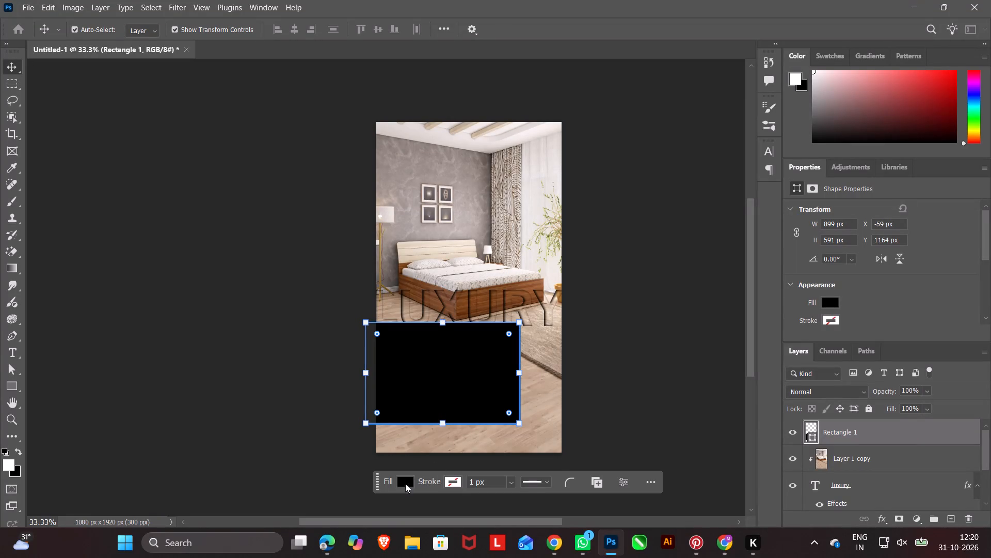
click(404, 485)
click(387, 351)
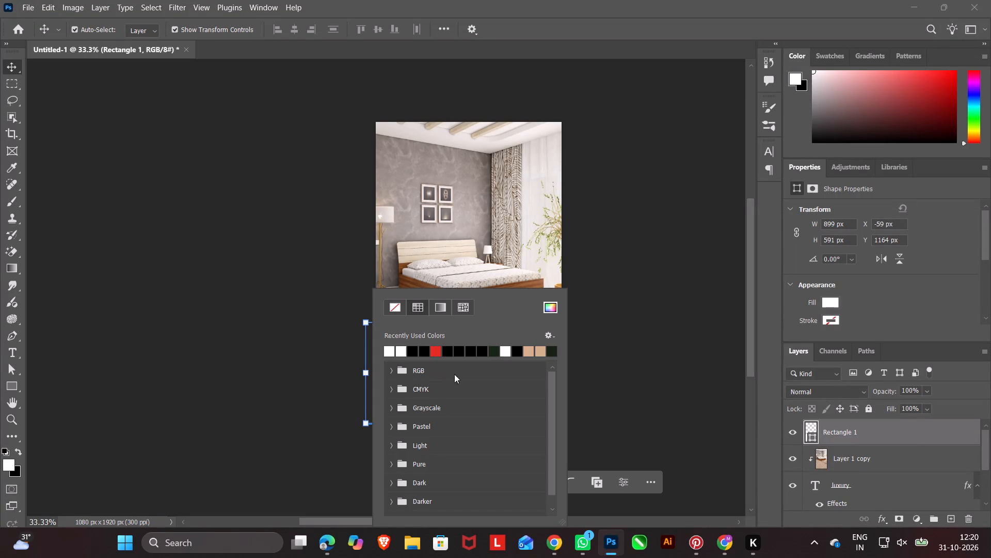
Move the white rectangle to X 0, Y 974 px and stretch it to 1083 x 946 px, covering the canvas below the bed.
click(601, 371)
click(563, 483)
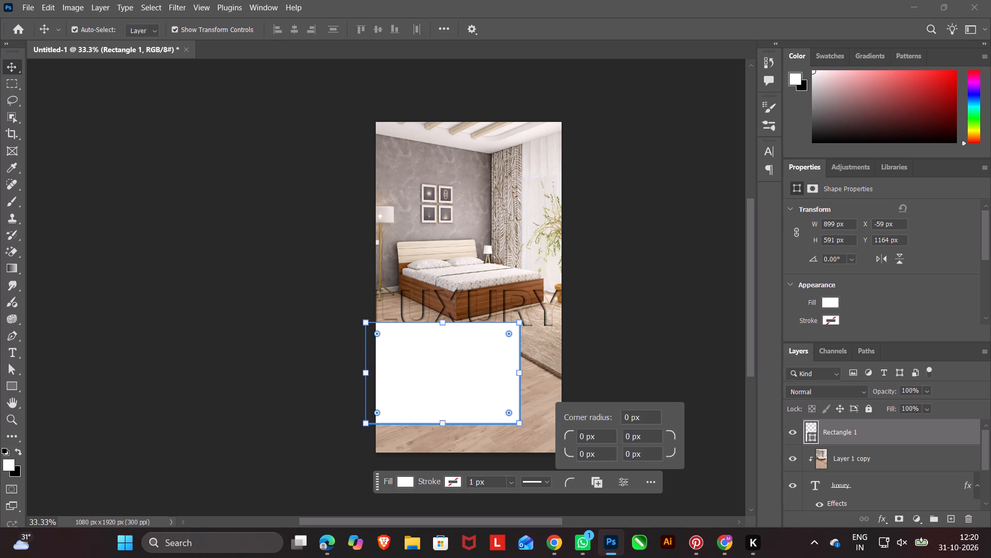
click(661, 309)
drag(461, 373, 474, 361)
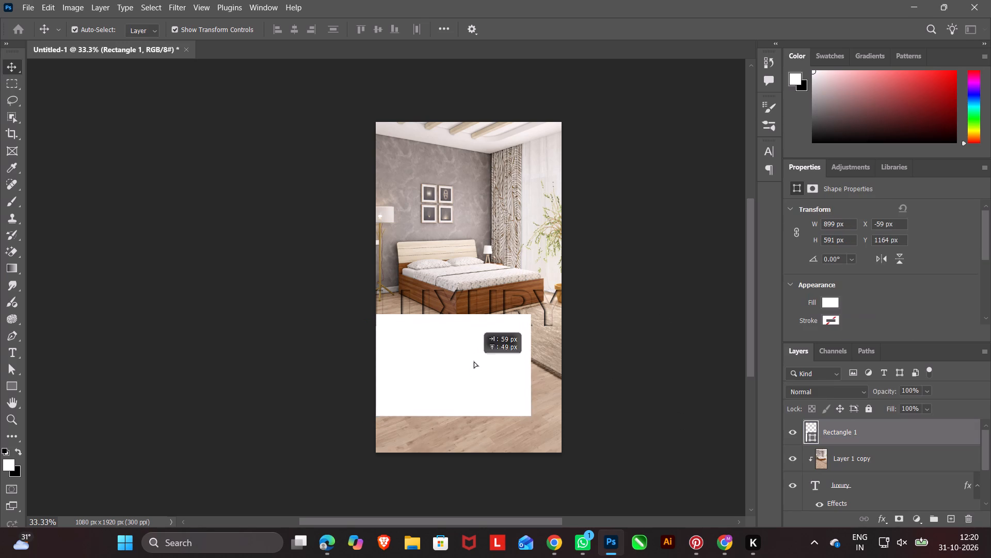
drag(474, 361, 474, 343)
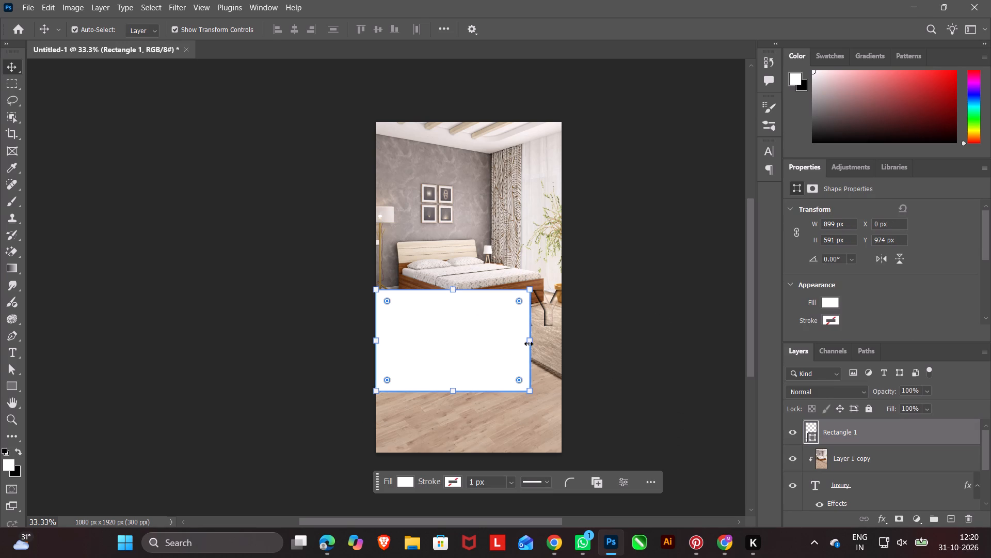
drag(531, 341, 562, 343)
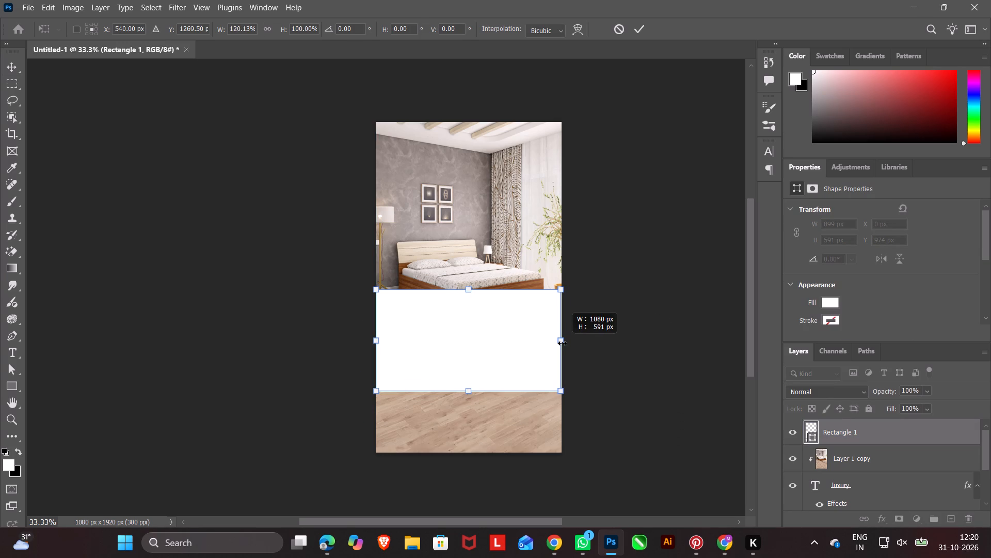
drag(562, 343, 563, 345)
drag(470, 393, 473, 432)
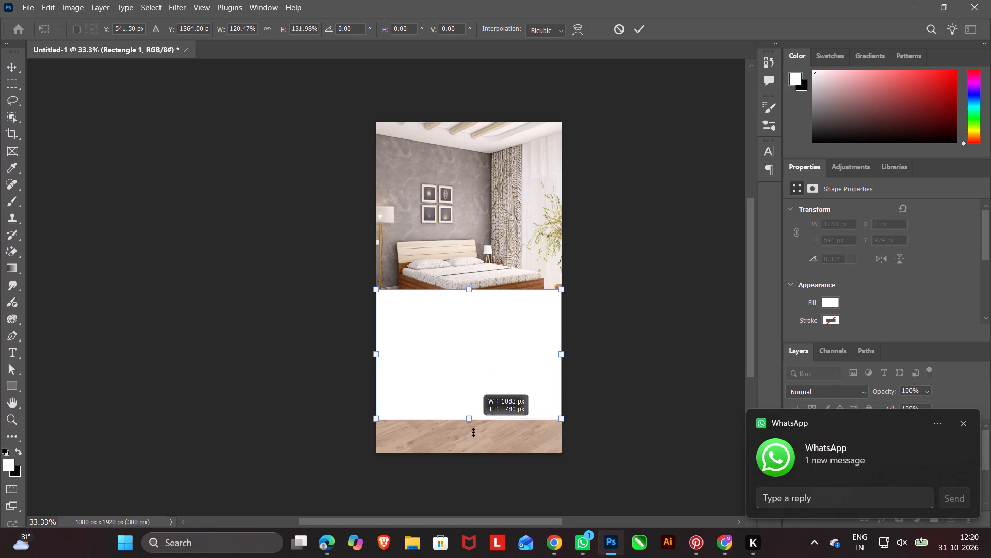
drag(473, 432, 475, 456)
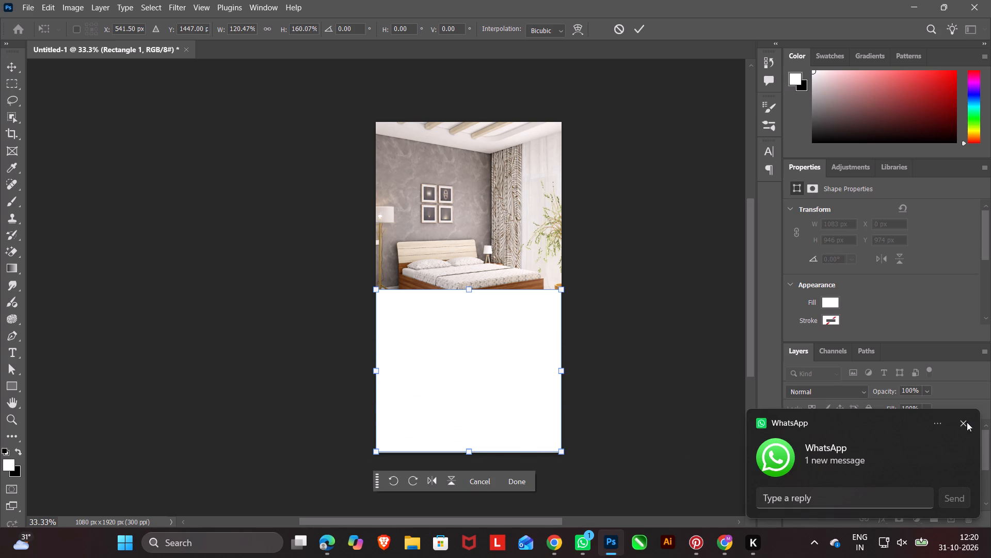
click(967, 422)
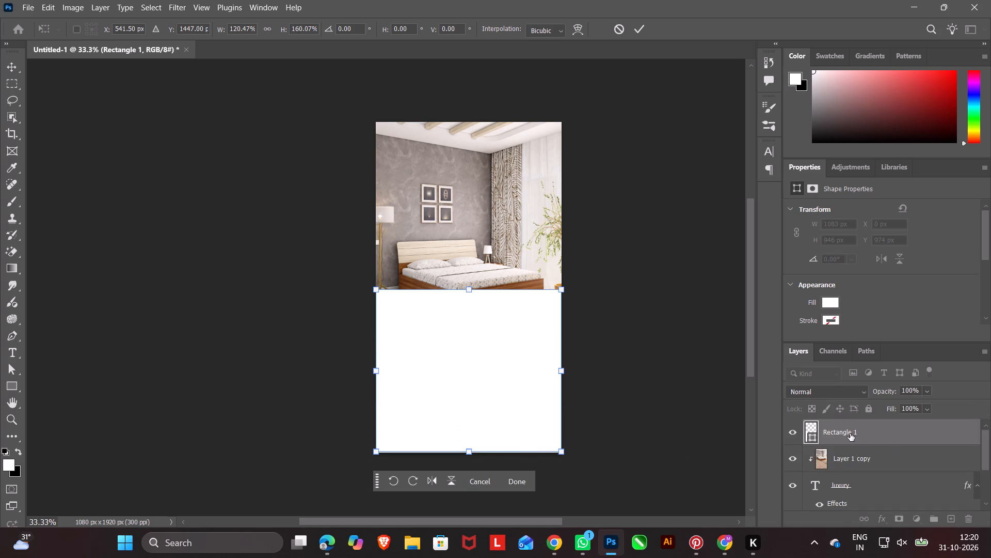
Reorder the Rectangle 1 layer to sit between the luxury text layer and Layer 1.
drag(850, 433, 836, 447)
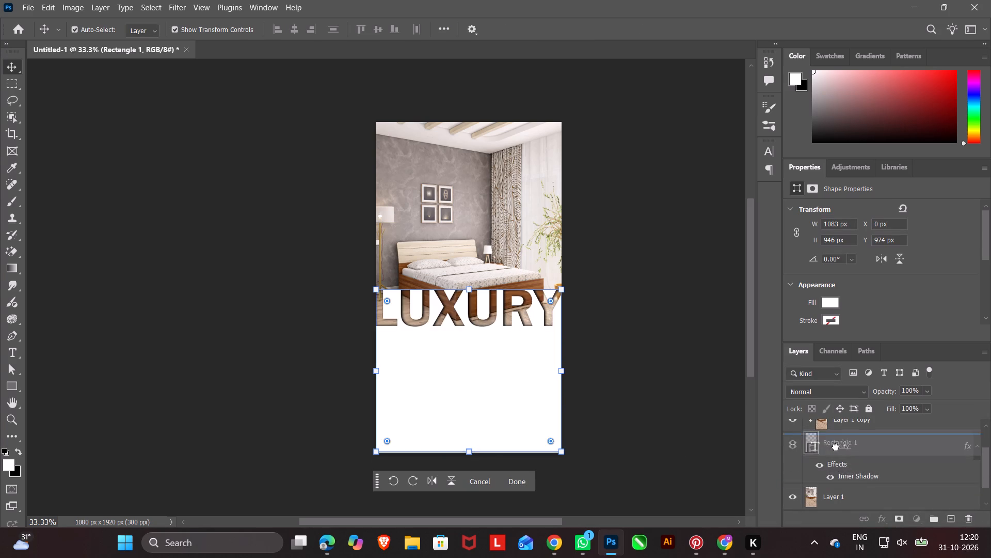
drag(836, 447, 836, 486)
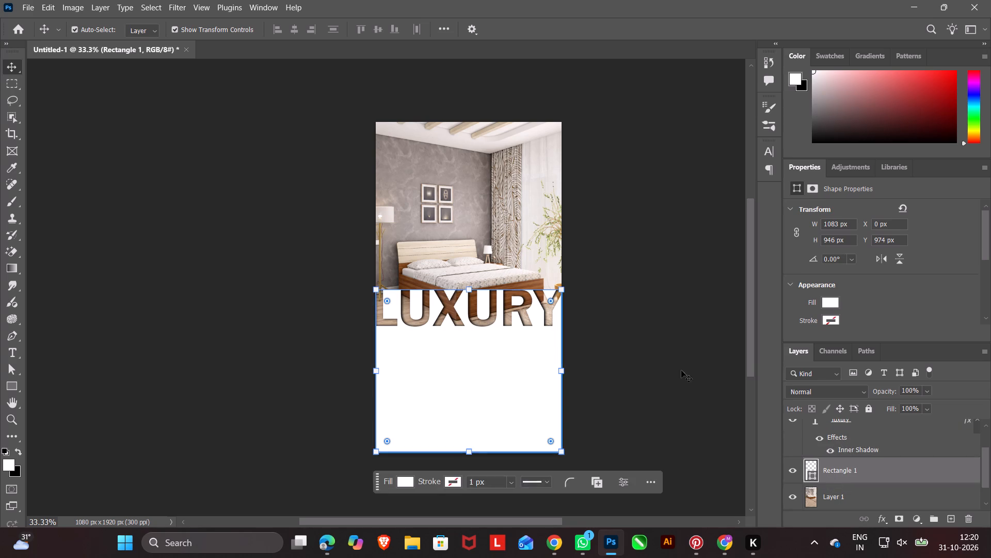
double_click(675, 361)
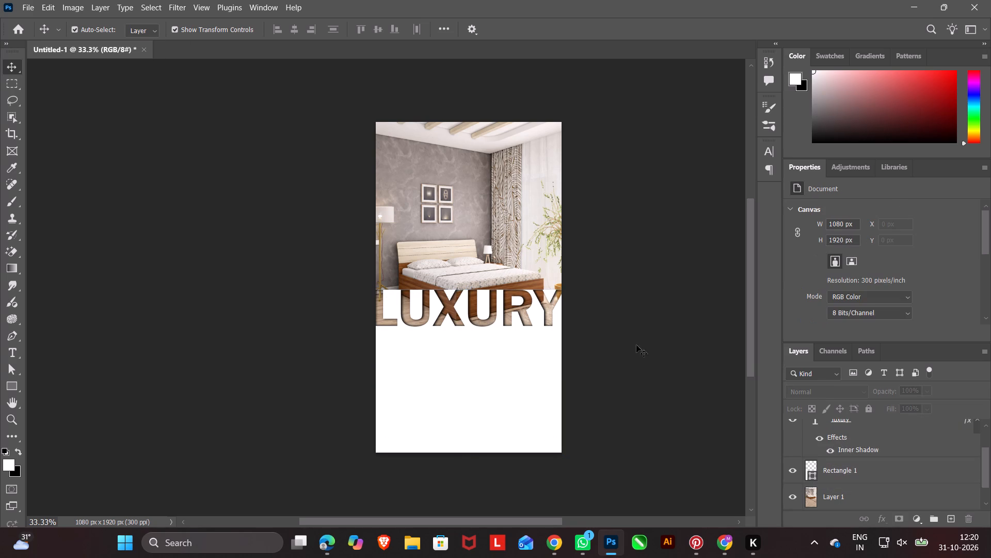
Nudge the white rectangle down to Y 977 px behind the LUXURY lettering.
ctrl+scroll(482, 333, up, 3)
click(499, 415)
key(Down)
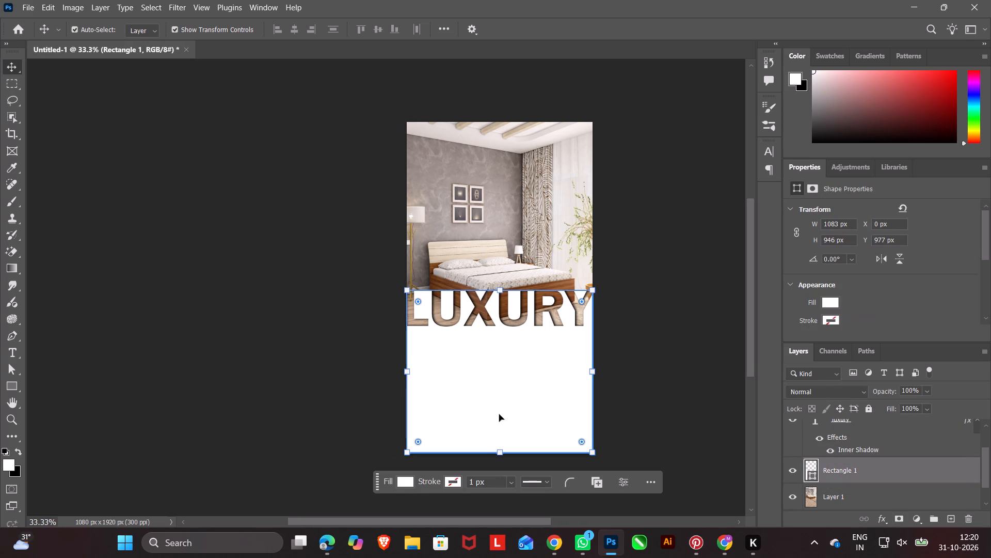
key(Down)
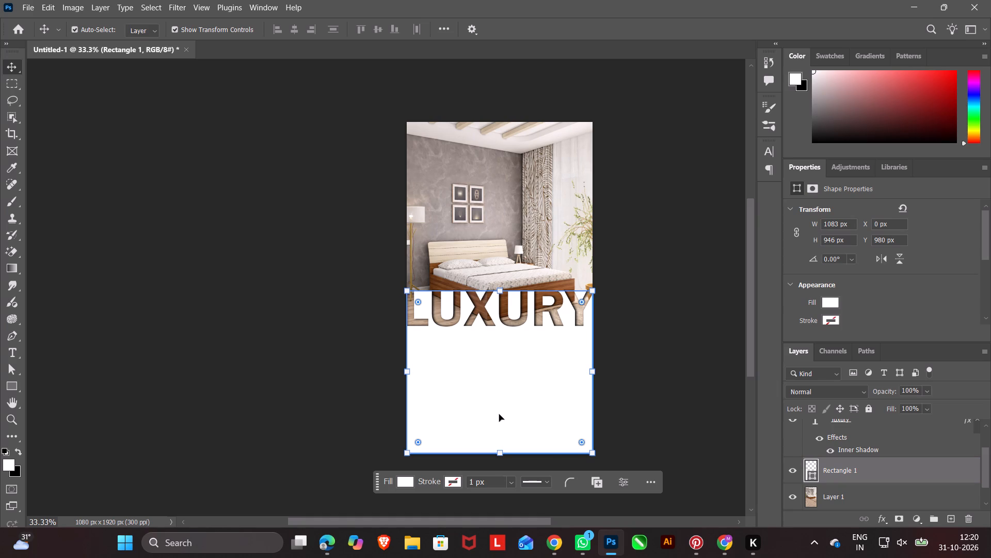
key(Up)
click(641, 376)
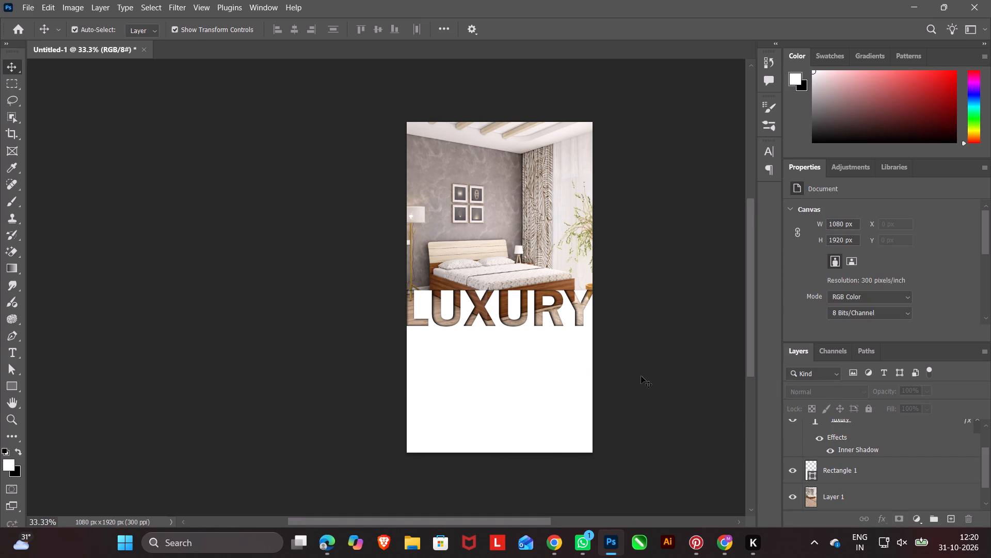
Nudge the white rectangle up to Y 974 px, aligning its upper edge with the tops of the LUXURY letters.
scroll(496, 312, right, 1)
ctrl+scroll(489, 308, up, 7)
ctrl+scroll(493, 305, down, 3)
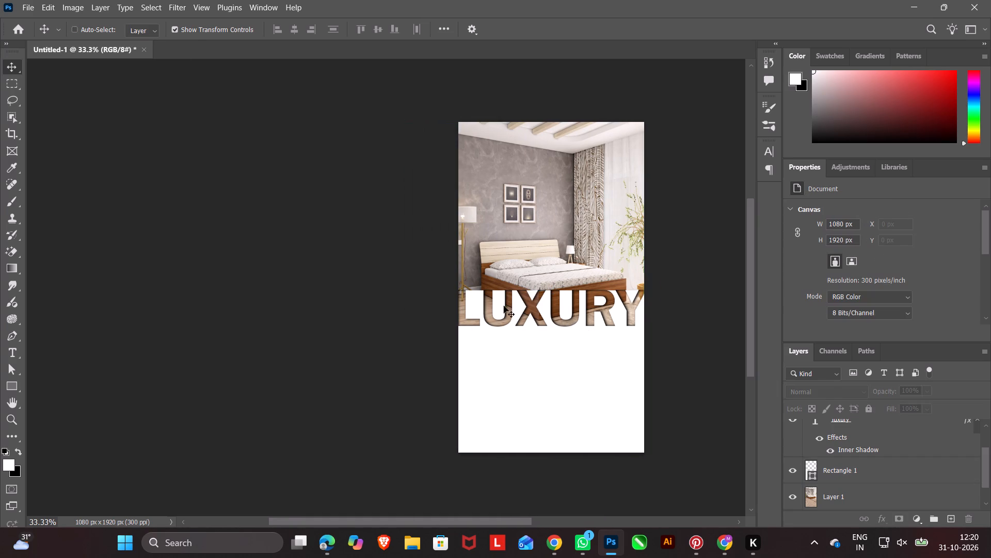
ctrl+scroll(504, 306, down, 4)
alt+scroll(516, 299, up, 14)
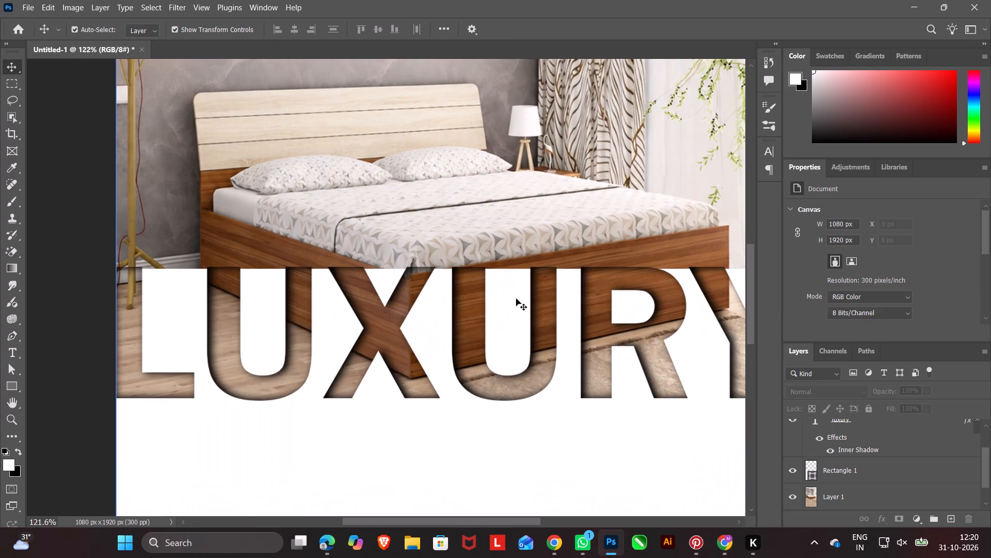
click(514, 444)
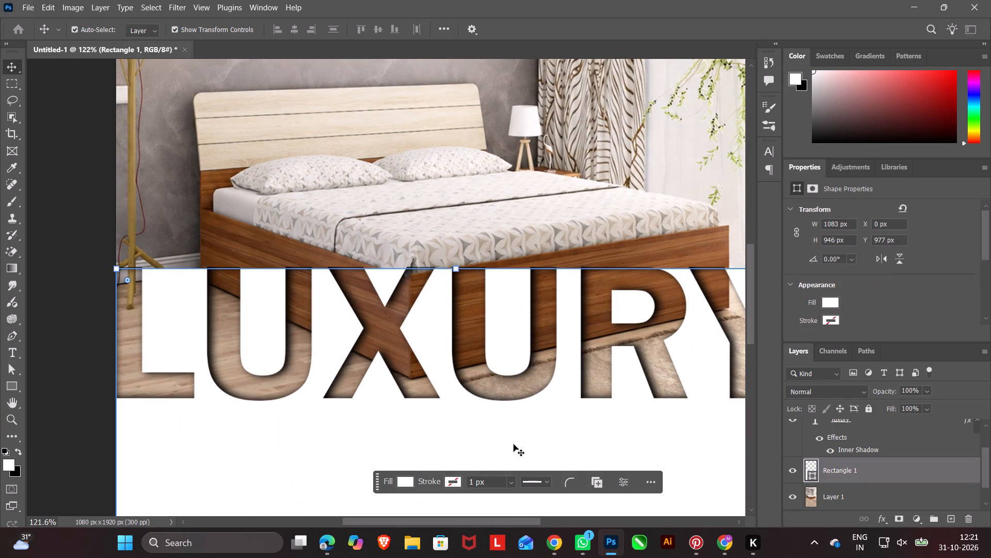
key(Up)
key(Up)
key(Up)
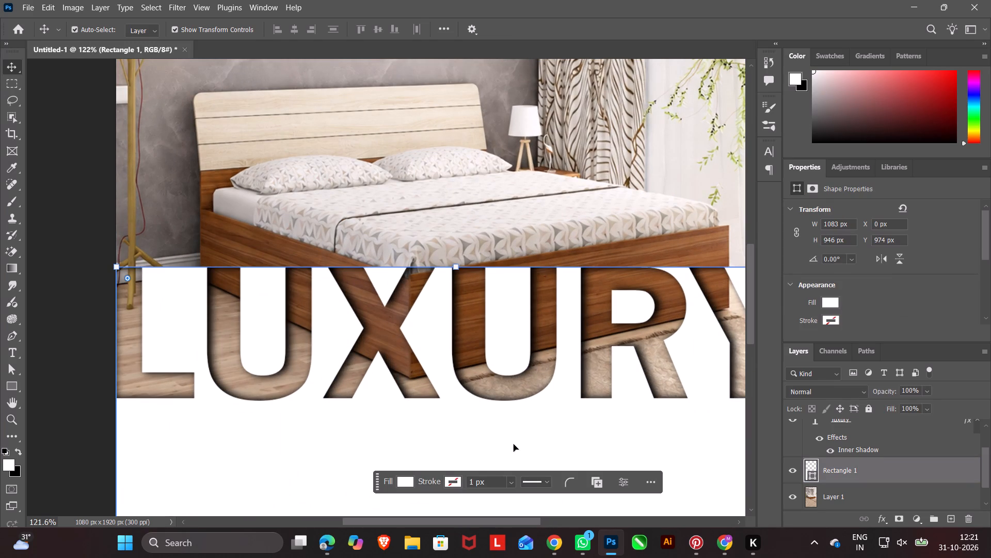
Try 48% opacity on the LUXURY inner shadow, set distance to 0 px and opacity to 100%, and apply the style.
click(482, 245)
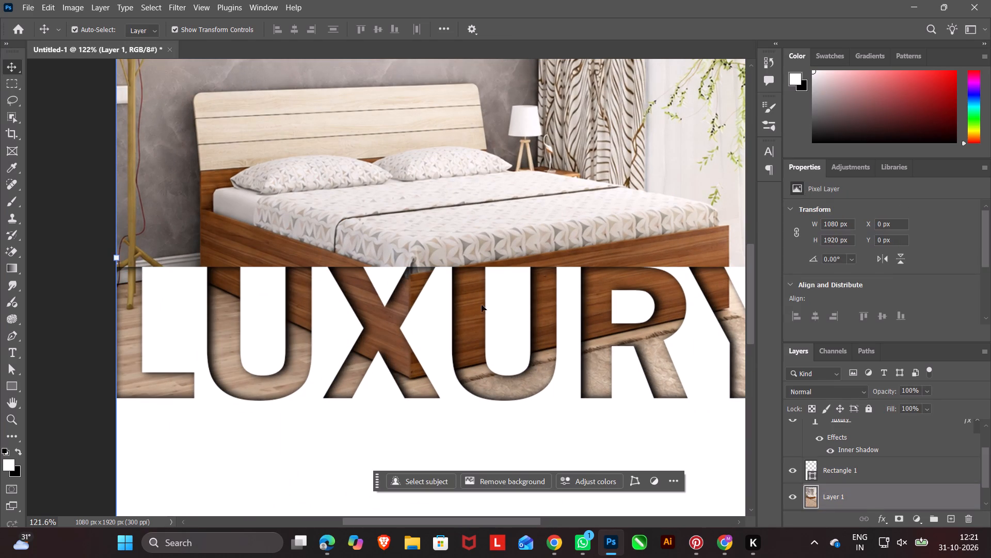
click(382, 348)
click(882, 472)
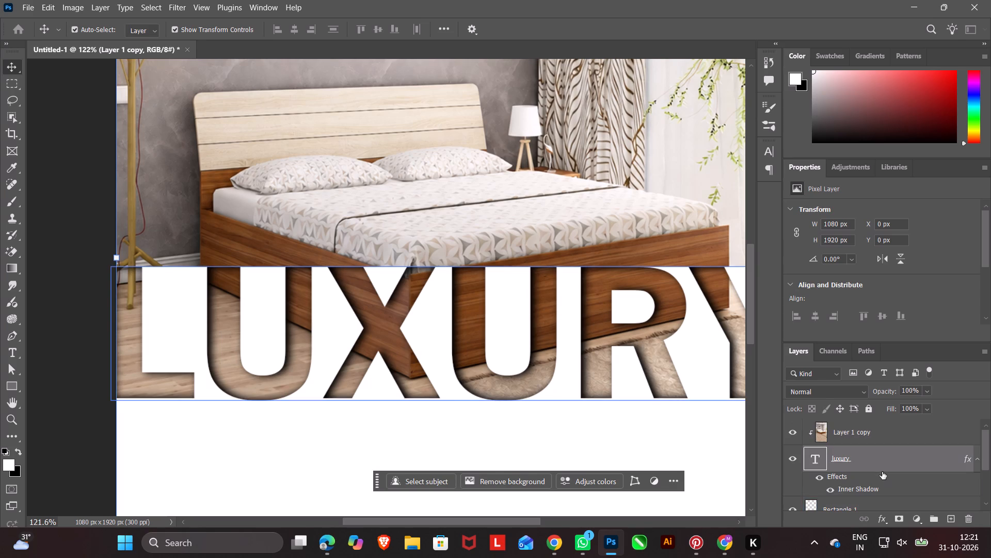
double_click(870, 488)
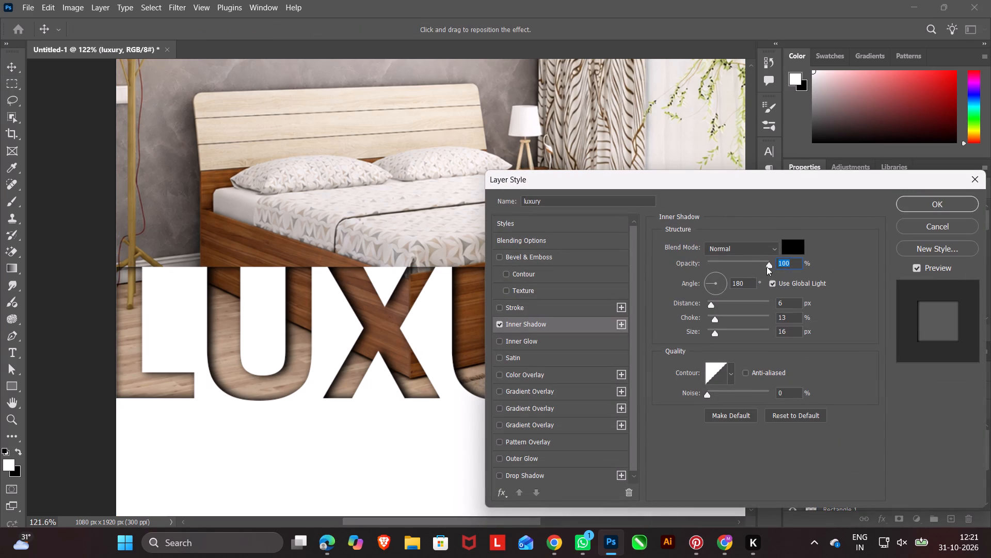
drag(769, 265, 733, 271)
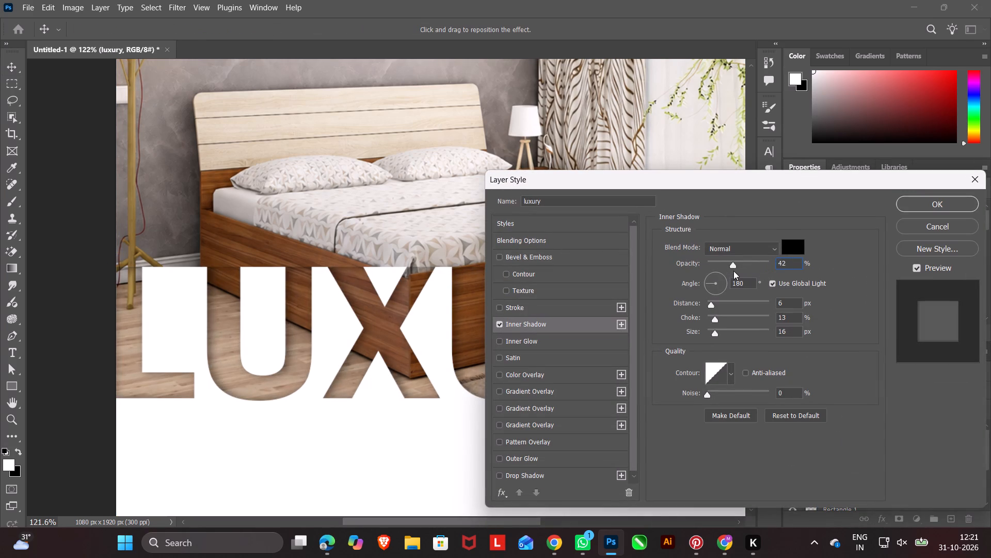
drag(733, 271, 737, 272)
drag(737, 272, 737, 272)
drag(711, 302, 670, 305)
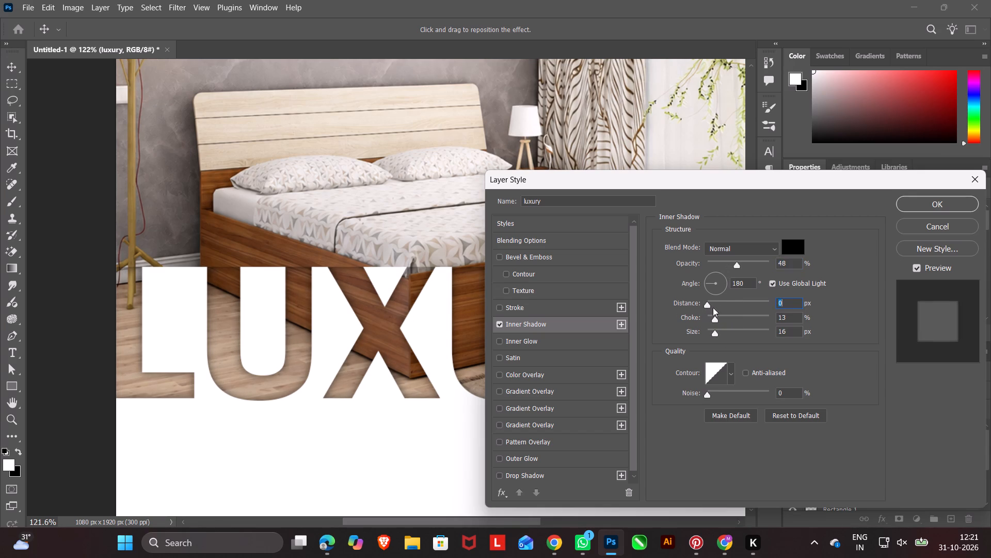
drag(732, 264, 828, 267)
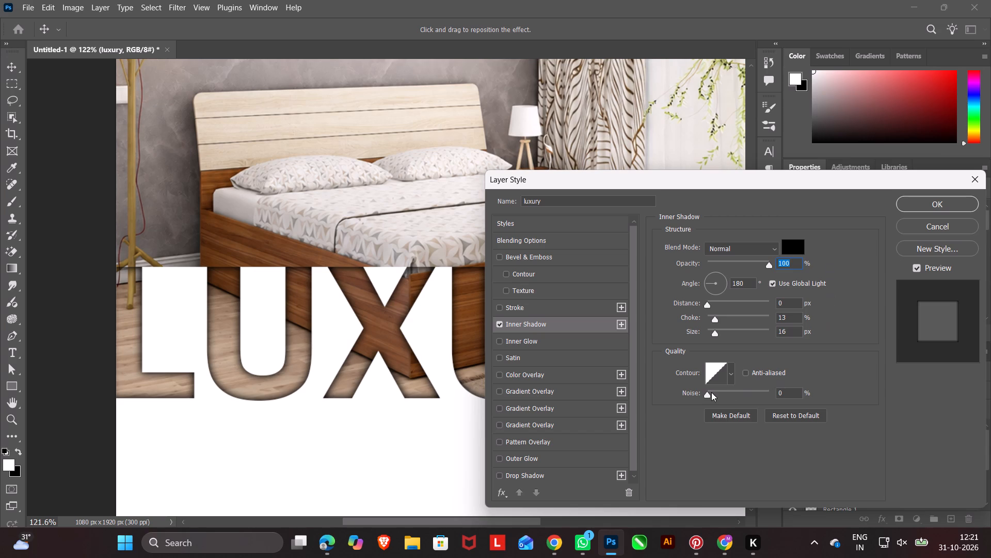
click(937, 203)
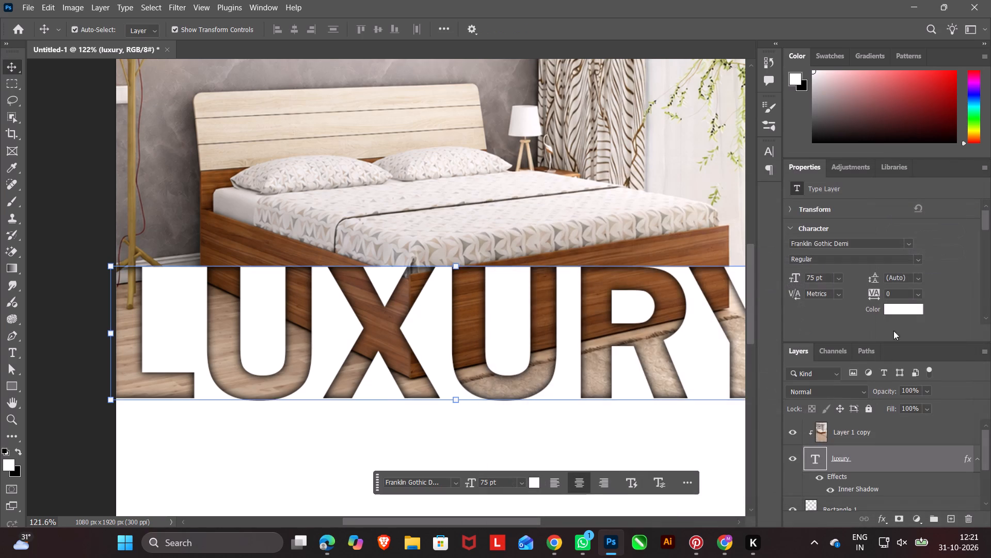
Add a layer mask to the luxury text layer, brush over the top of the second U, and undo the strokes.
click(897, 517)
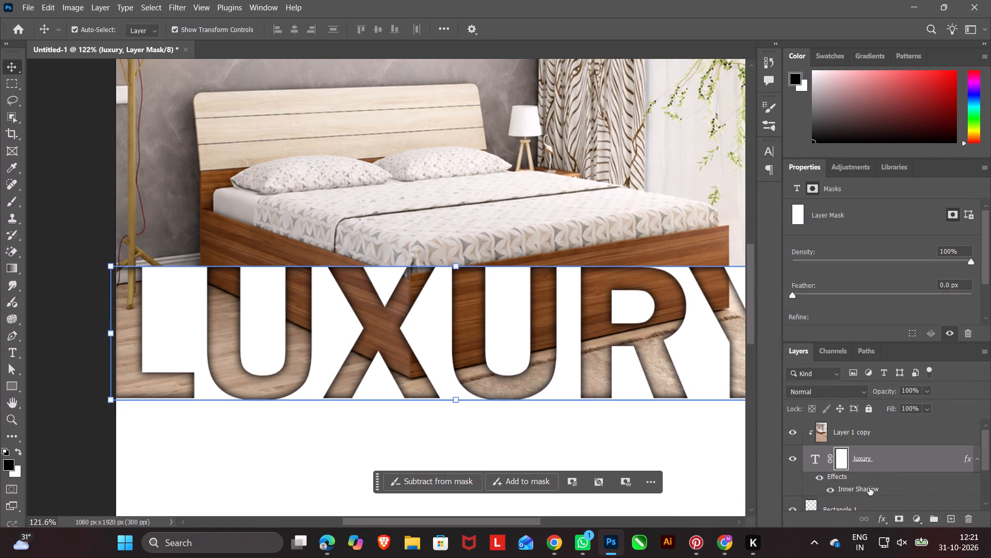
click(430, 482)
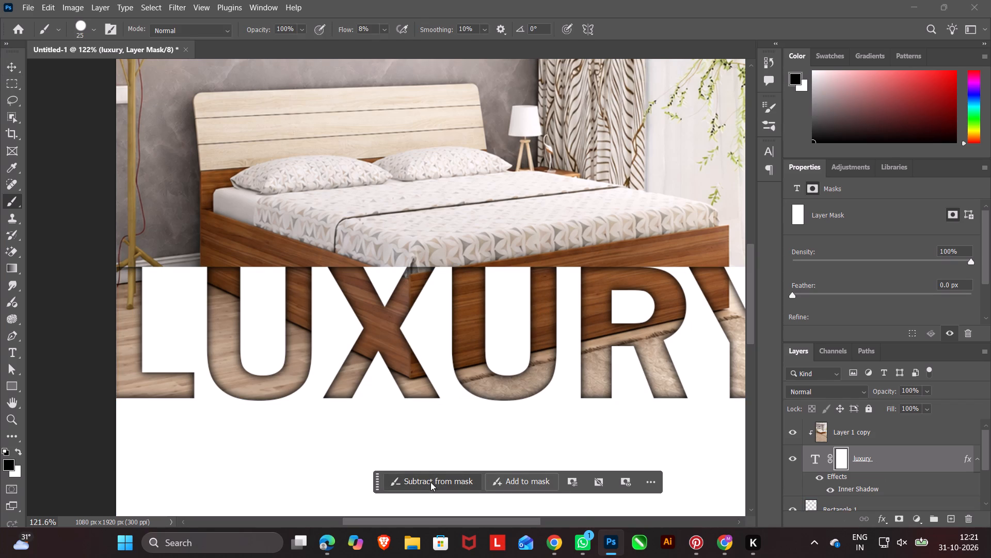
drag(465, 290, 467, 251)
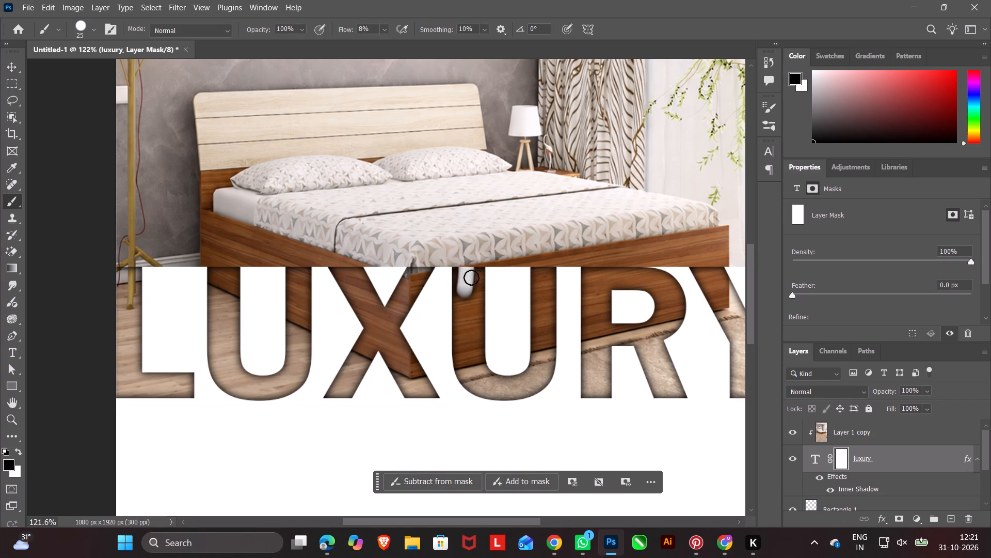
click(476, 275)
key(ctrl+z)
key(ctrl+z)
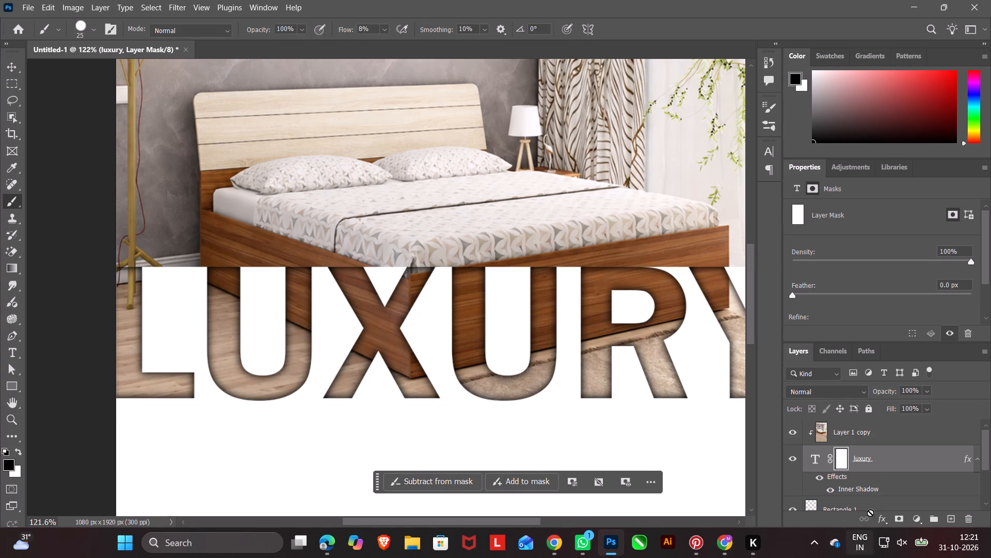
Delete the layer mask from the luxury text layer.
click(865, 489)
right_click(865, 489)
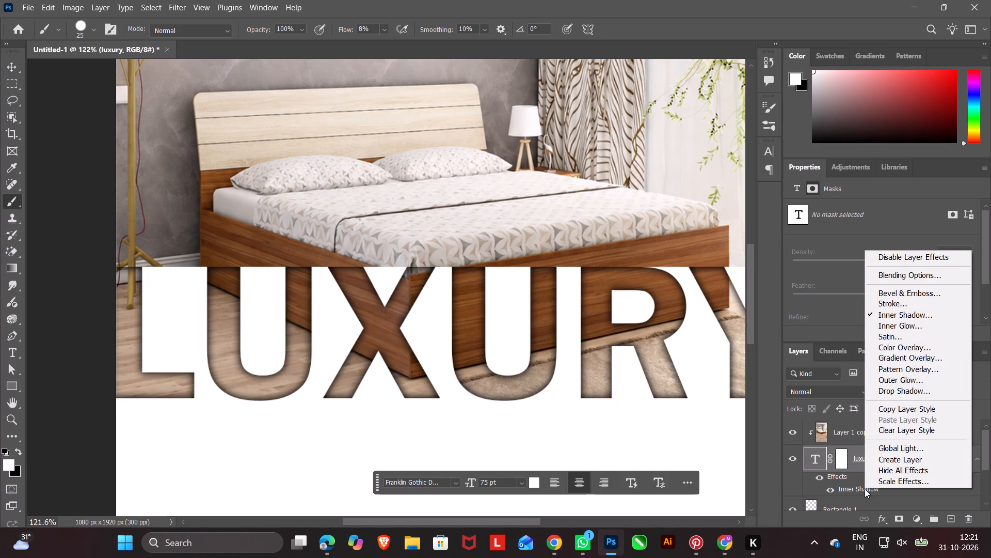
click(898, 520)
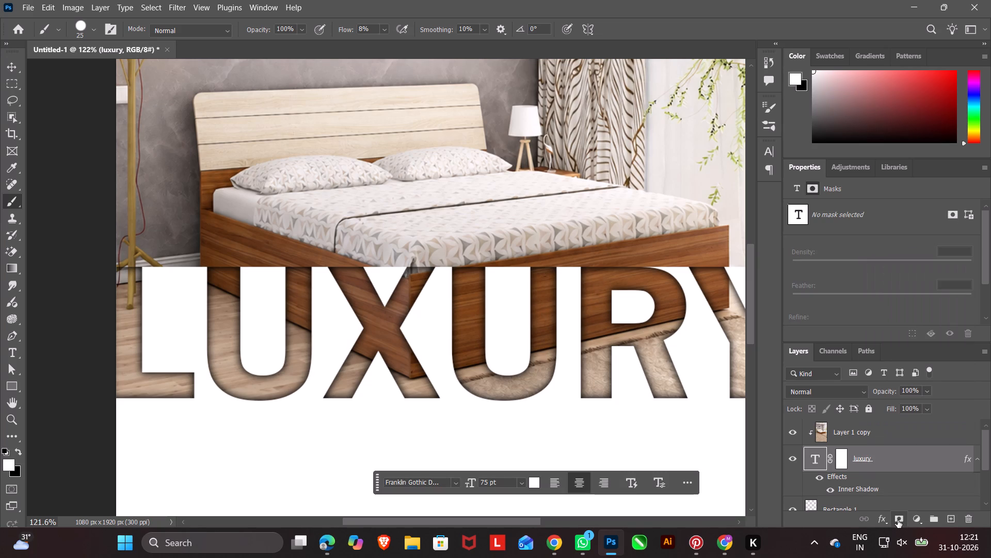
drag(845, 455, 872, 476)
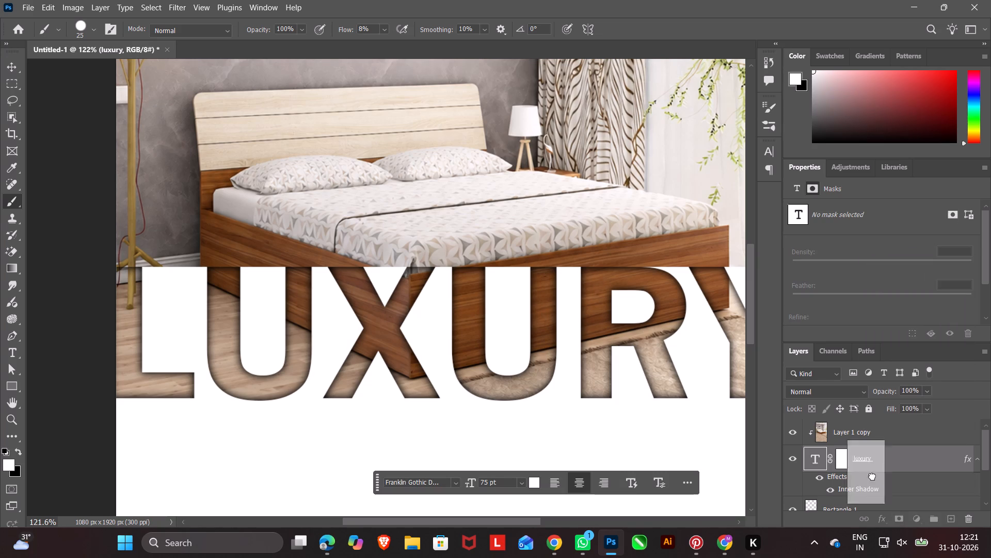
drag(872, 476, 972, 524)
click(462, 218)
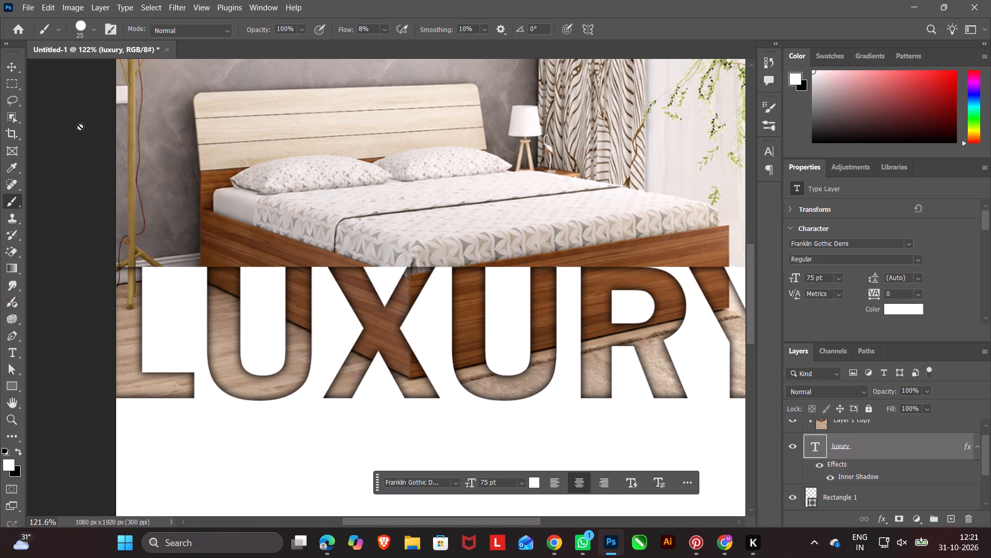
Try different angles and a 23 px distance on the LUXURY inner shadow, setting the angle to -90° and distance to 0 px.
click(11, 61)
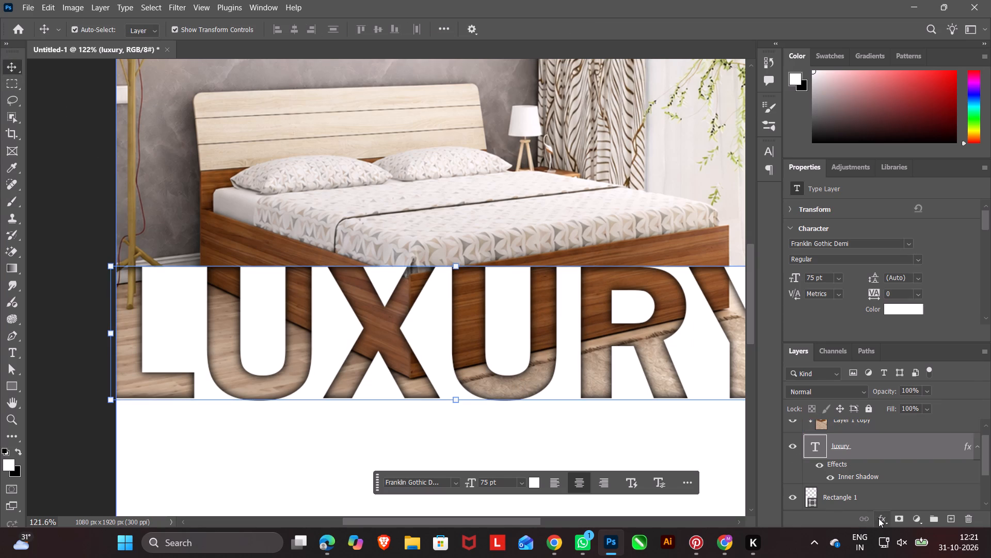
click(878, 518)
double_click(845, 478)
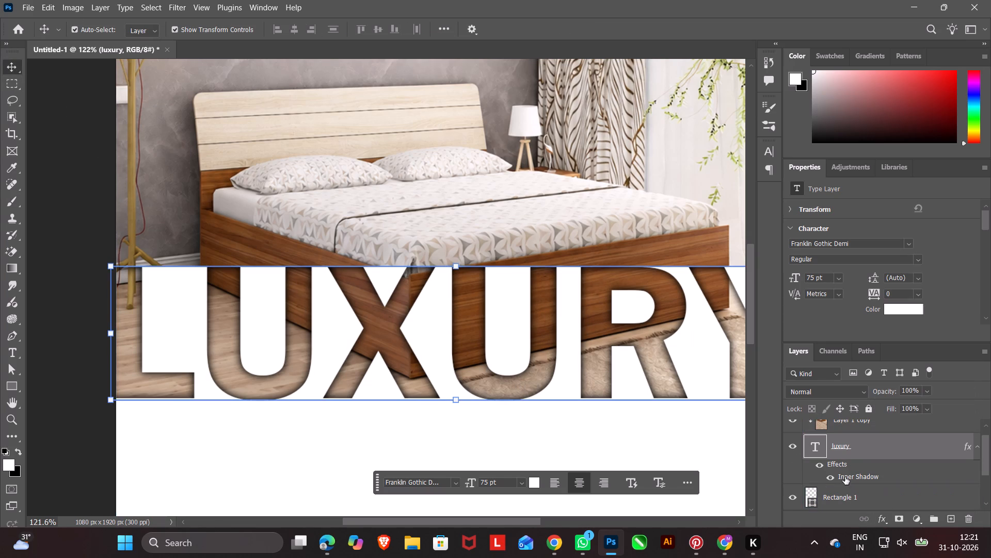
double_click(845, 477)
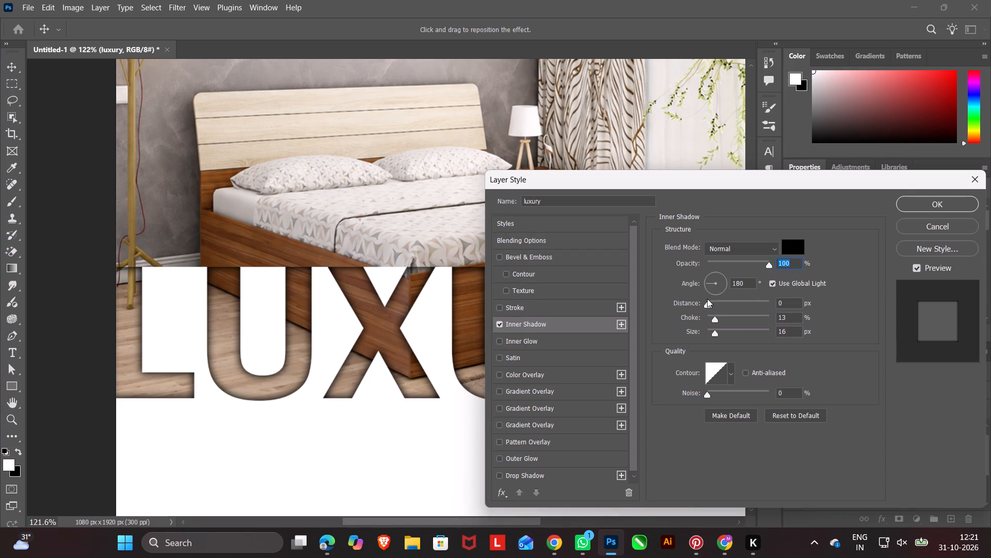
drag(705, 284, 718, 312)
drag(718, 312, 714, 313)
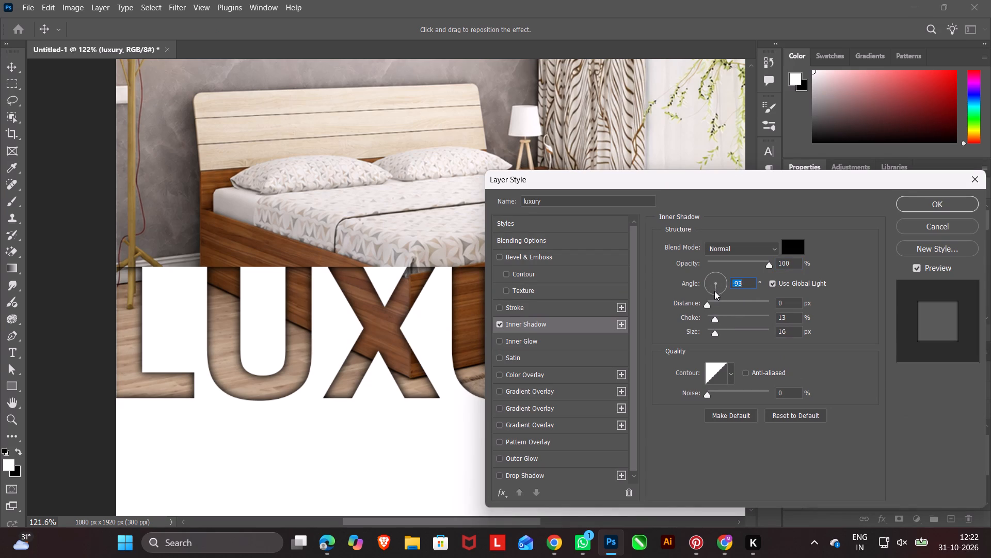
drag(714, 290, 714, 241)
drag(704, 306, 706, 305)
drag(706, 305, 722, 309)
drag(715, 275, 729, 291)
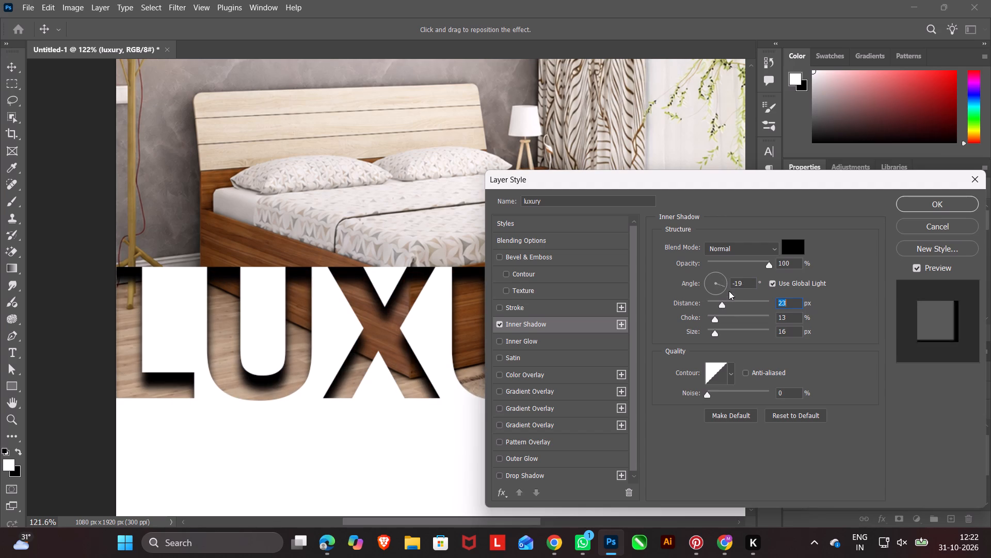
drag(729, 291, 715, 309)
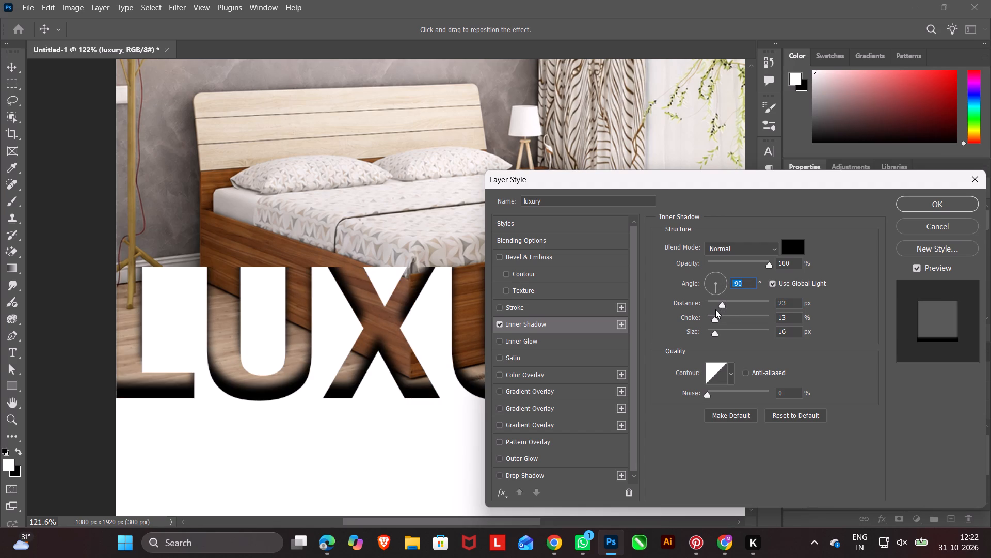
drag(722, 304, 707, 305)
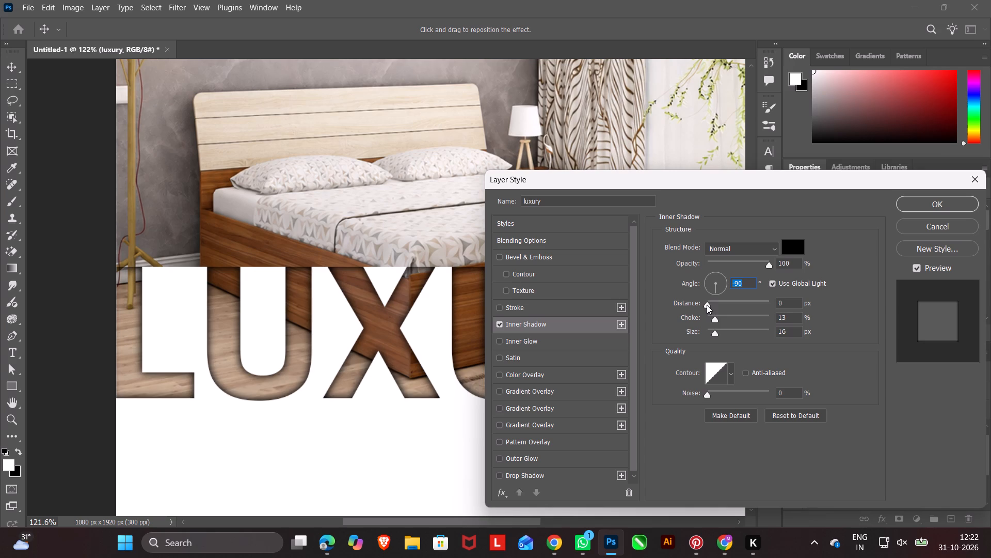
Set the LUXURY inner shadow to 54% opacity and try a distance of 15 px.
drag(707, 305, 717, 305)
drag(769, 266, 719, 270)
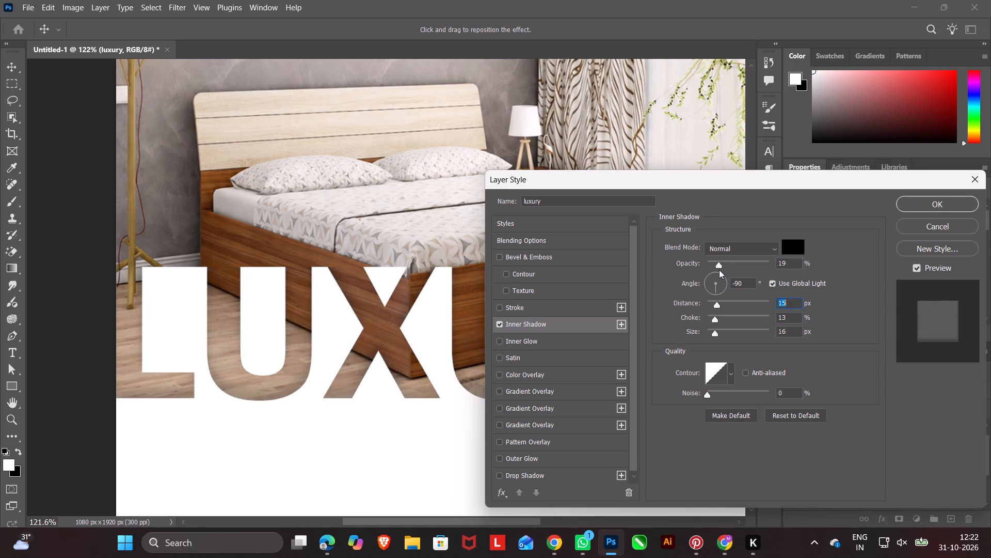
drag(719, 270, 741, 271)
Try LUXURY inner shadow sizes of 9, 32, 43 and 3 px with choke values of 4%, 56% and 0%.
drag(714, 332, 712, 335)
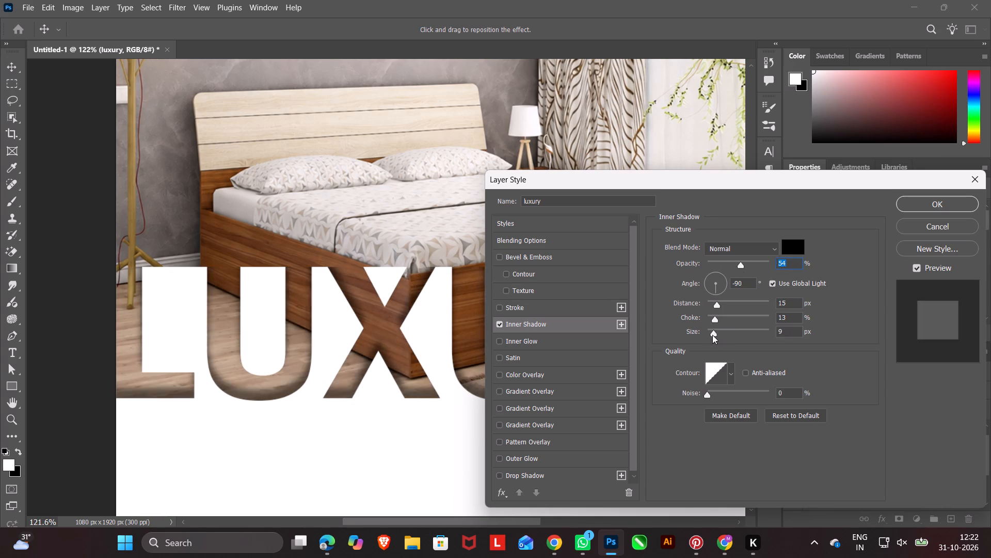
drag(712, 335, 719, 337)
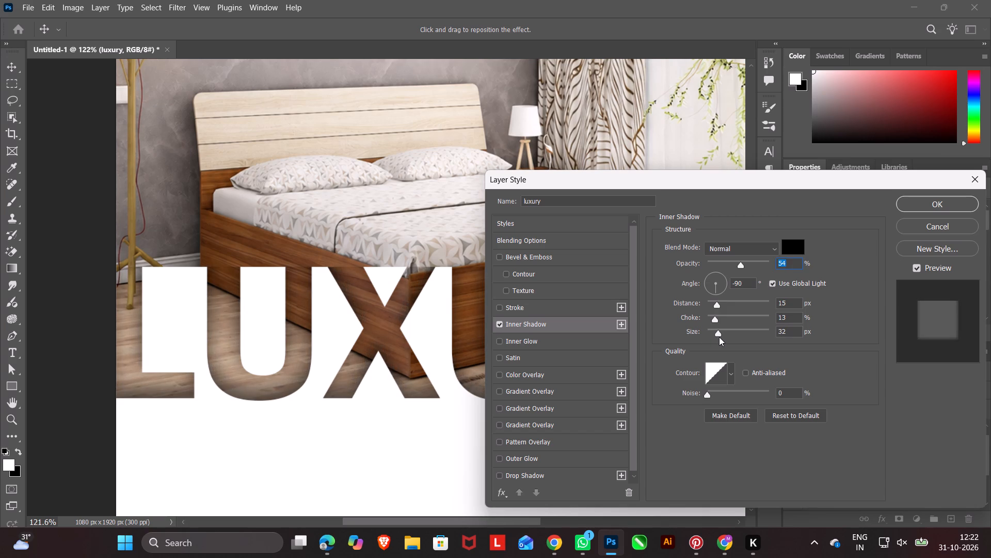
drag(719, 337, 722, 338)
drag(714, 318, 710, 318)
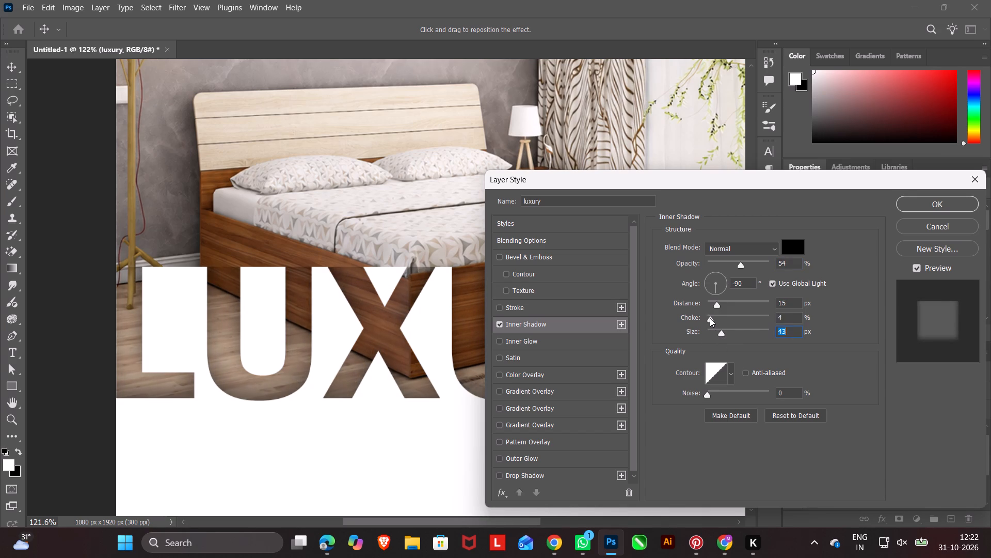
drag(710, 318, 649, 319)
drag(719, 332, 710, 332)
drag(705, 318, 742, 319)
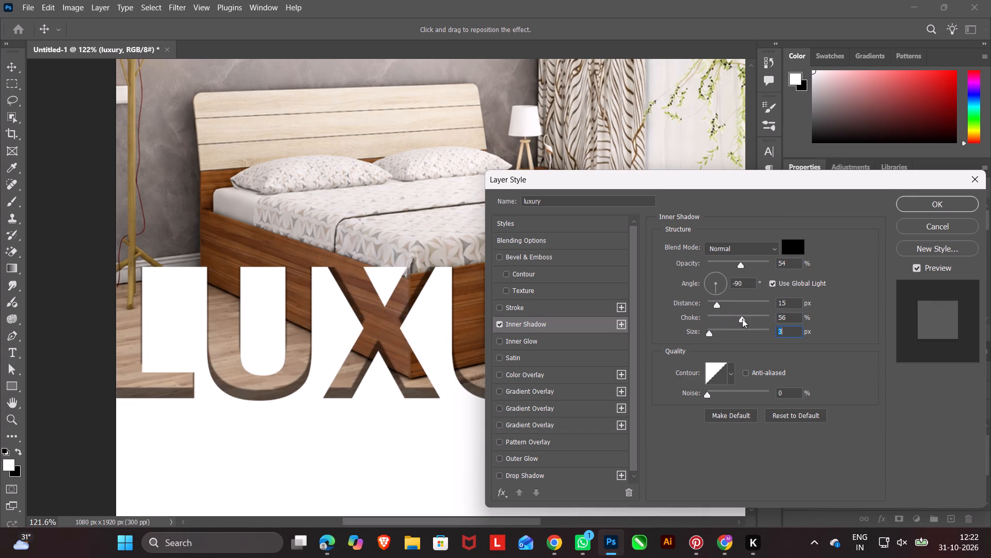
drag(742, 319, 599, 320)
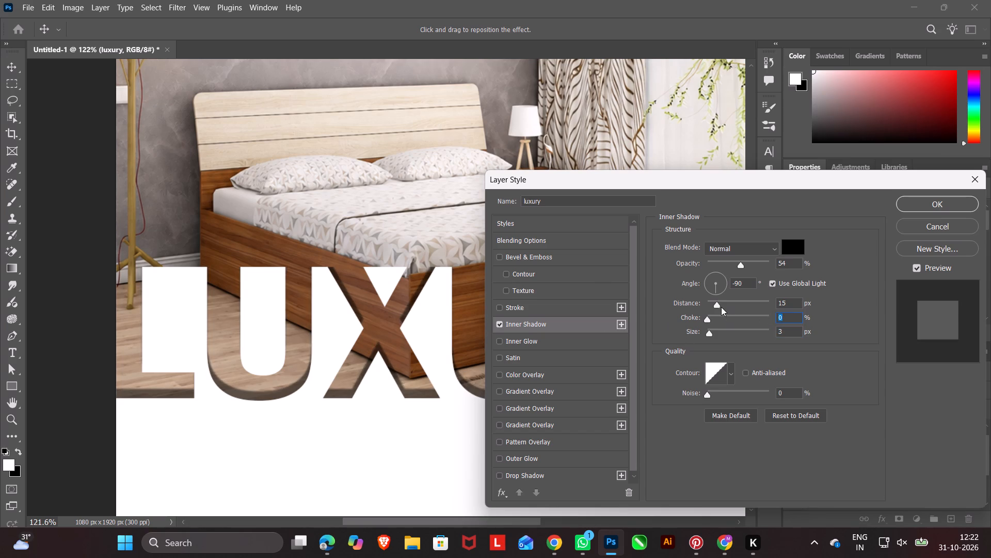
Set the LUXURY inner shadow's size to 13 px, raise choke slightly, refine the distance, and apply the style.
drag(716, 304, 711, 304)
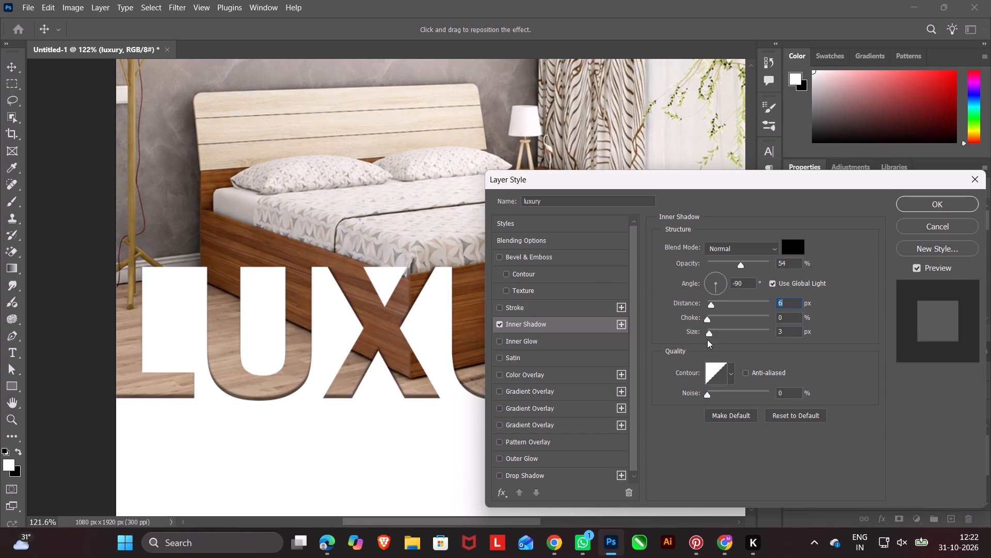
drag(707, 335, 710, 333)
drag(710, 333, 715, 334)
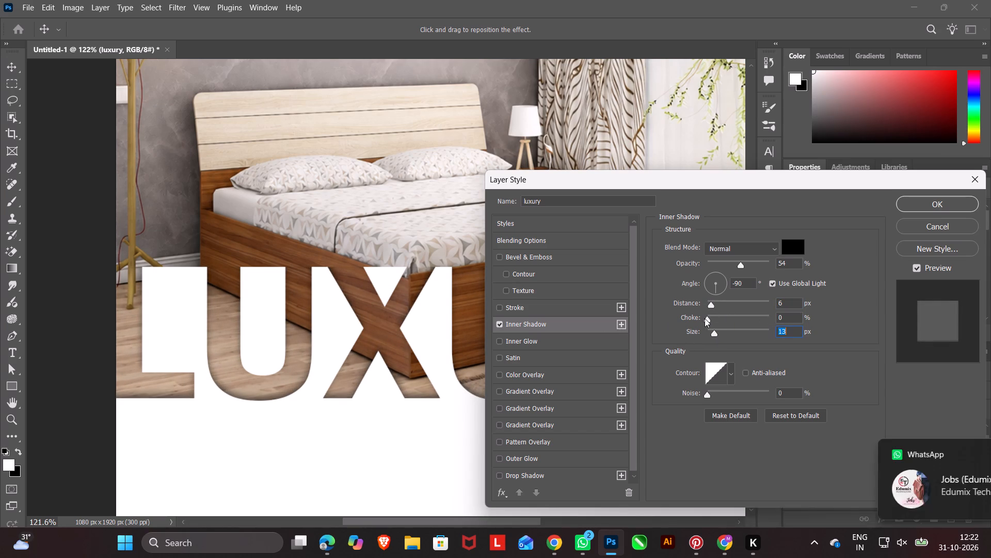
drag(705, 318, 711, 318)
drag(710, 305, 715, 305)
click(934, 203)
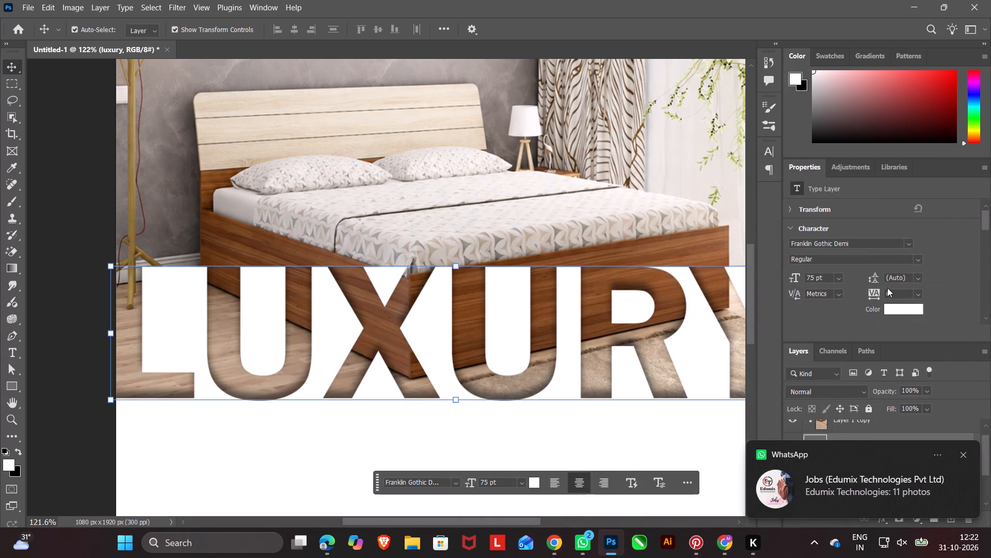
Nudge the white rectangle behind the LUXURY lettering down slightly to Y 976 px and deselect it.
alt+scroll(389, 339, down, 6)
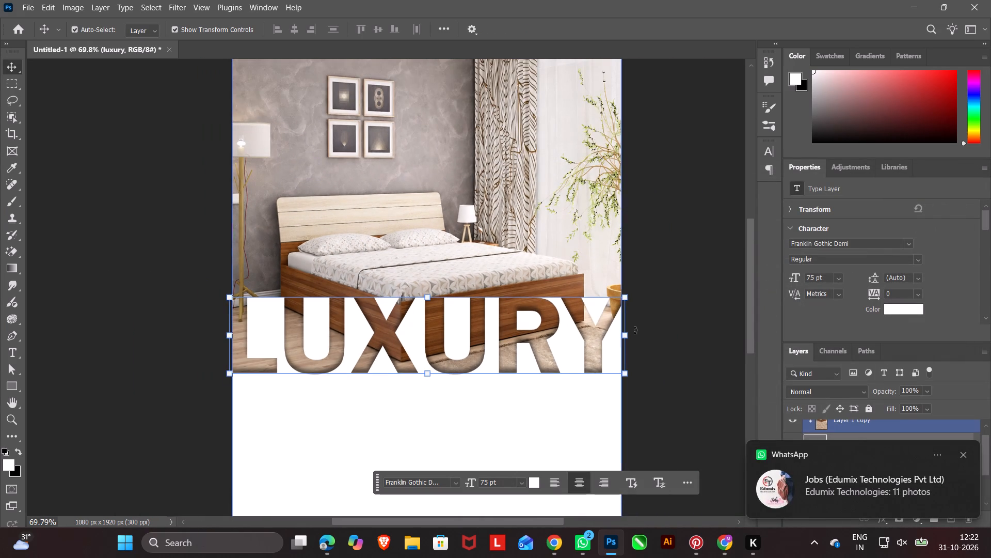
click(665, 323)
alt+scroll(671, 312, down, 4)
click(691, 317)
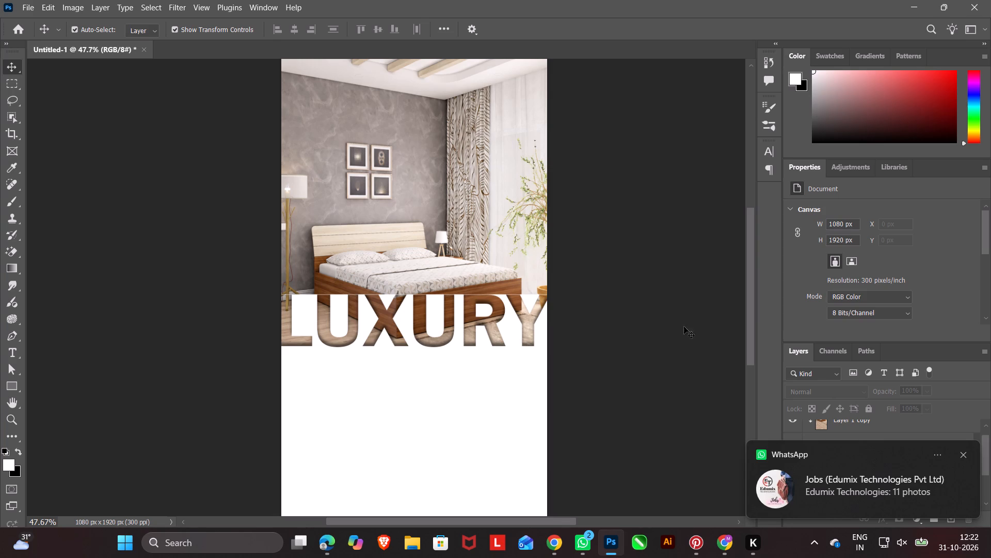
click(510, 400)
key(Down)
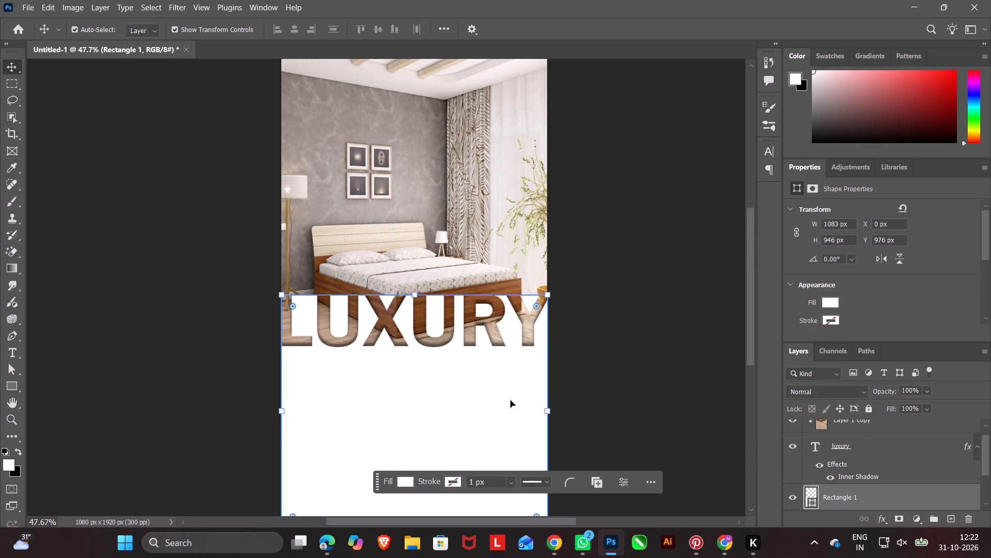
click(596, 393)
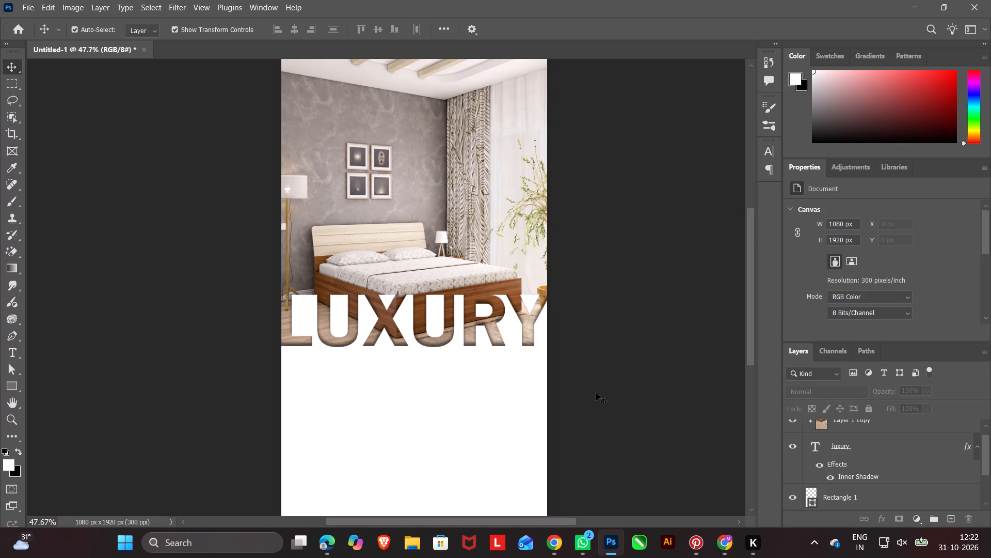
Switch to Pinterest to examine the LUXURY reference layout, and return to Photoshop.
click(696, 554)
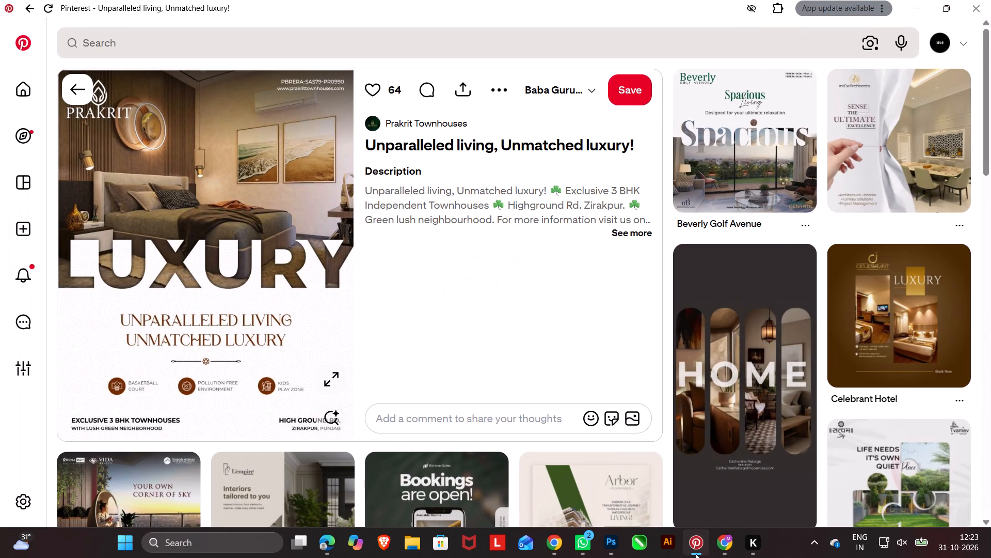
click(696, 554)
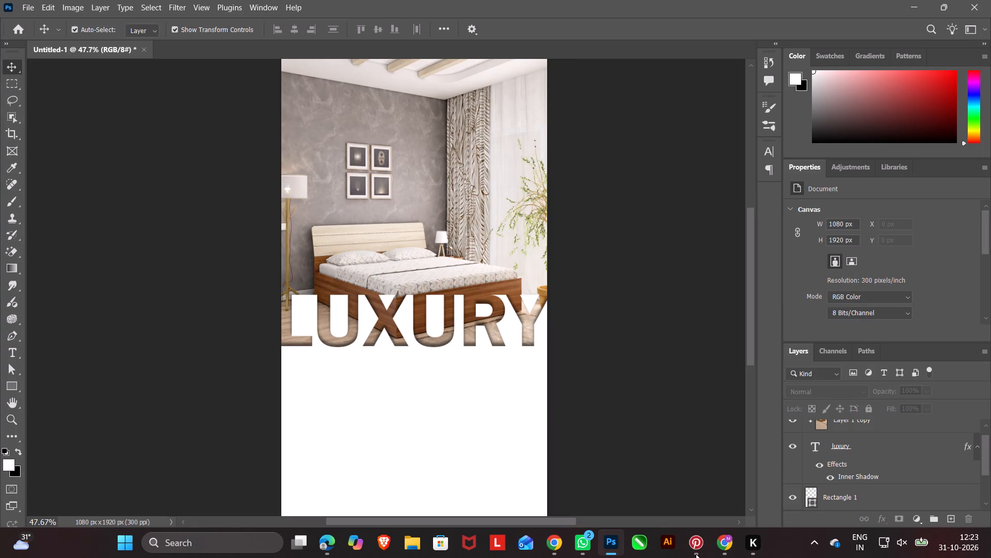
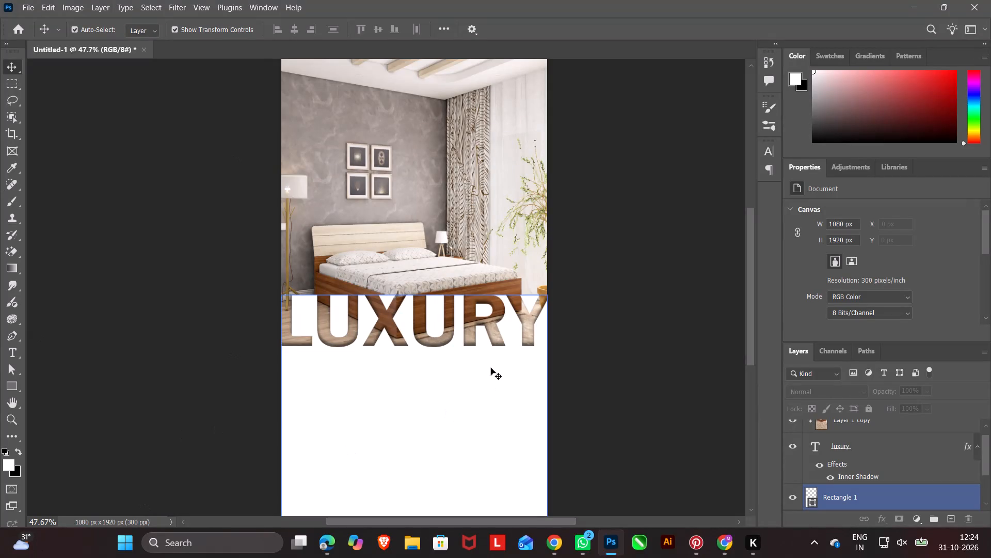
Deselect the white rectangle layer beneath the LUXURY lettering.
click(630, 325)
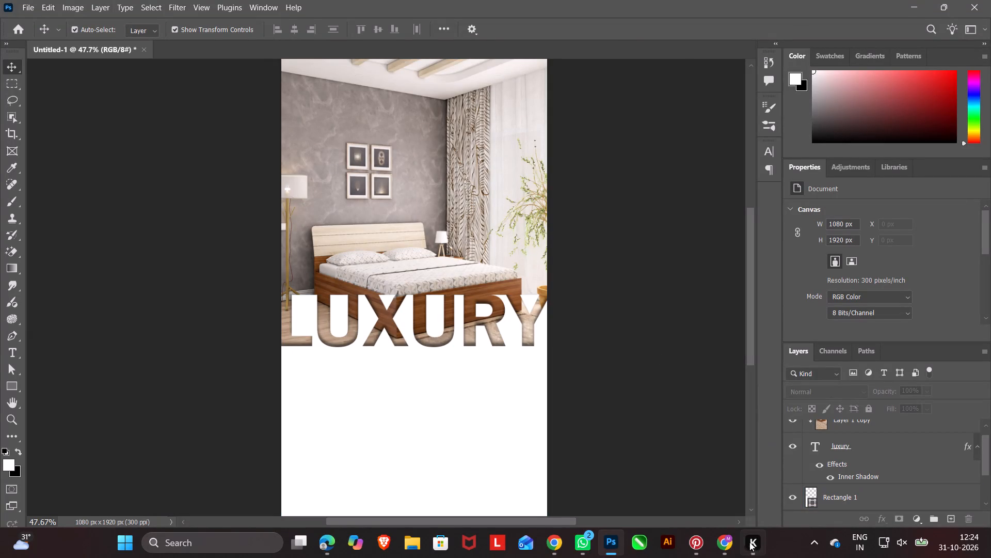
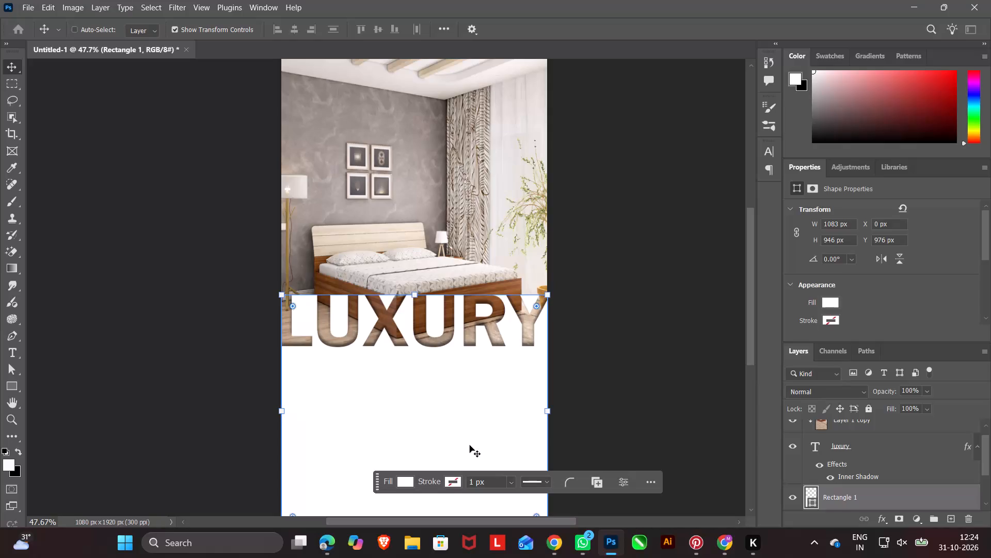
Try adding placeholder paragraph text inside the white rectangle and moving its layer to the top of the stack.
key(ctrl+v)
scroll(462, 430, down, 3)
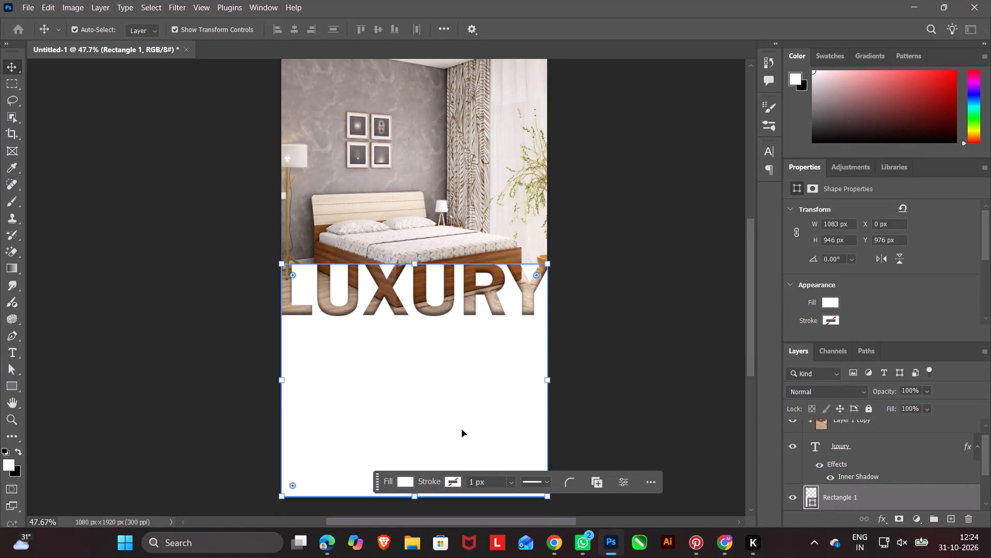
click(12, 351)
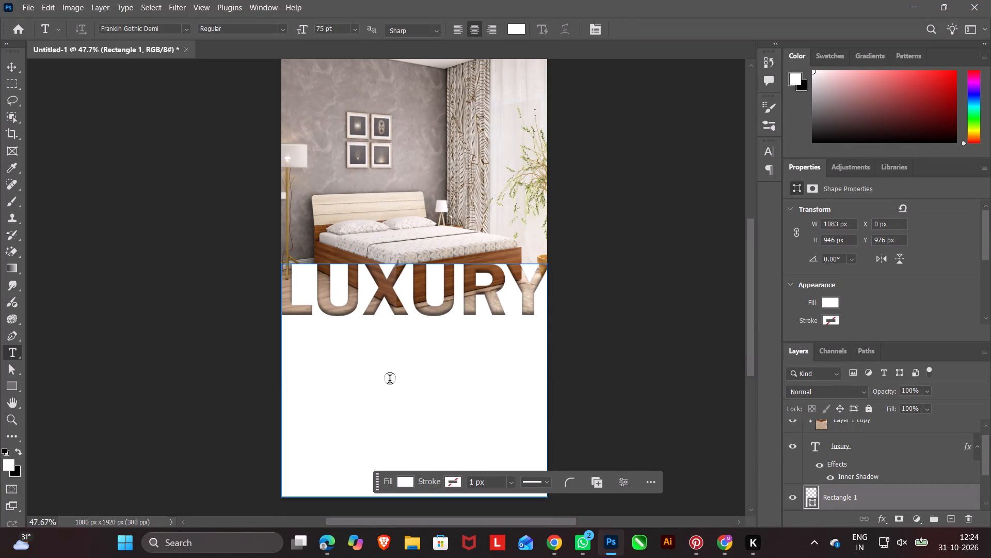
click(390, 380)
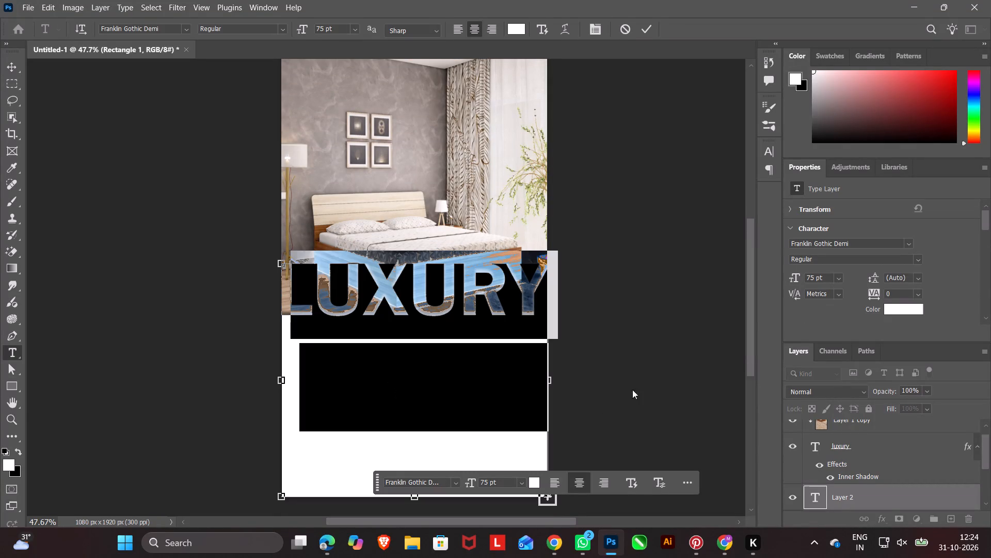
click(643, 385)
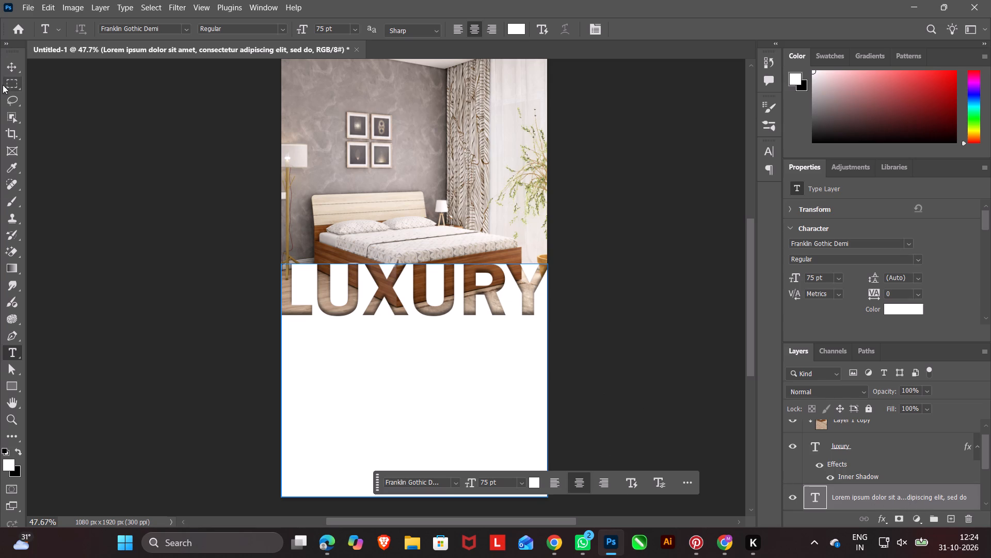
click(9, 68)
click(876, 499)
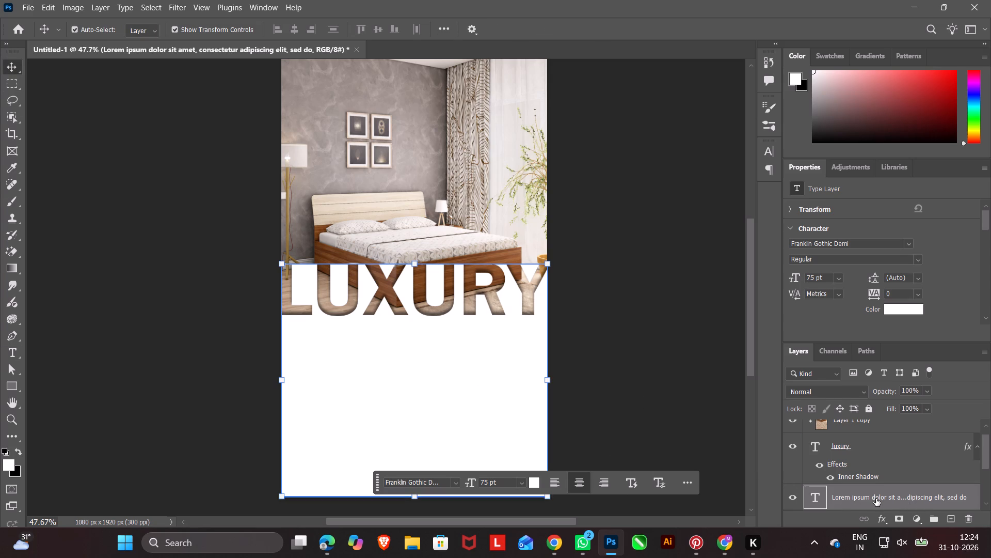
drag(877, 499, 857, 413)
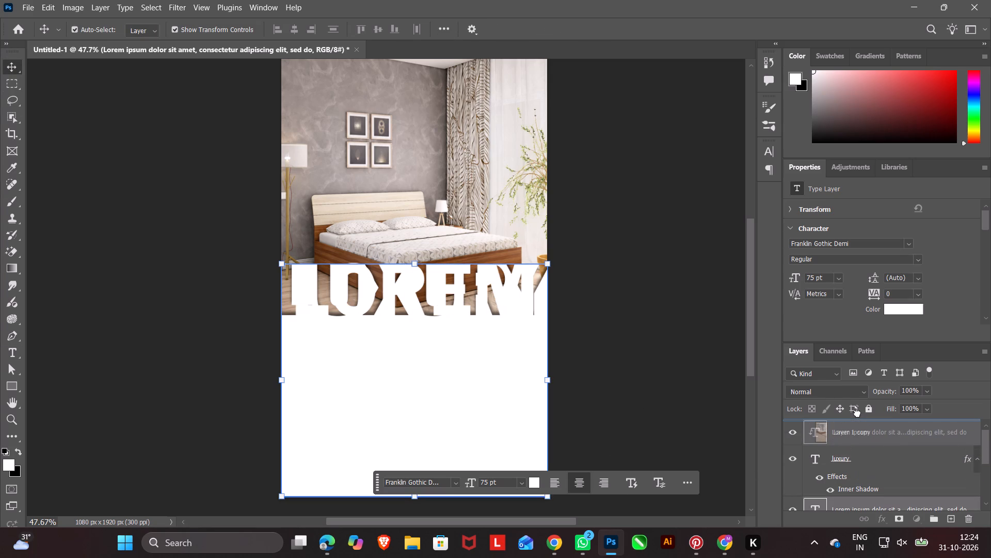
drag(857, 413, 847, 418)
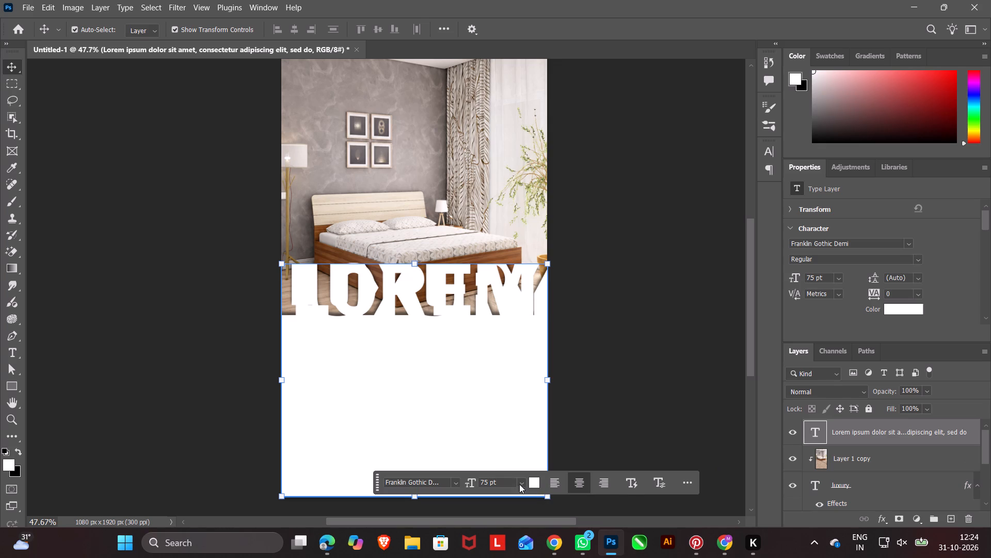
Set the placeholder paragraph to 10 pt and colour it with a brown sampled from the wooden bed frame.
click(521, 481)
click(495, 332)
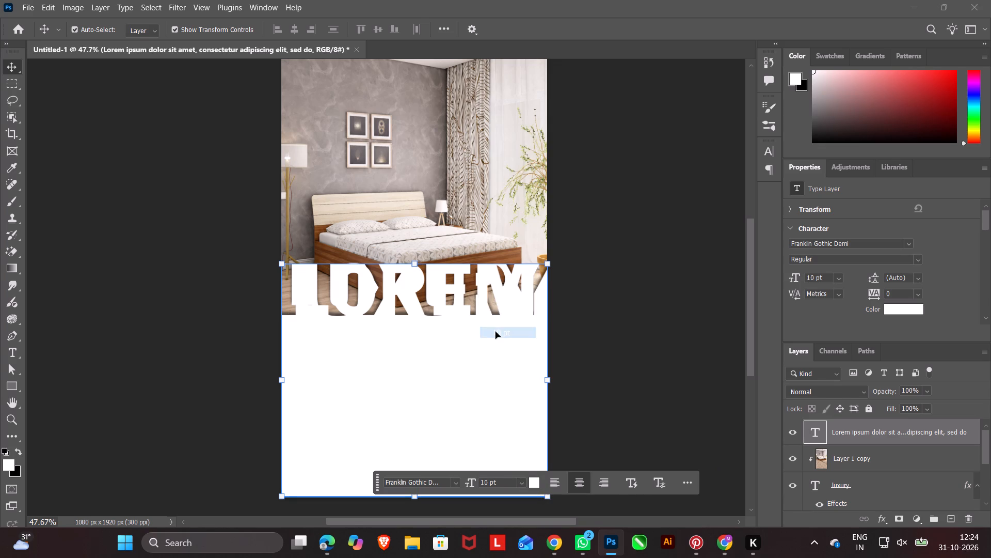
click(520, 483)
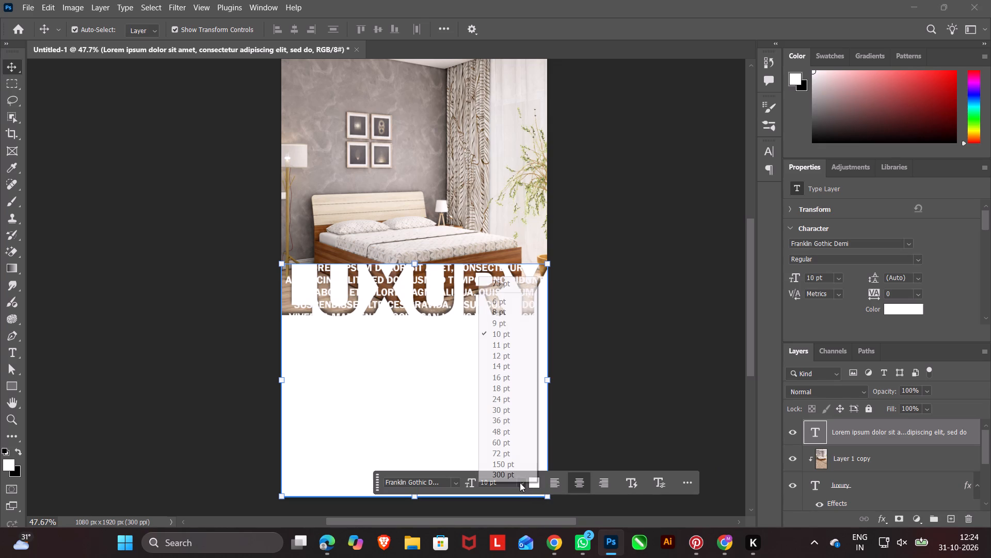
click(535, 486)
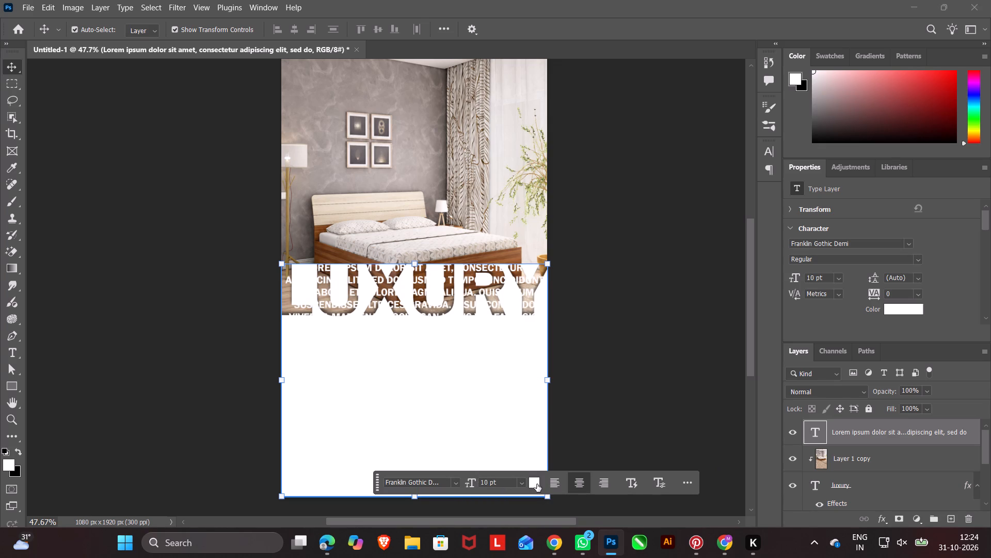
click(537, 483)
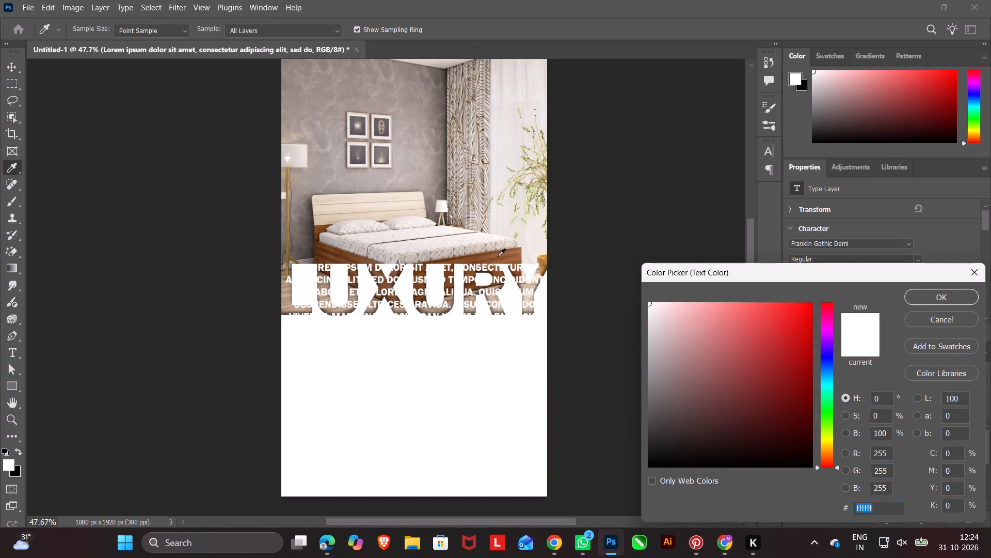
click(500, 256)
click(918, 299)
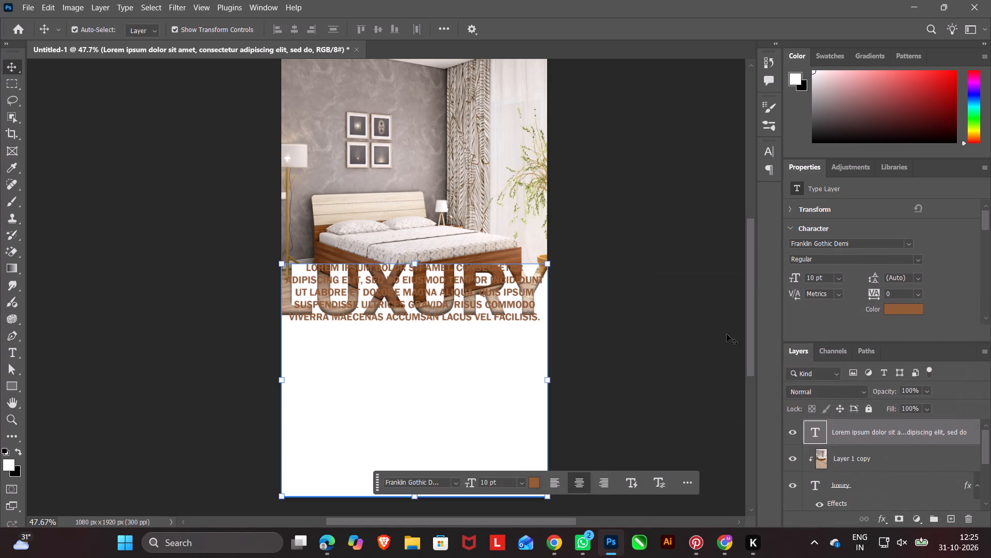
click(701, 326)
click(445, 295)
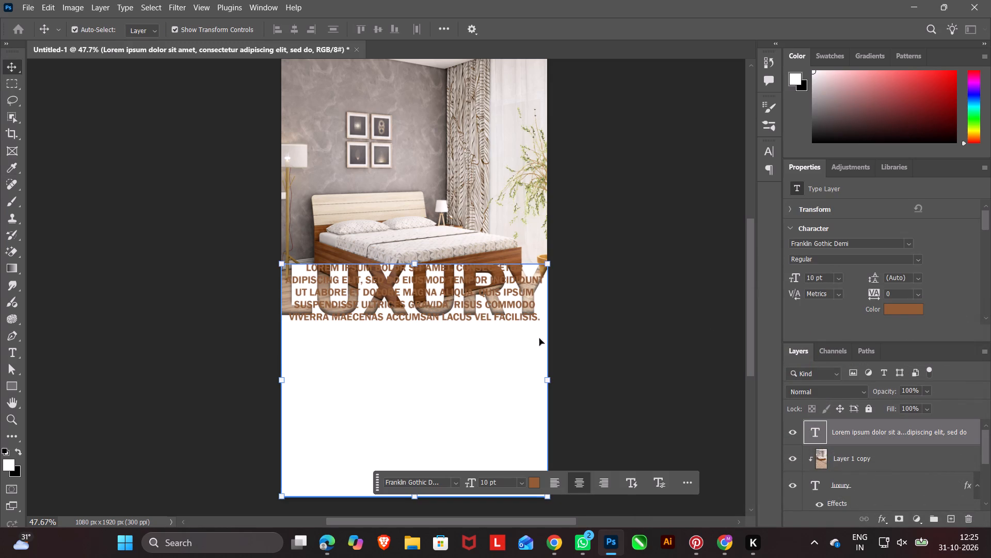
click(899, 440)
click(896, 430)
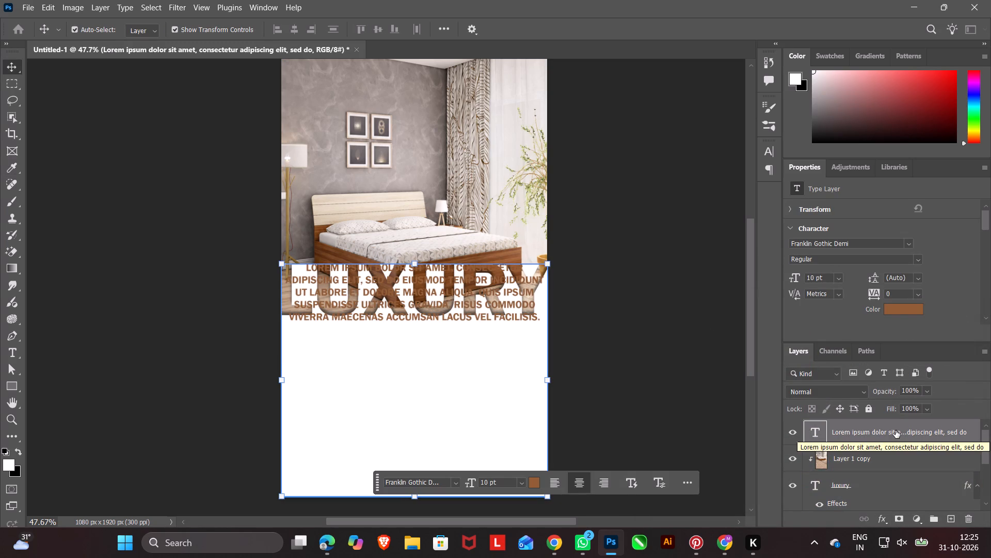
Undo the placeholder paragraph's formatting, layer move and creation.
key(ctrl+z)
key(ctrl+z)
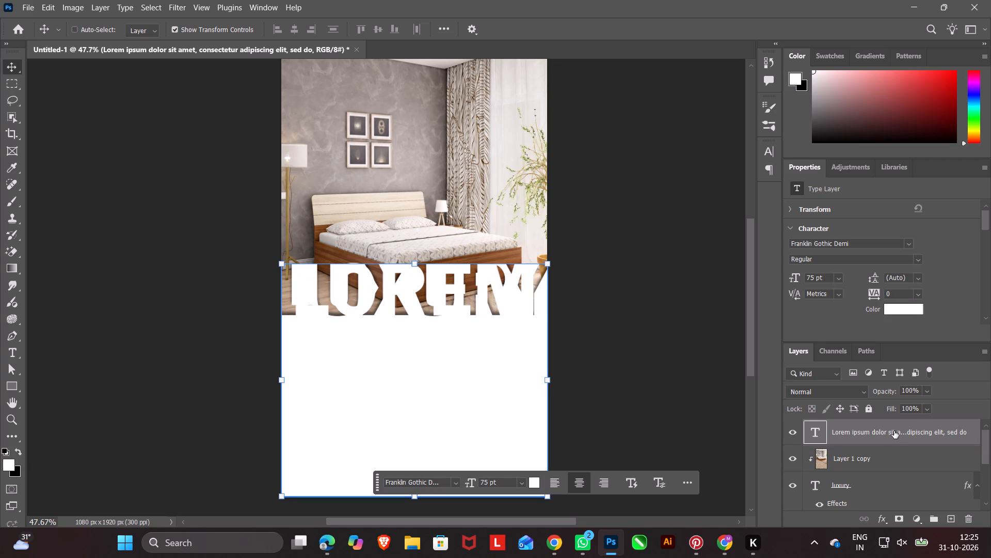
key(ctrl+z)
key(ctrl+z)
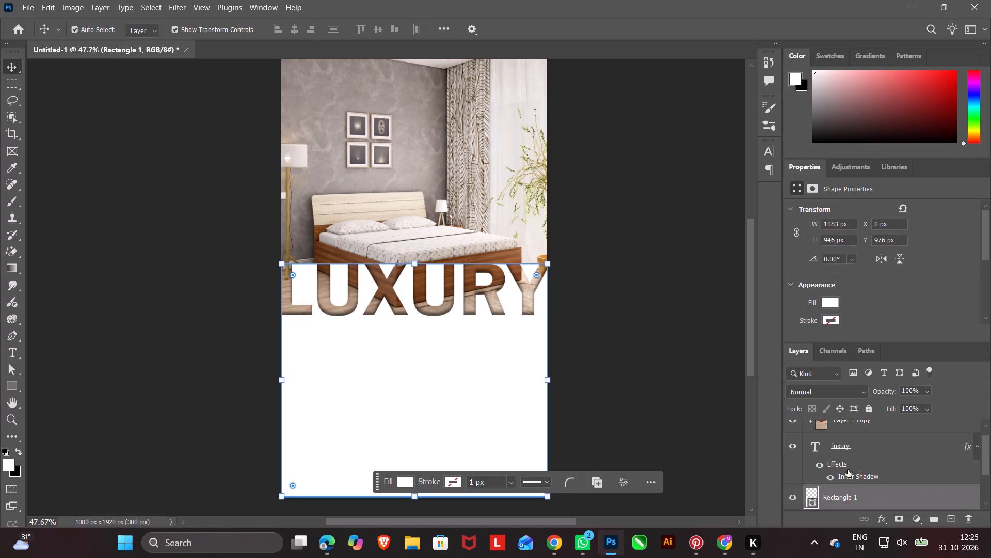
Add a placeholder text line on the bedroom wall, outside the white rectangle, at 10 pt with All Caps turned off.
click(651, 383)
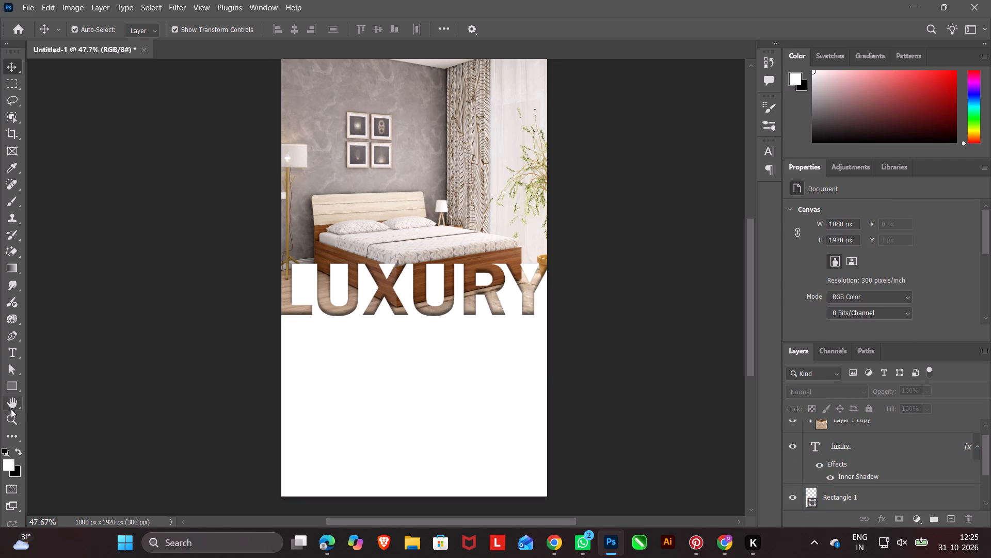
click(11, 353)
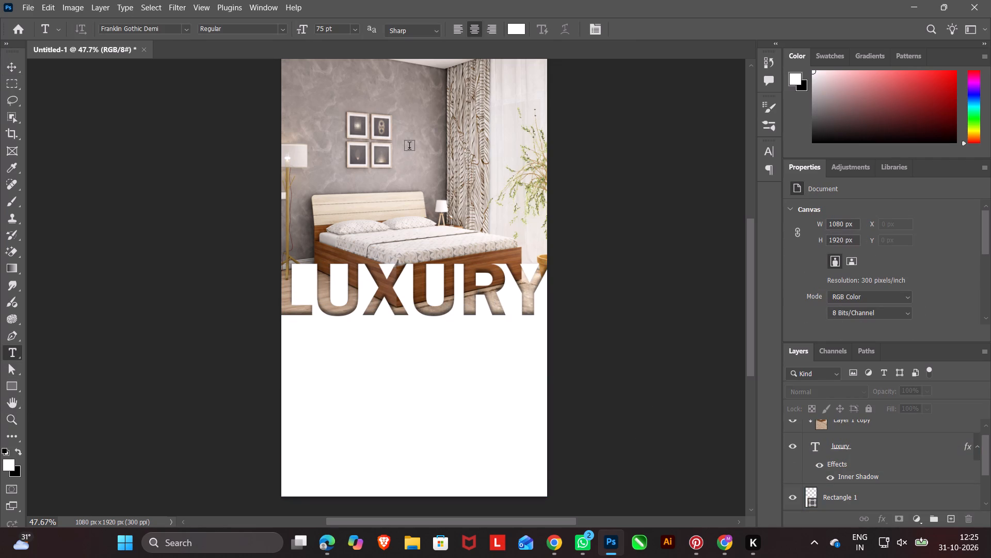
click(409, 147)
click(523, 480)
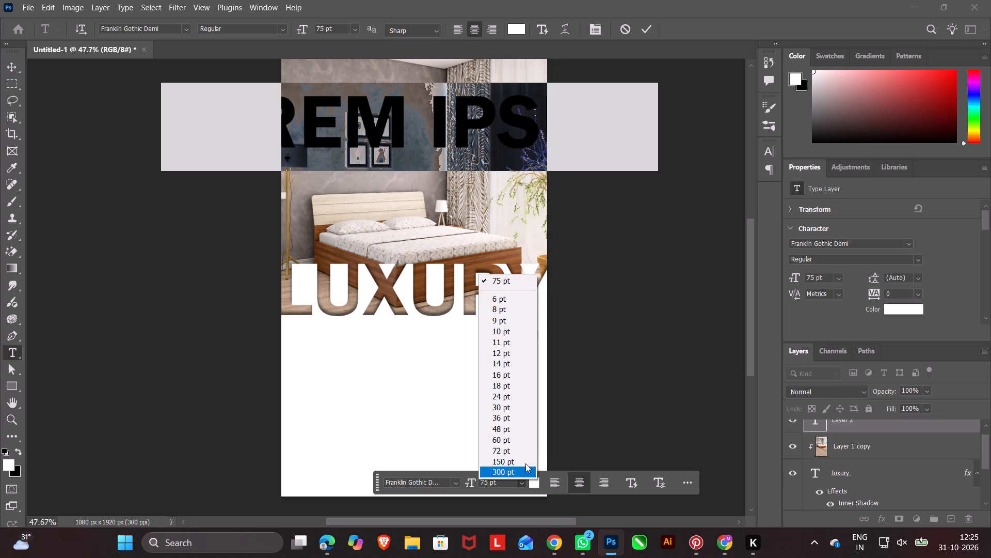
click(513, 332)
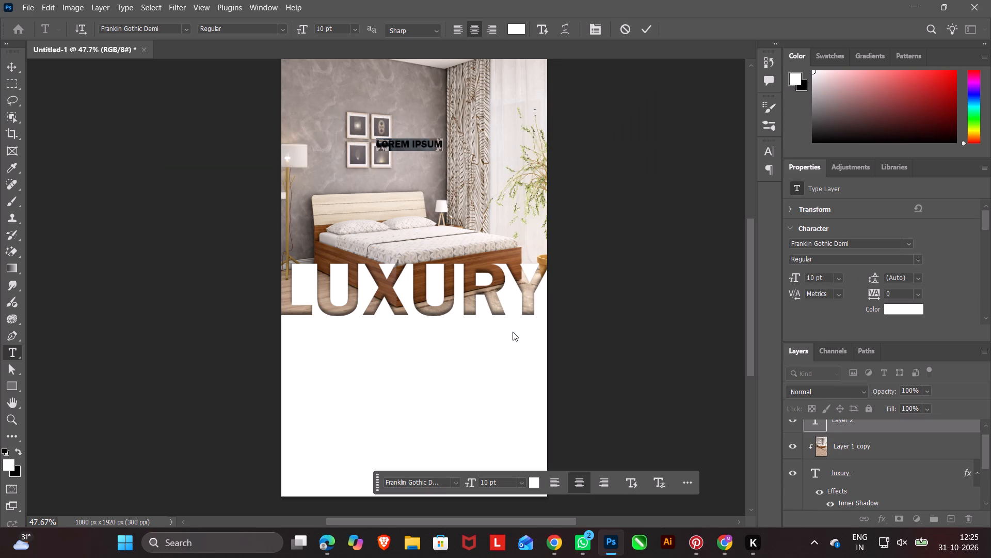
scroll(862, 320, down, 3)
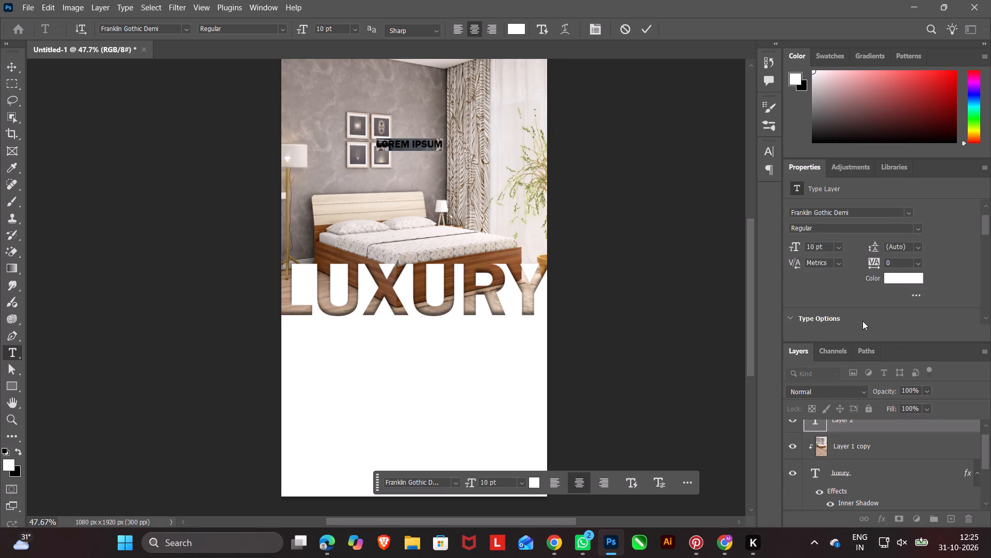
scroll(862, 321, down, 6)
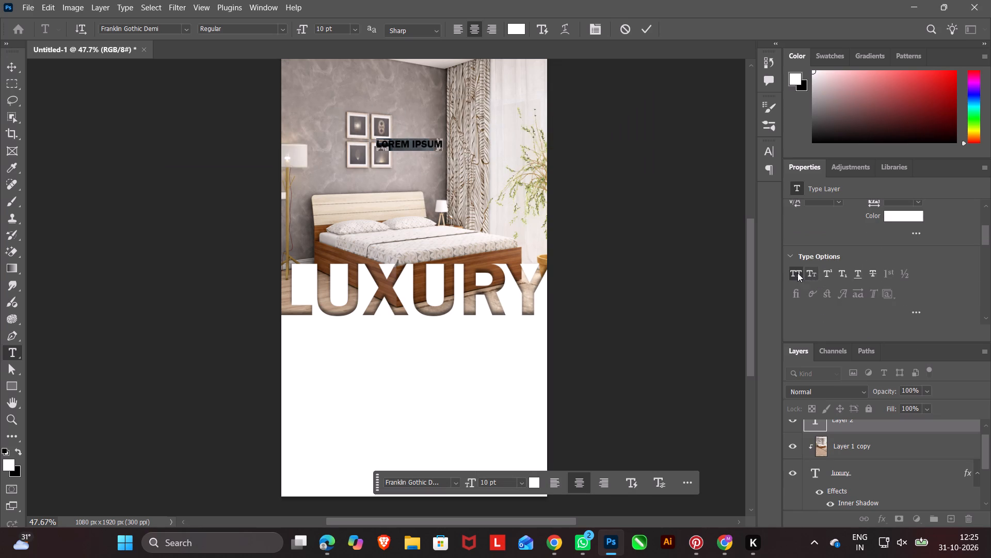
click(797, 272)
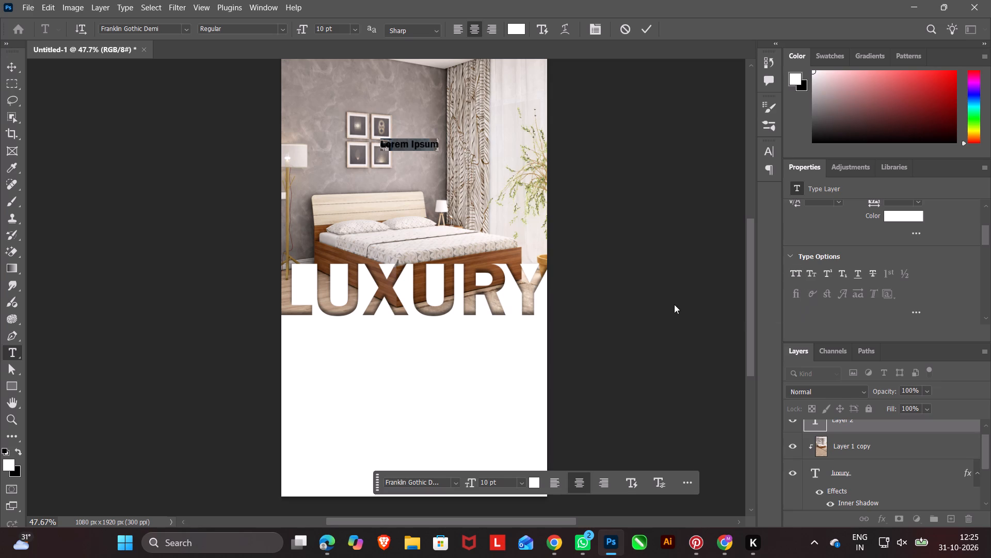
click(673, 303)
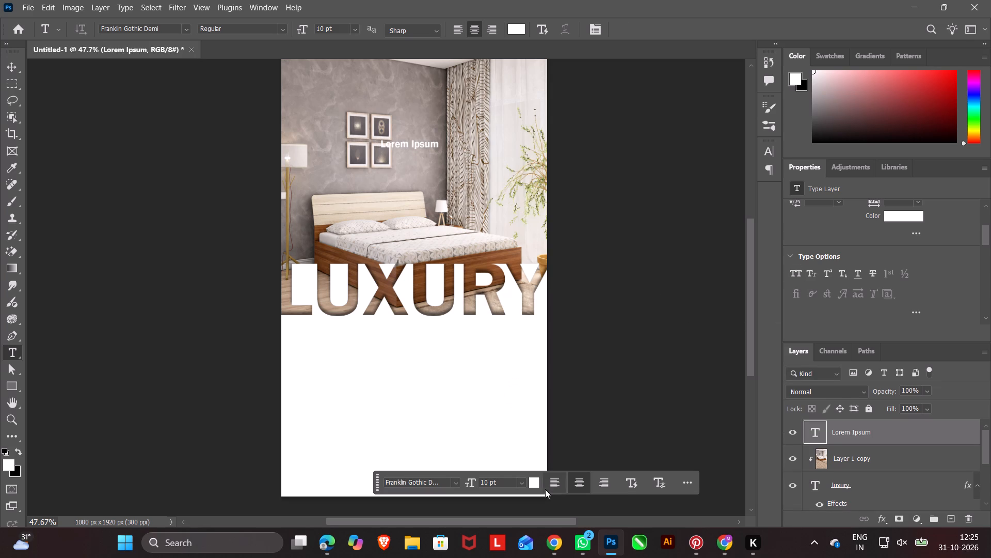
Colour the placeholder text dark brown #633614, sampled from the wood inside the LUXURY lettering.
click(533, 483)
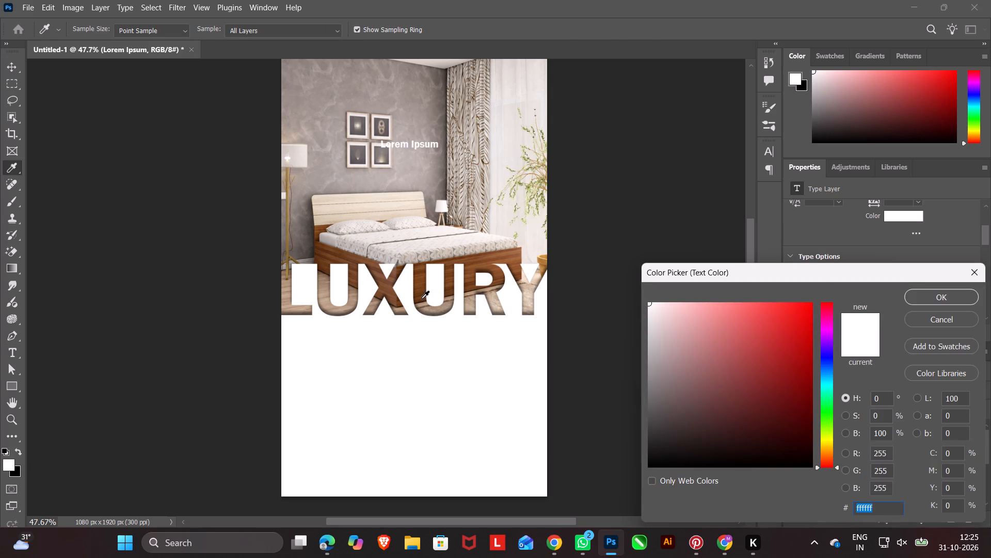
click(421, 299)
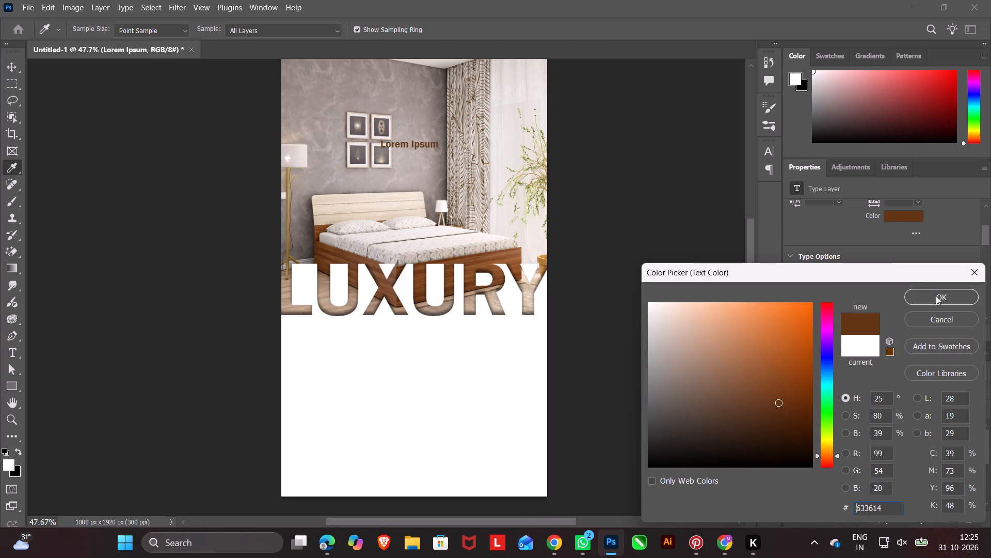
click(936, 296)
Replace the placeholder text with the copied bed description beginning "Designed for comfortable, restful sleep".
click(13, 66)
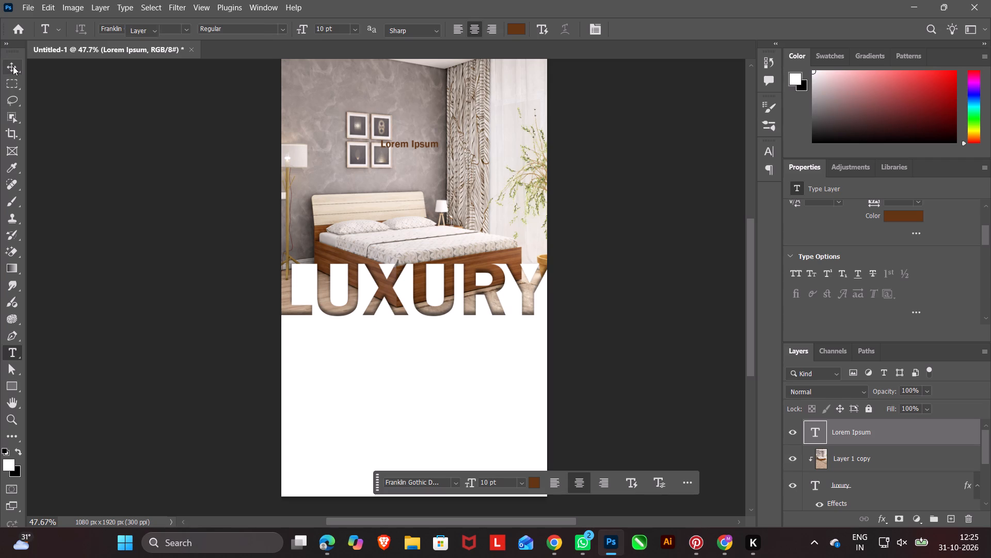
double_click(396, 144)
key(ctrl+v)
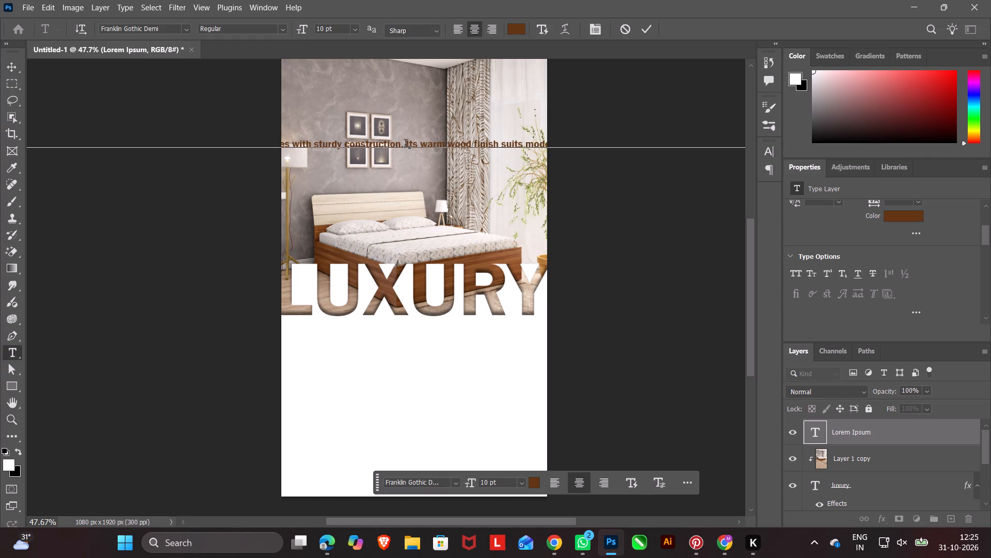
Break the bed description into four lines, splitting it after "construction.", "sleep," and "alike,", and commit the text.
click(407, 144)
key(Left)
key(BackSpace)
key(Return)
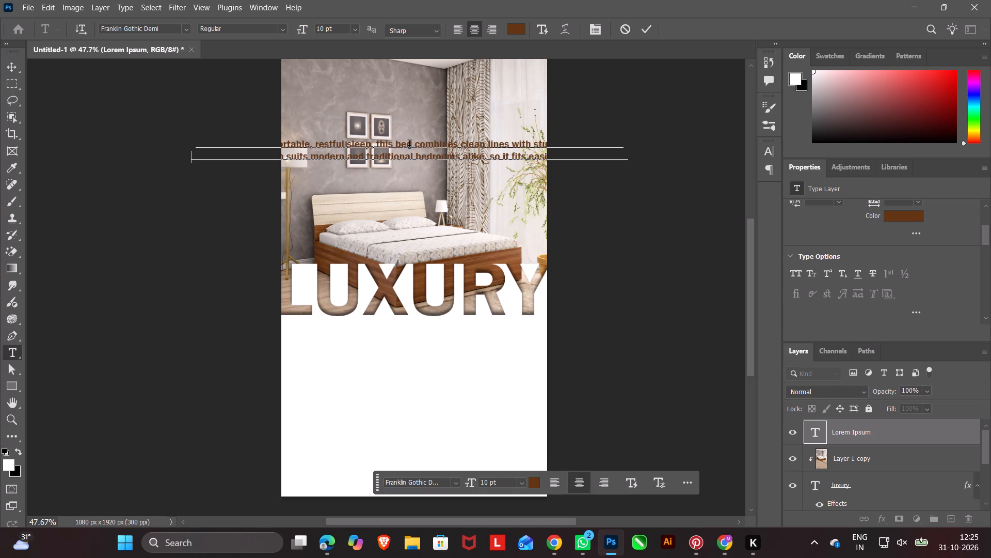
click(378, 147)
key(Left)
key(BackSpace)
key(Return)
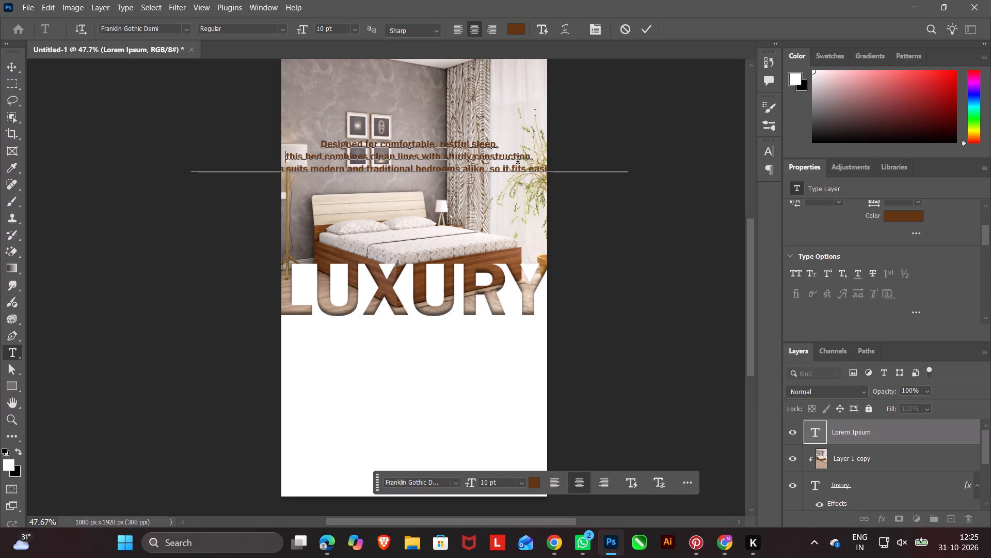
click(492, 169)
key(Left)
key(BackSpace)
key(Return)
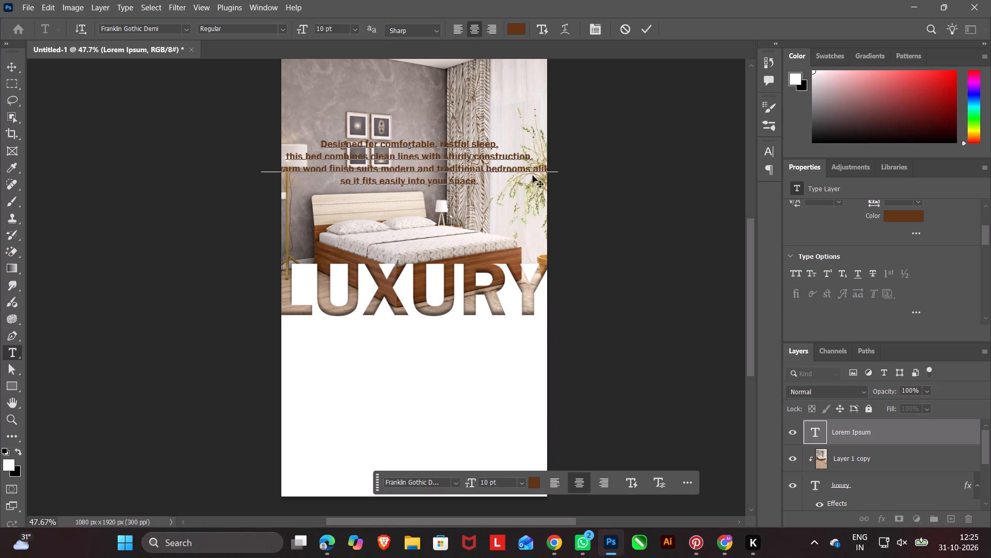
click(652, 231)
Left-align the four-line bed description.
click(554, 488)
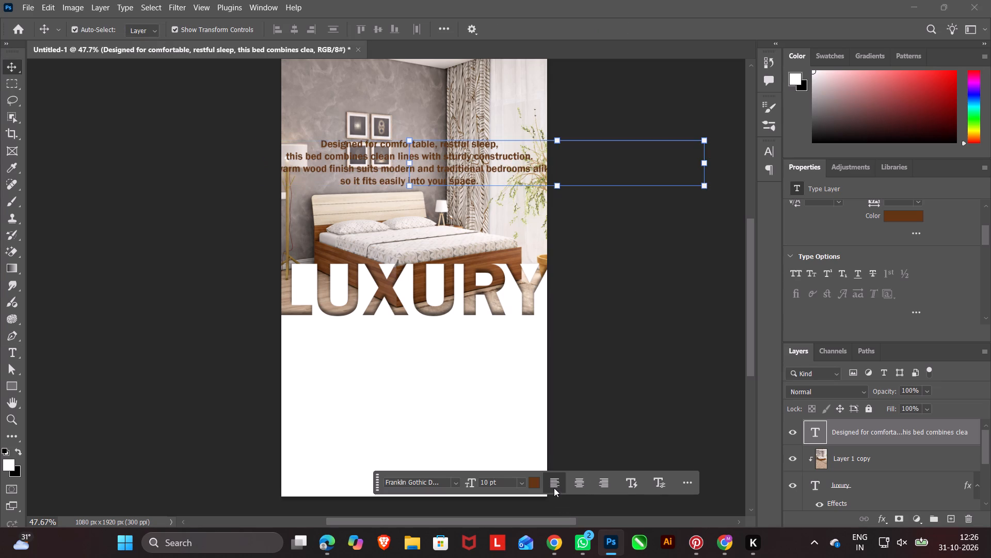
click(615, 329)
Move the bed description off the bedroom photo onto the white panel just below the LUXURY lettering.
click(534, 174)
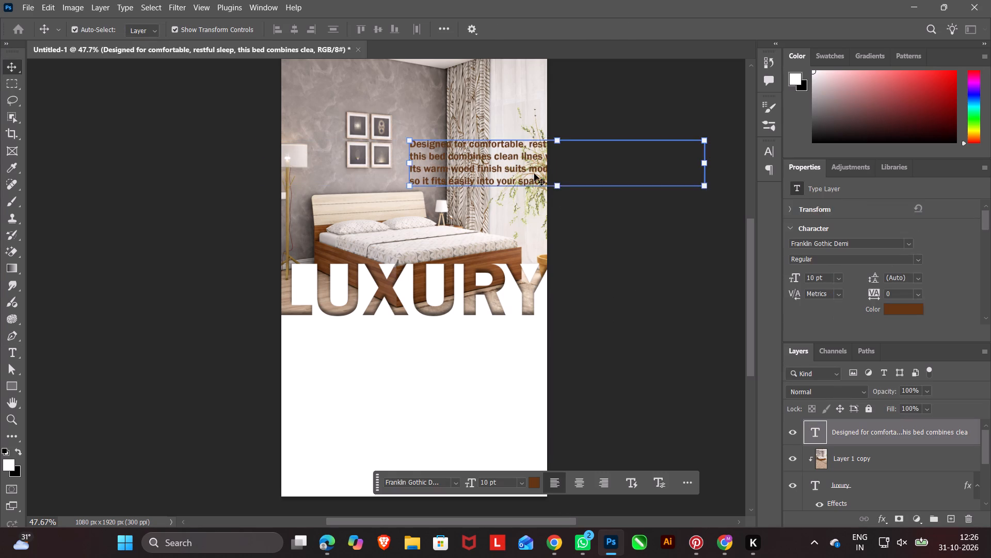
drag(534, 174, 520, 253)
click(661, 239)
drag(524, 166, 524, 178)
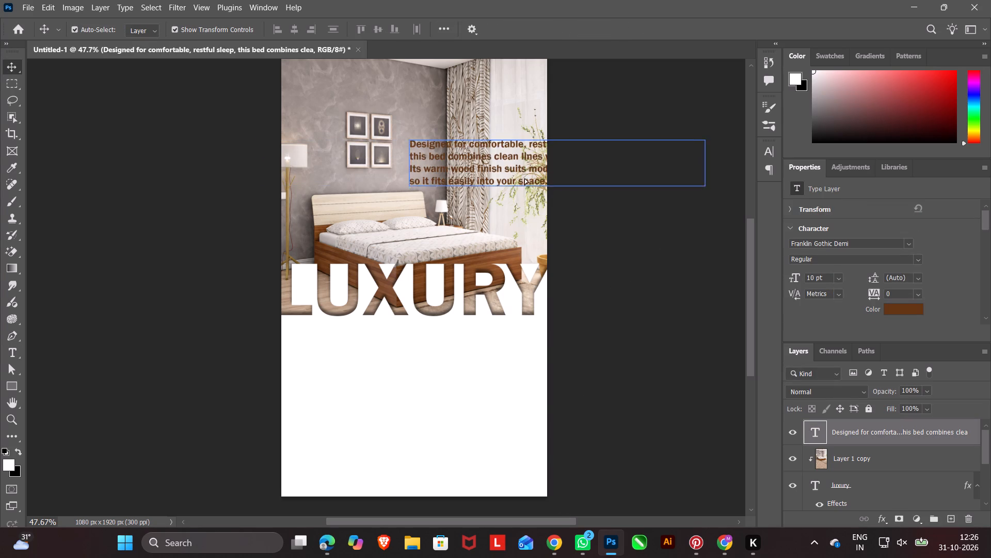
drag(524, 178, 434, 373)
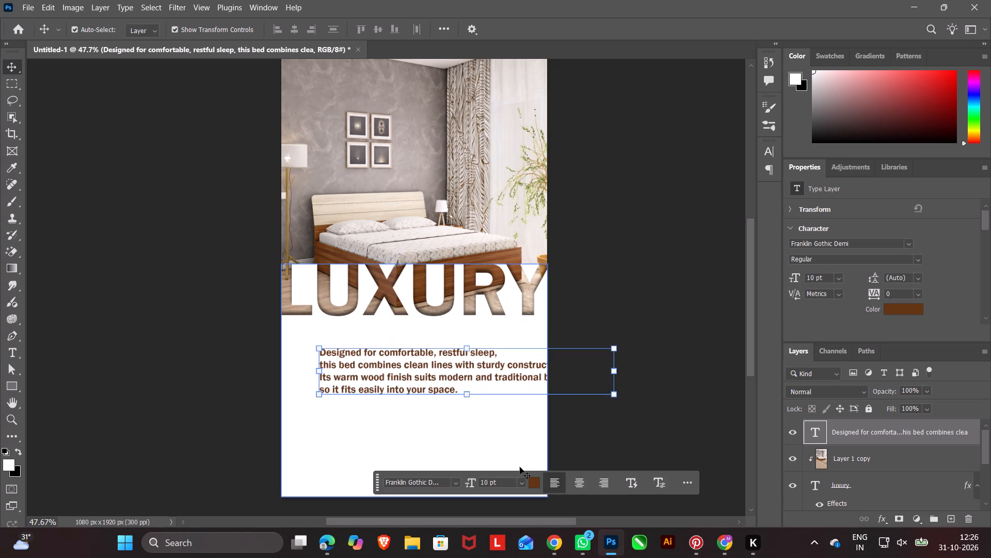
Switch to Pinterest and compare the story with the Prakrit LUXURY reference layout, looking at its logo and text placement.
click(699, 540)
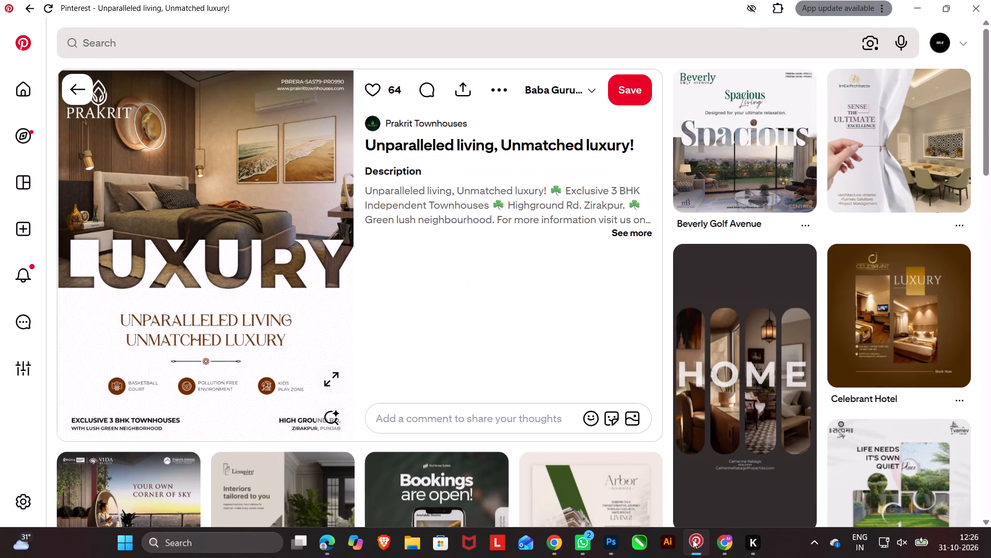
click(693, 539)
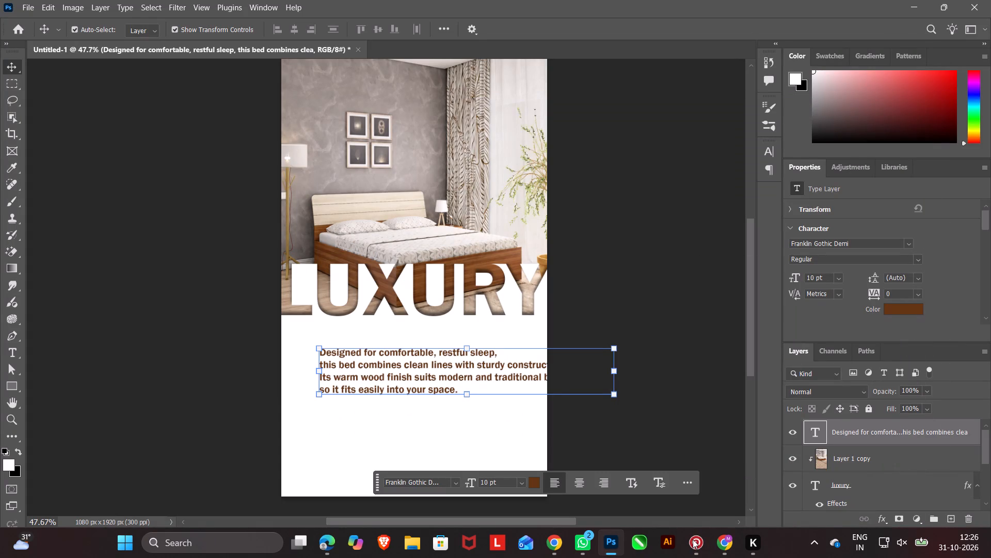
click(693, 539)
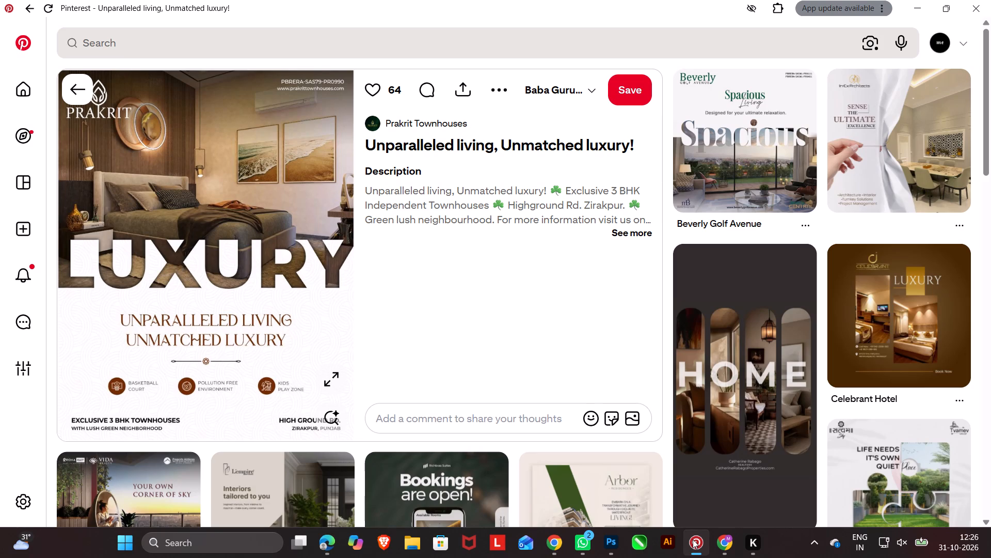
click(694, 541)
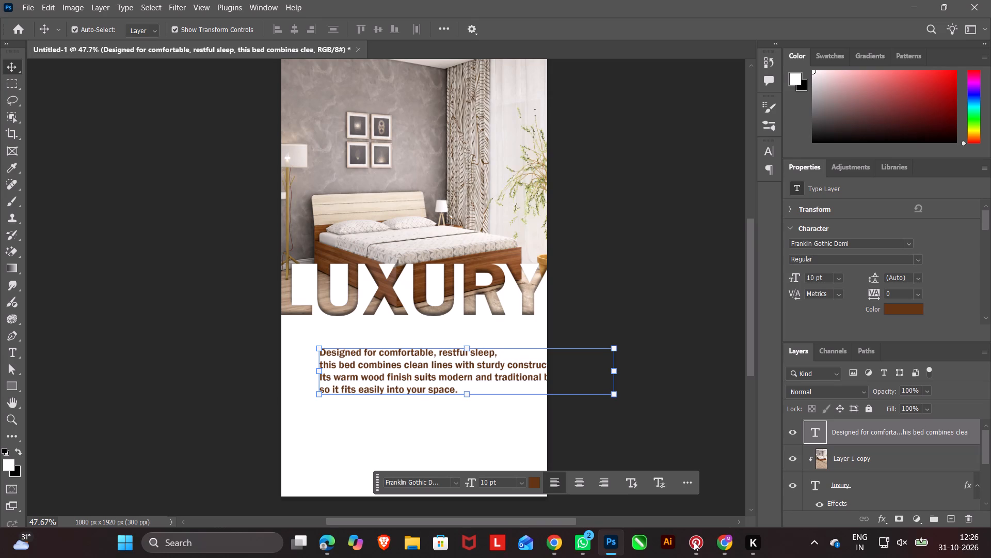
Close the story document, saving it as "a globia" in Photoshop format with Maximize Compatibility on.
click(14, 24)
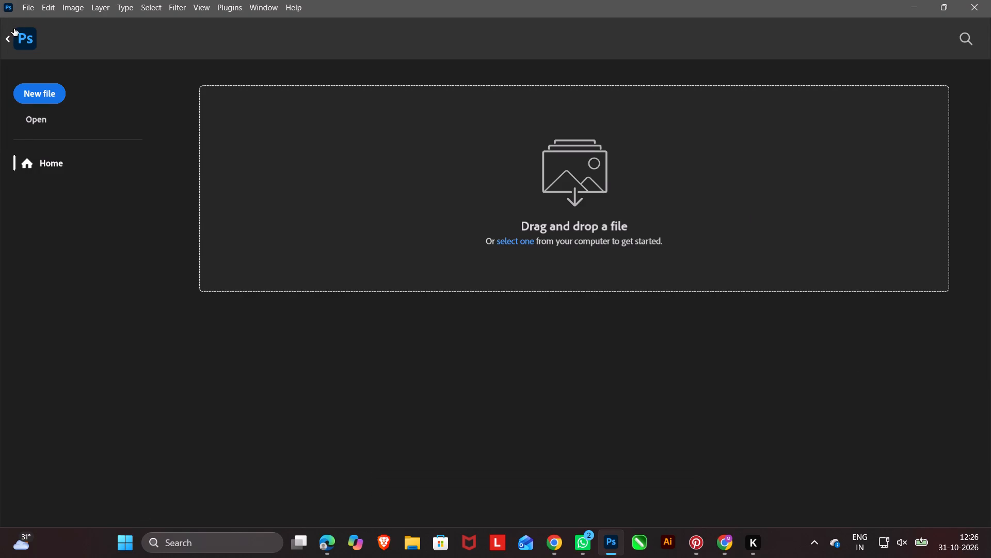
click(19, 32)
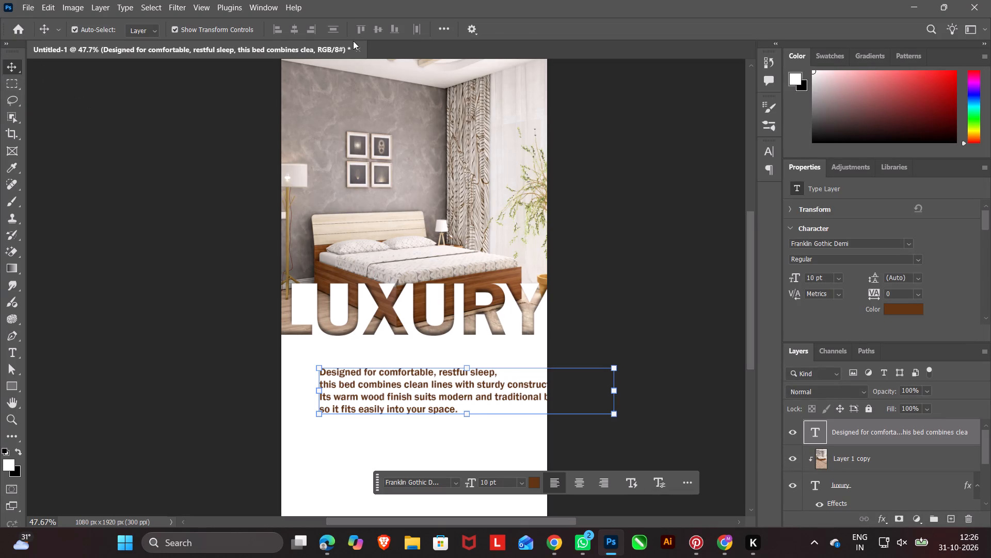
click(356, 45)
click(458, 216)
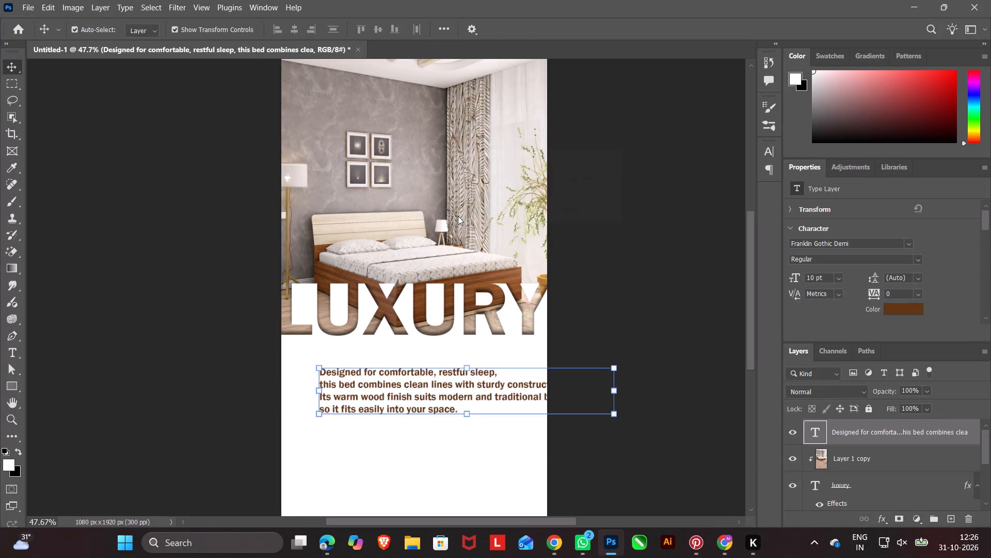
text(a globia)
key(Return)
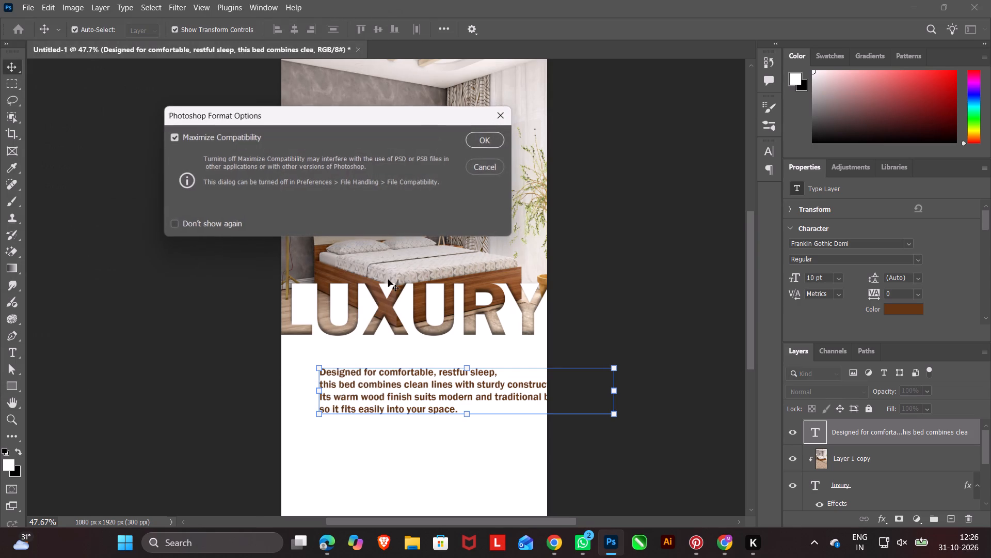
click(501, 133)
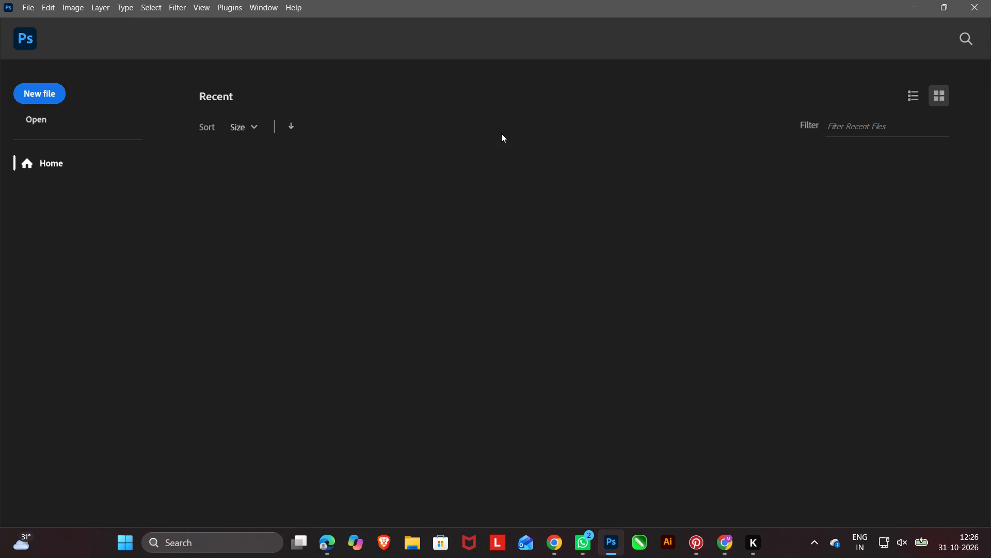
Open Logo Globia B (1).psd from the recent files.
scroll(670, 257, down, 6)
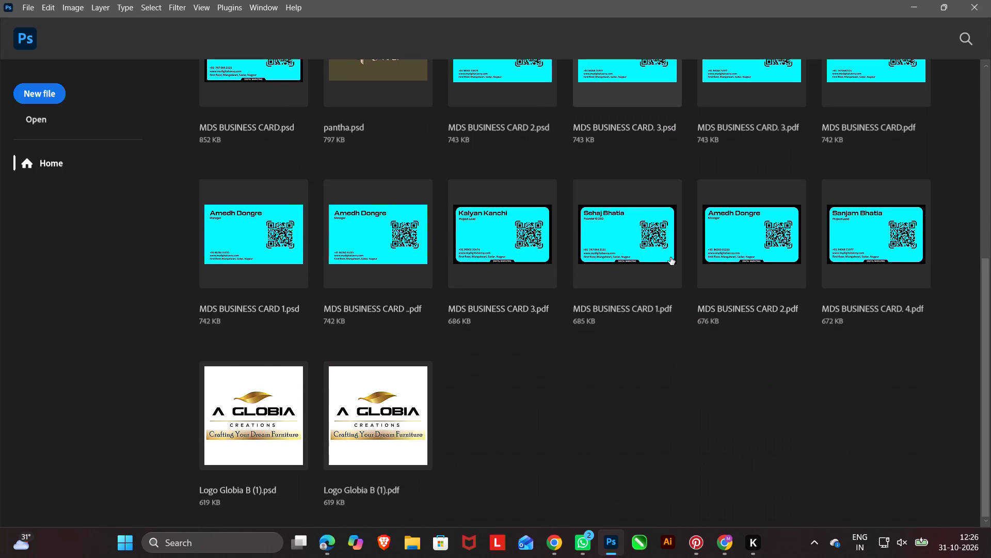
scroll(670, 257, down, 2)
click(236, 427)
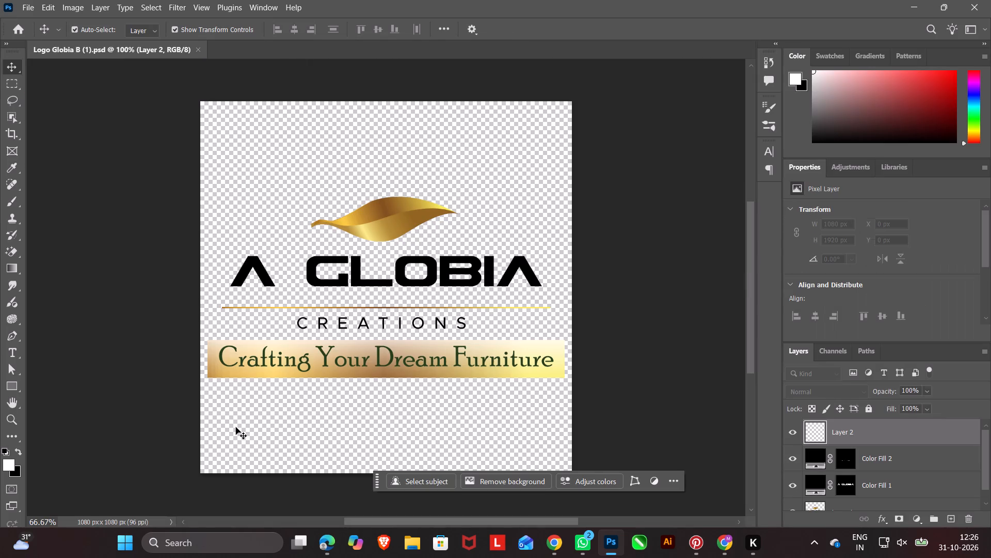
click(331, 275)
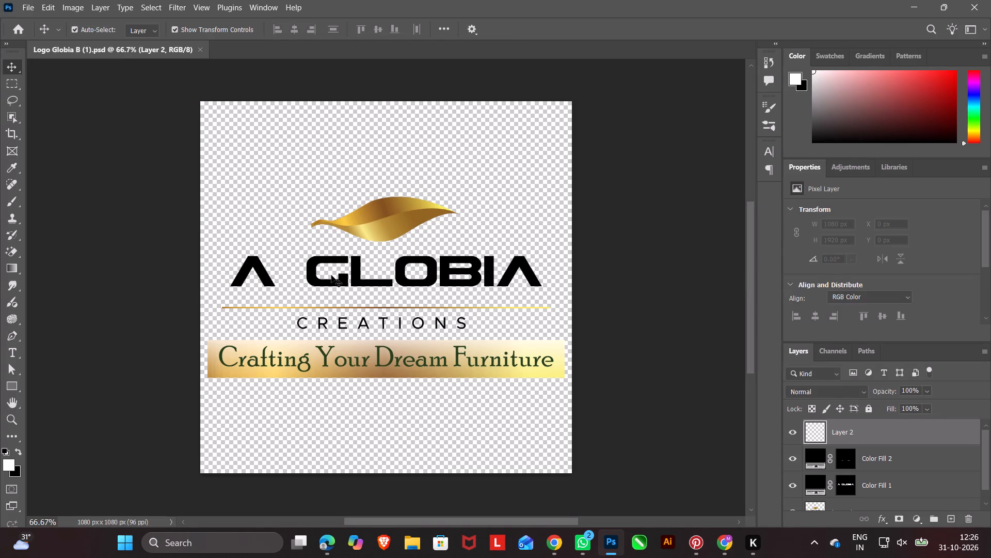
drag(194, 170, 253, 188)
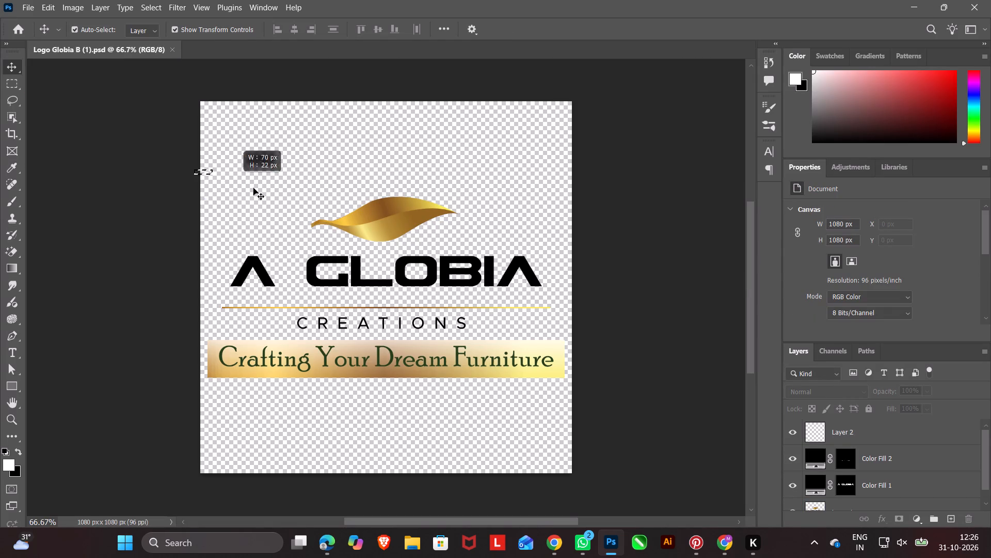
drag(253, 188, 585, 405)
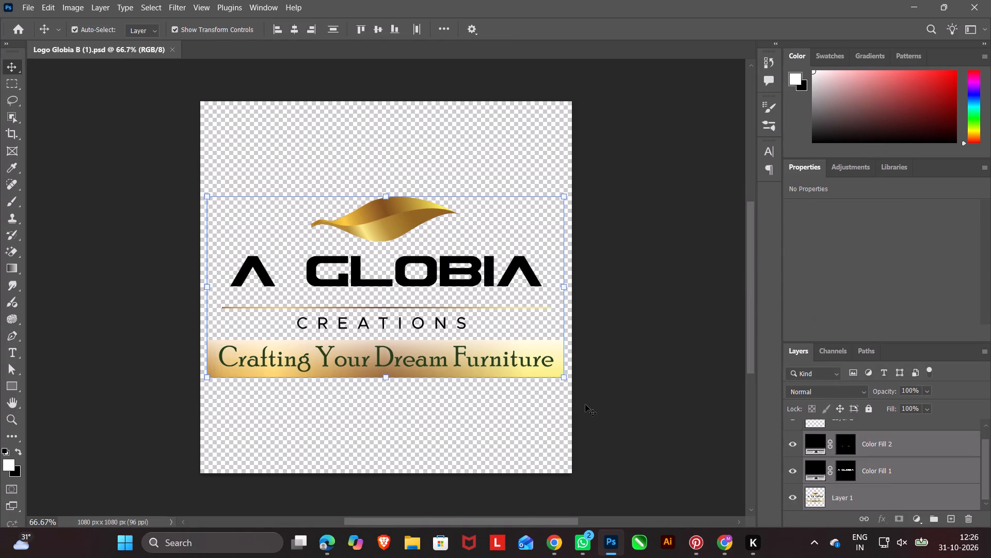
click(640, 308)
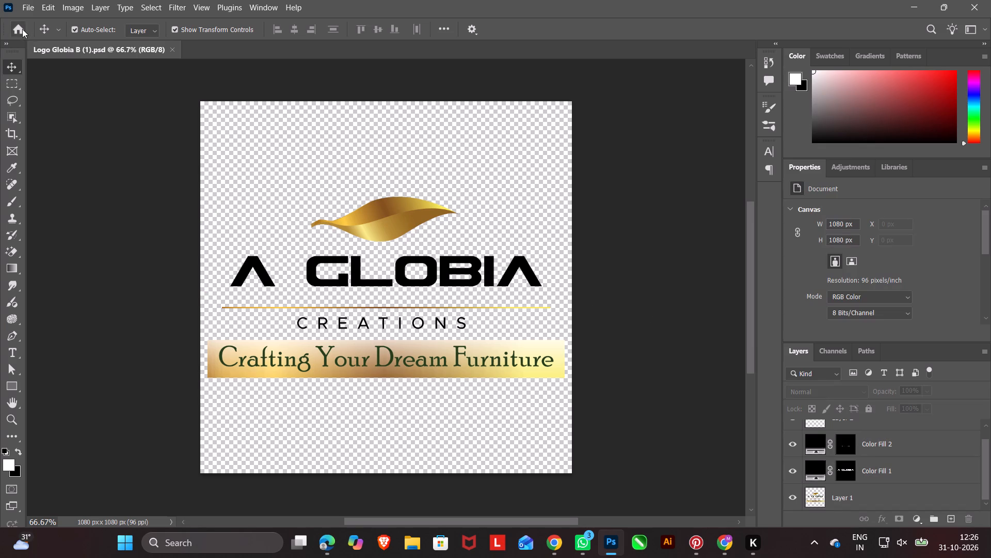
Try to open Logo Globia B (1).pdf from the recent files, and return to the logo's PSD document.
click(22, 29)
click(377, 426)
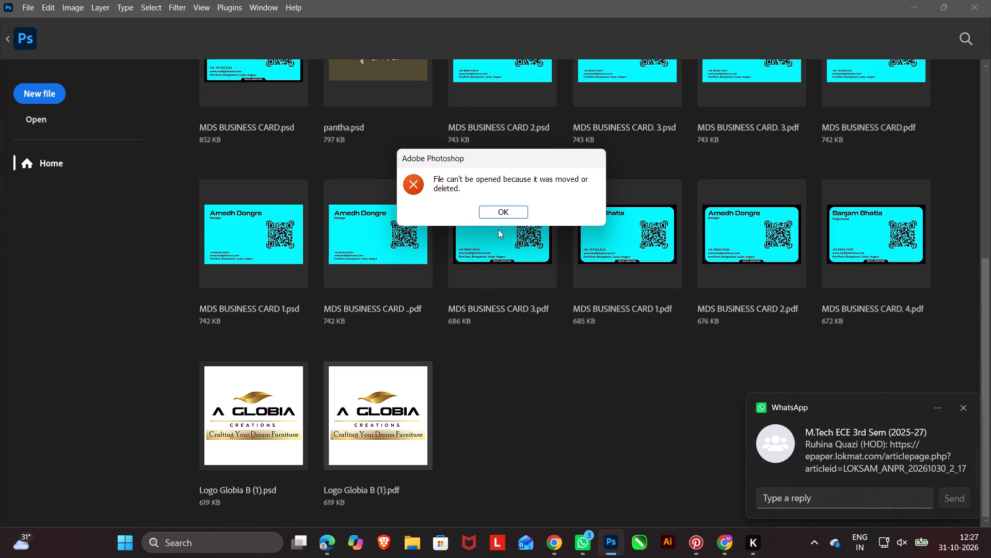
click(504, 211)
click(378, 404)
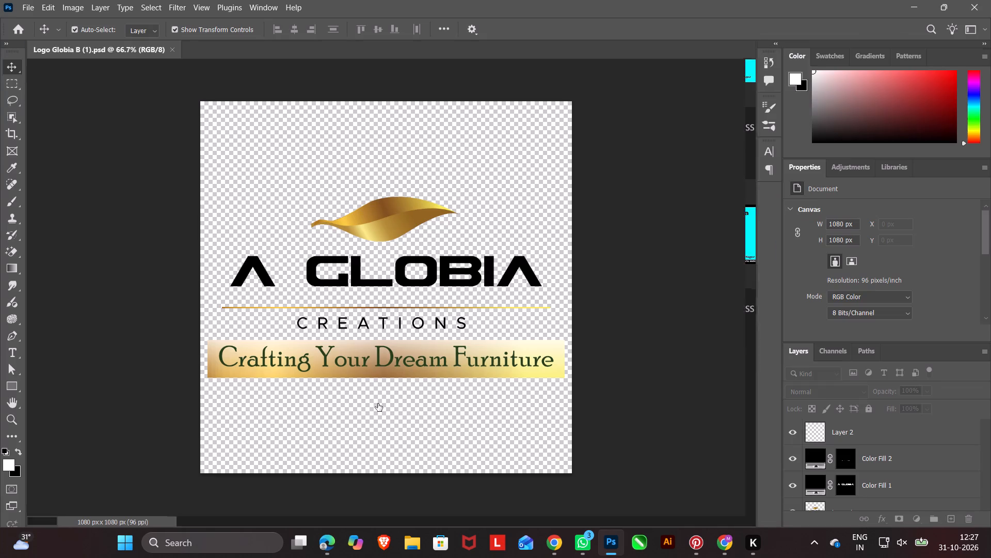
Select Layer 1 of the A Globia Creations logo, containing the gold leaf and tagline band, and copy it.
drag(196, 180, 588, 415)
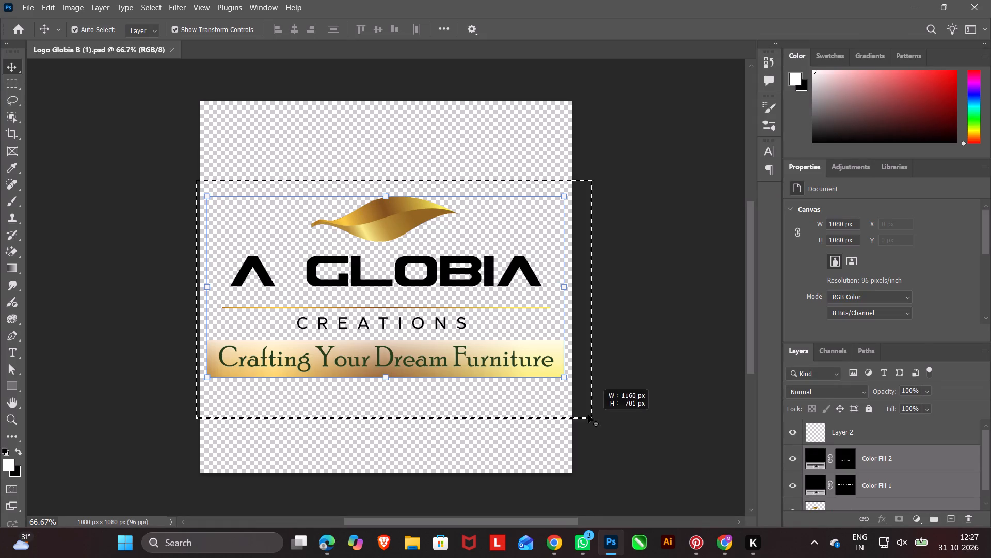
drag(588, 415, 586, 413)
click(643, 369)
click(490, 354)
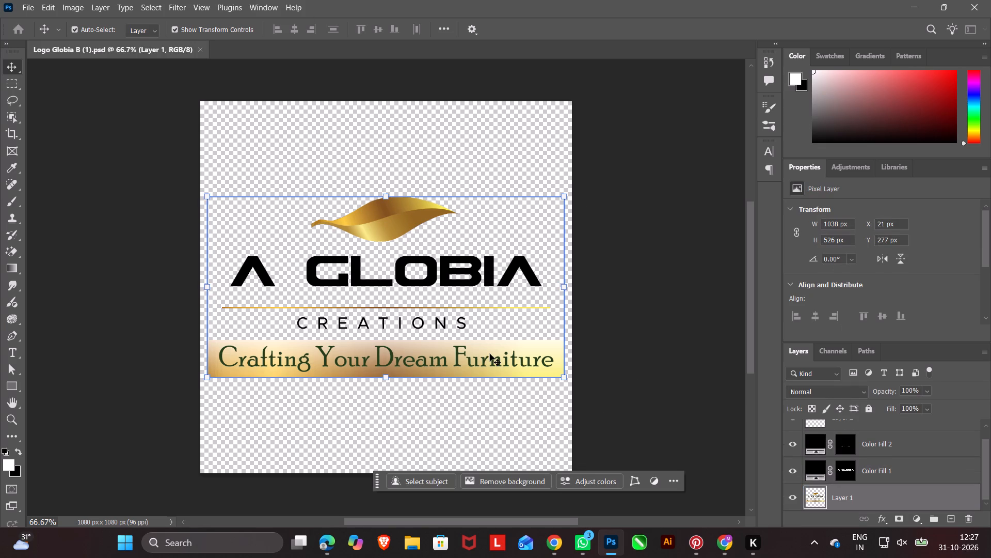
key(ctrl+c)
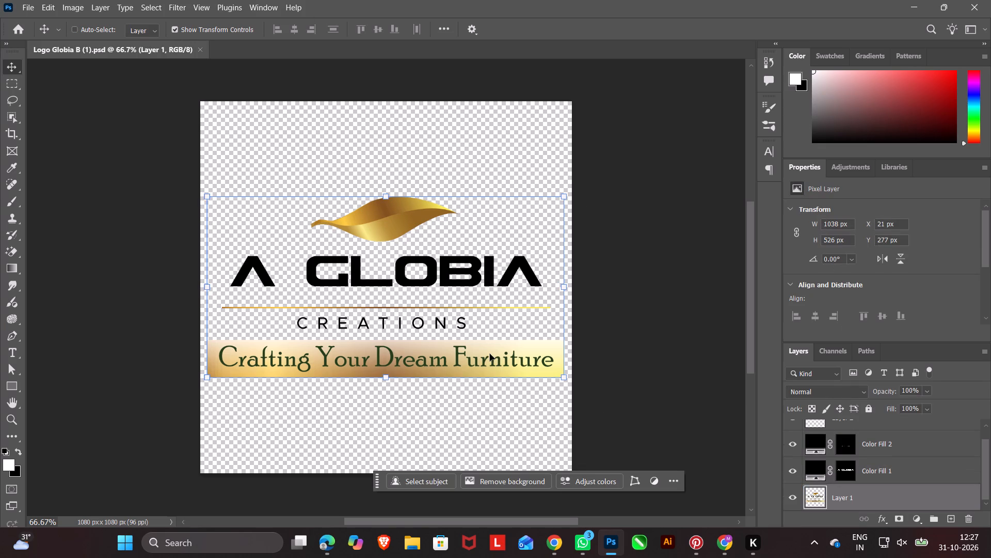
Reopen the saved a globia.psd story from the recent files alongside the logo document.
click(17, 29)
scroll(533, 322, up, 2)
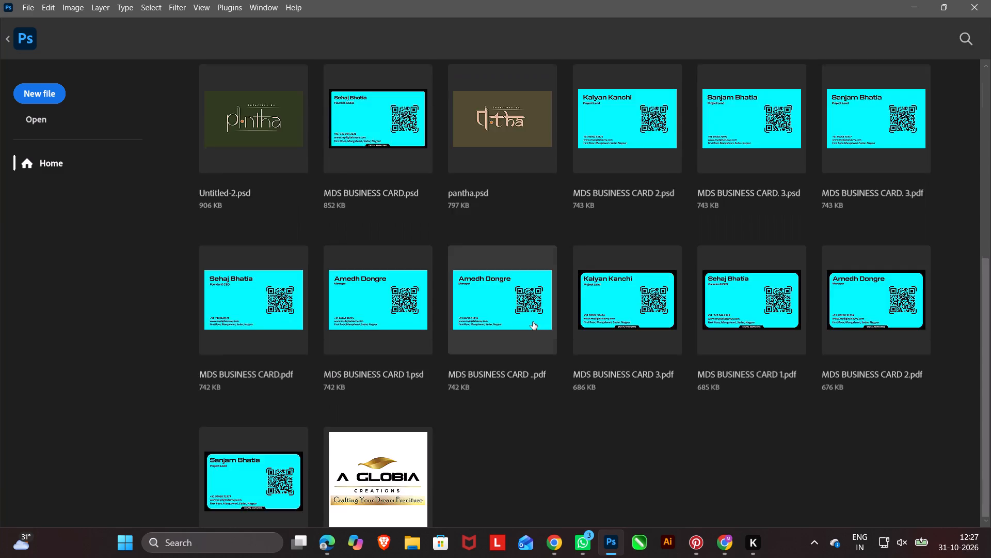
scroll(533, 322, up, 10)
click(249, 220)
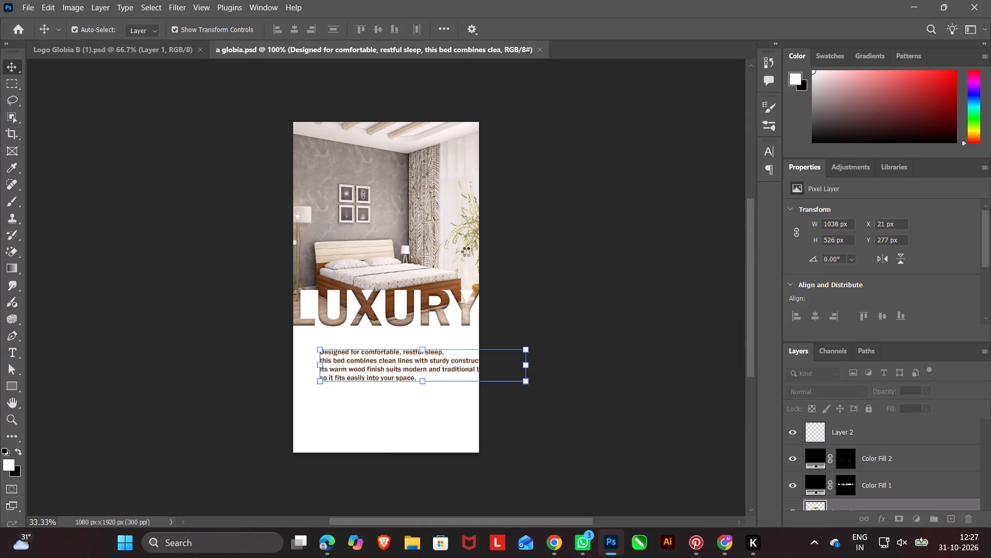
Paste the copied A Globia Creations logo into the story and move it up to the top edge of the bedroom photo.
click(466, 252)
key(ctrl+v)
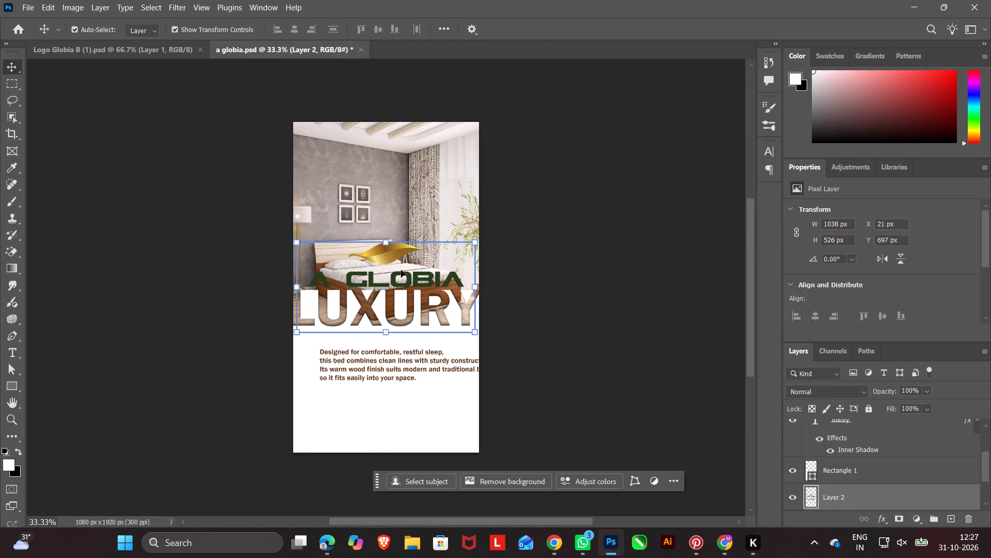
drag(401, 270, 399, 254)
key(ctrl+z)
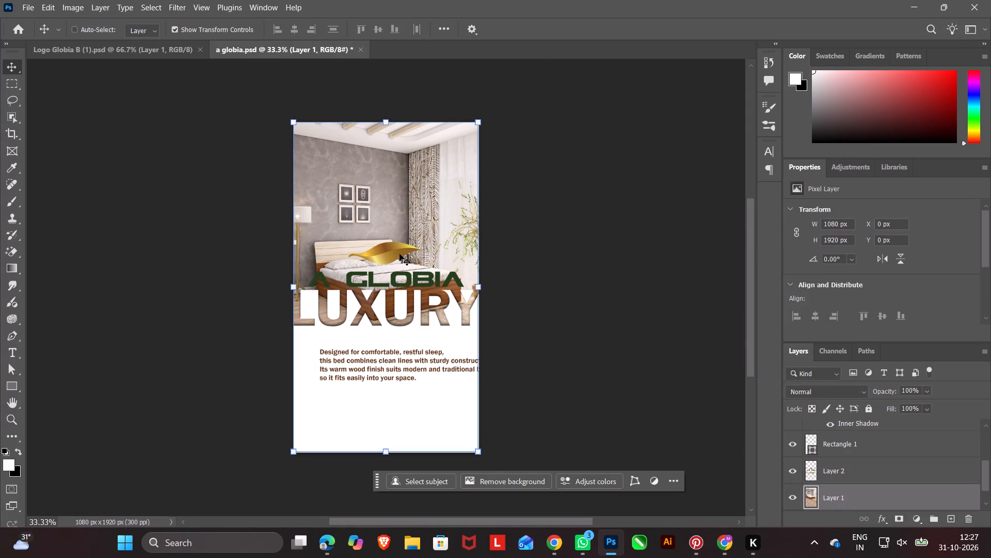
click(411, 280)
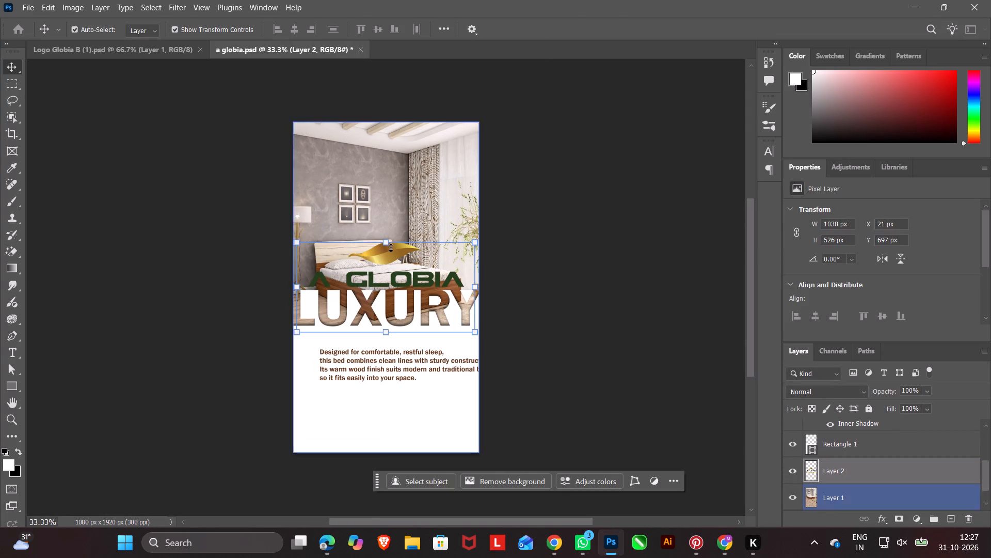
click(388, 243)
drag(400, 284, 406, 165)
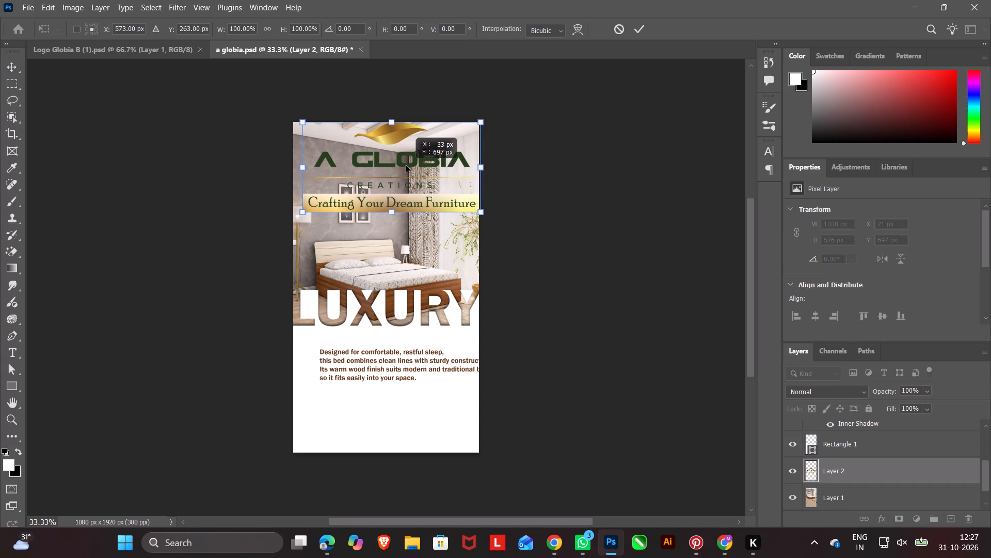
drag(406, 165, 401, 169)
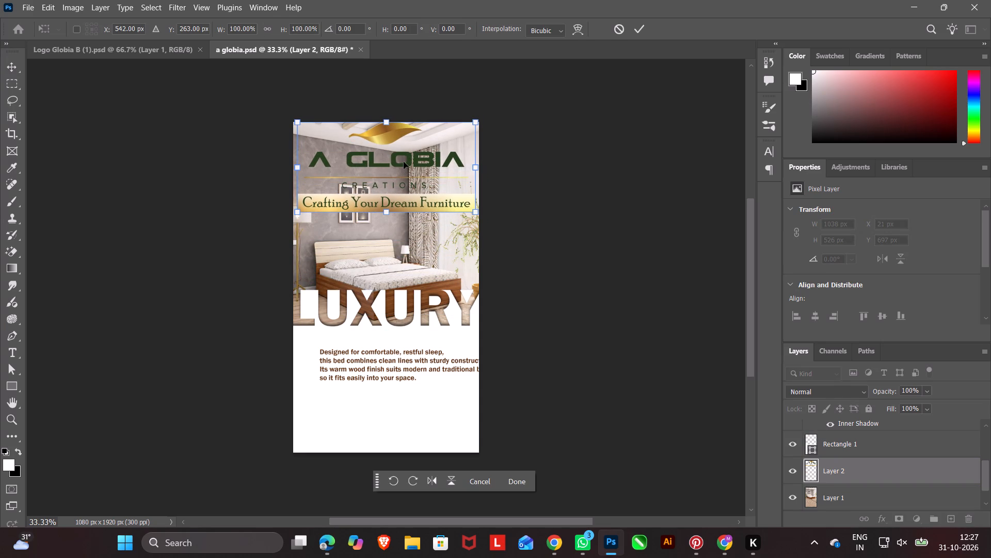
double_click(404, 162)
double_click(508, 188)
double_click(440, 161)
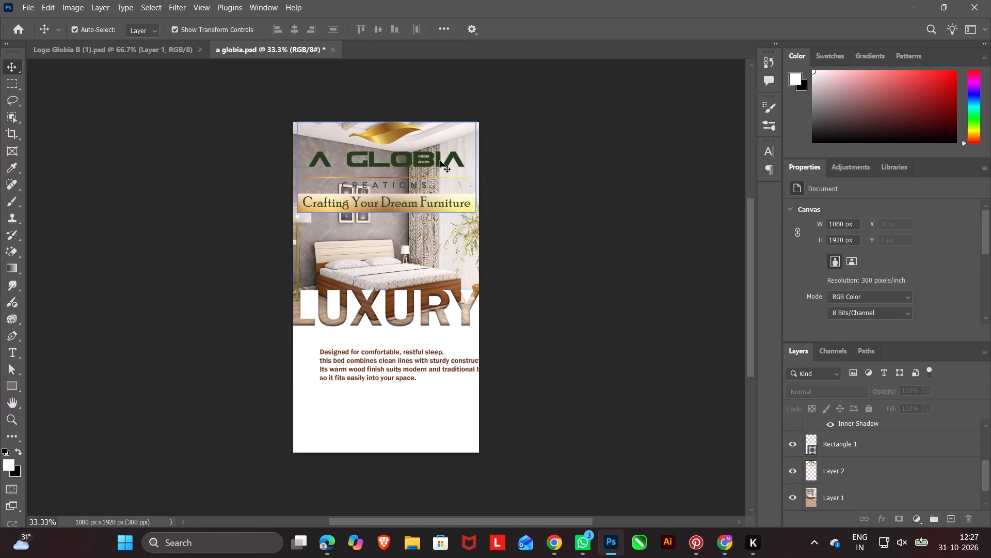
Scale the pasted logo down to about 283 x 178 px and place it in the upper-right corner of the bedroom photo.
click(475, 167)
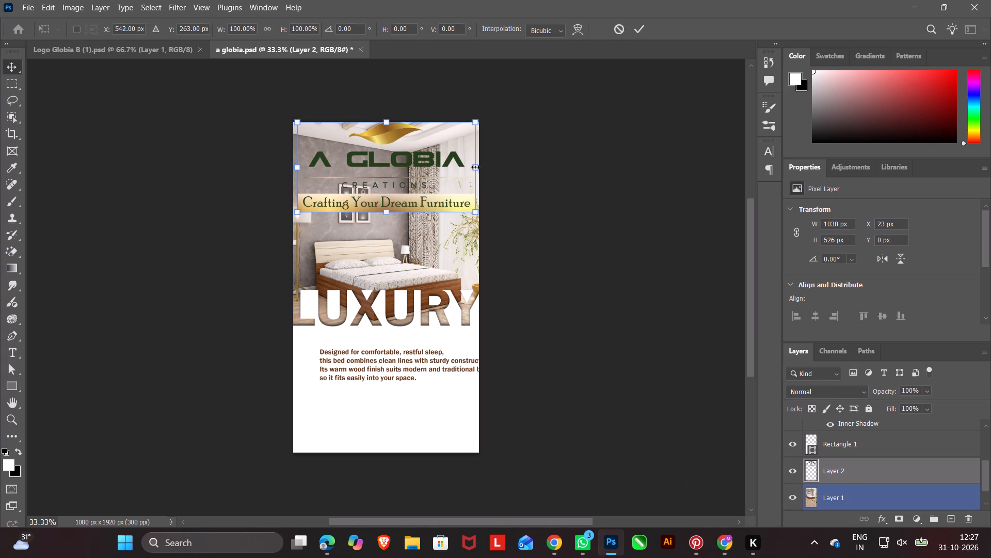
drag(474, 167, 360, 173)
drag(329, 215, 326, 156)
drag(297, 138, 313, 137)
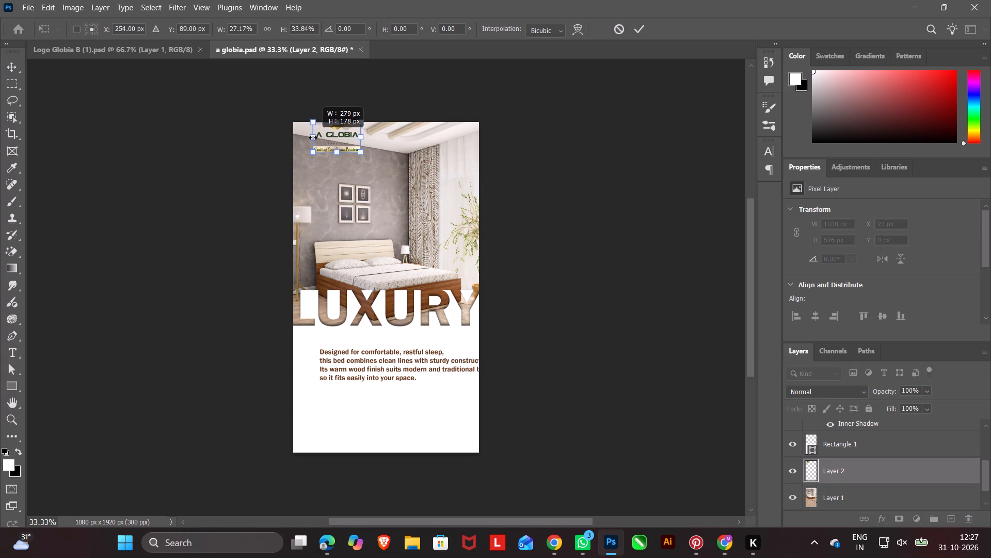
drag(313, 137, 315, 138)
drag(318, 139, 315, 139)
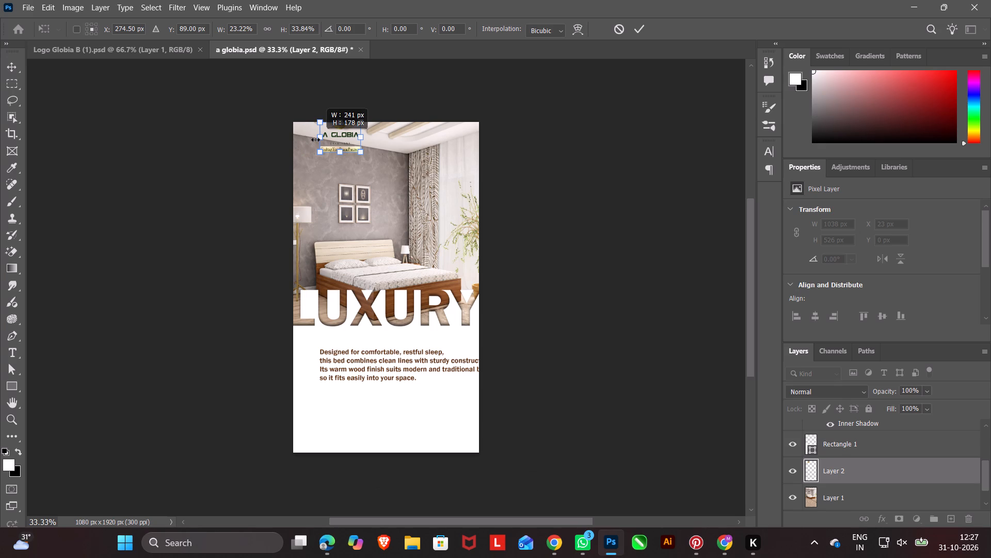
drag(315, 139, 311, 140)
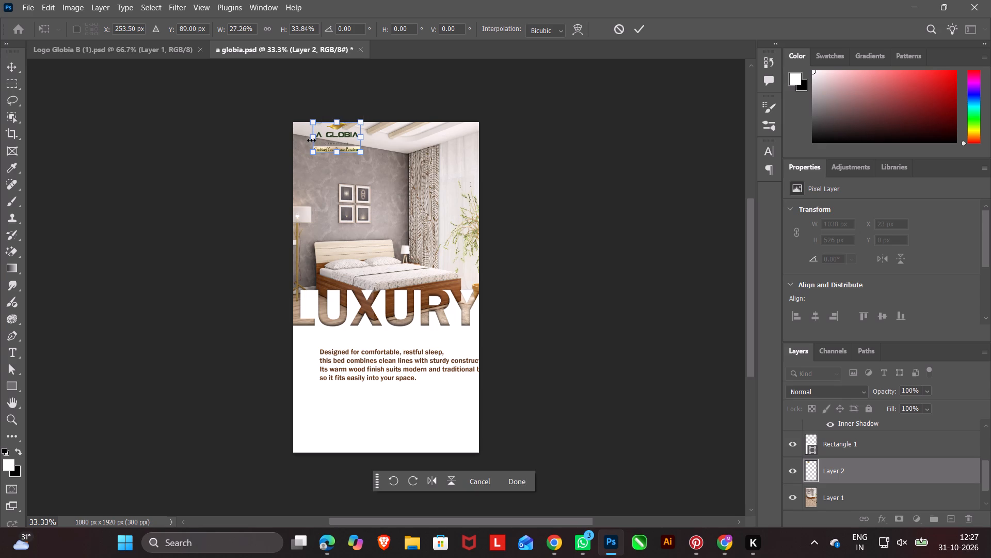
drag(342, 143, 457, 152)
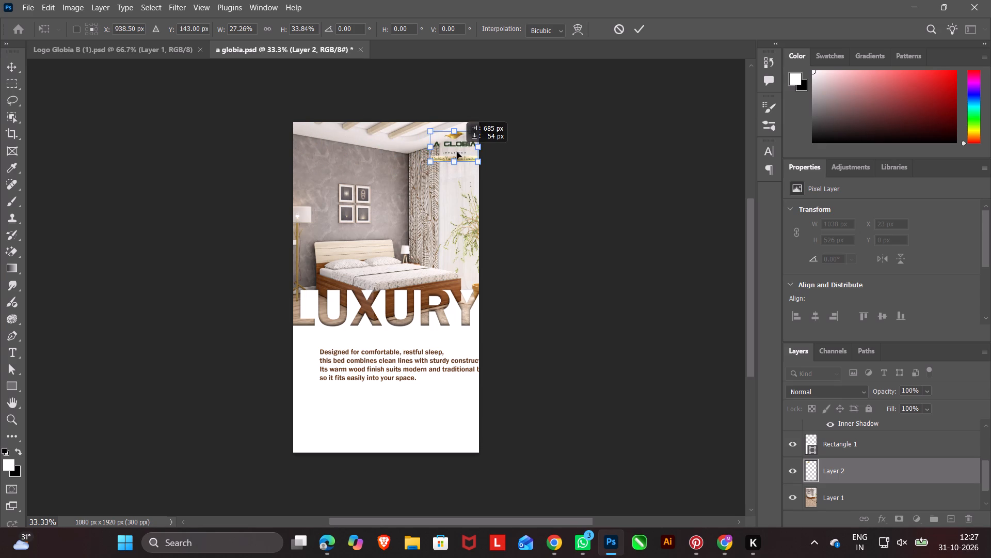
drag(457, 152, 454, 151)
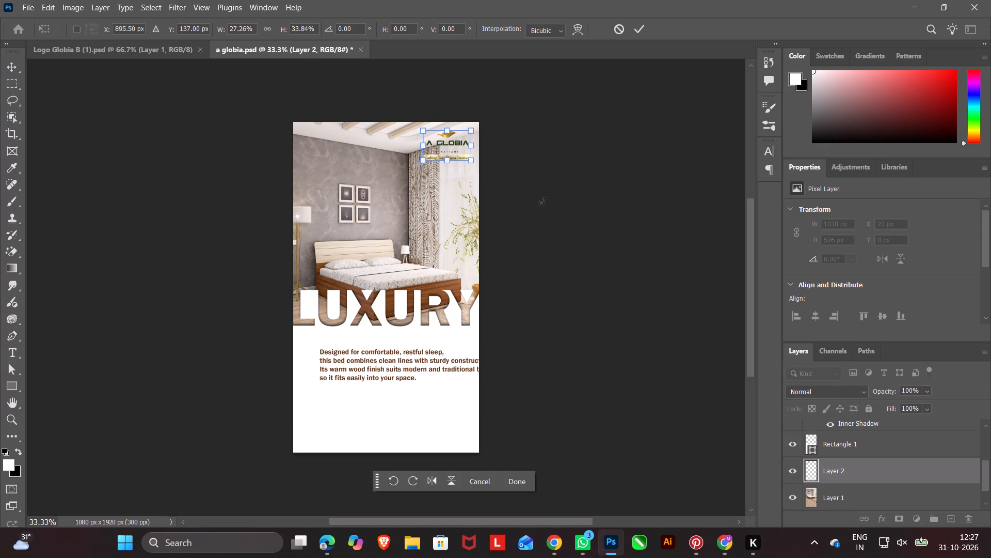
double_click(566, 205)
click(518, 489)
click(515, 486)
click(582, 400)
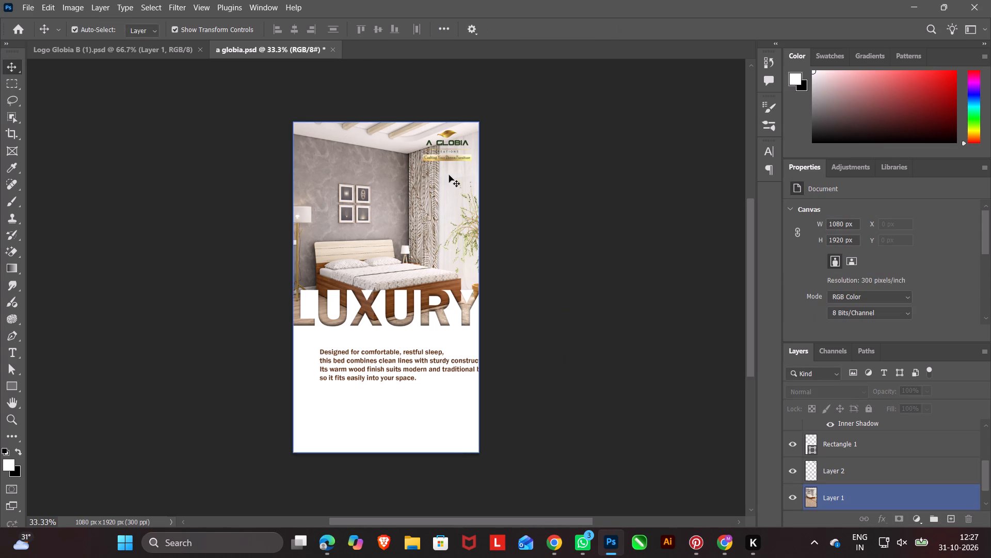
Move the logo to the horizontal centre of the canvas, with its top about 135 px below the upper edge.
click(451, 149)
drag(451, 149, 393, 181)
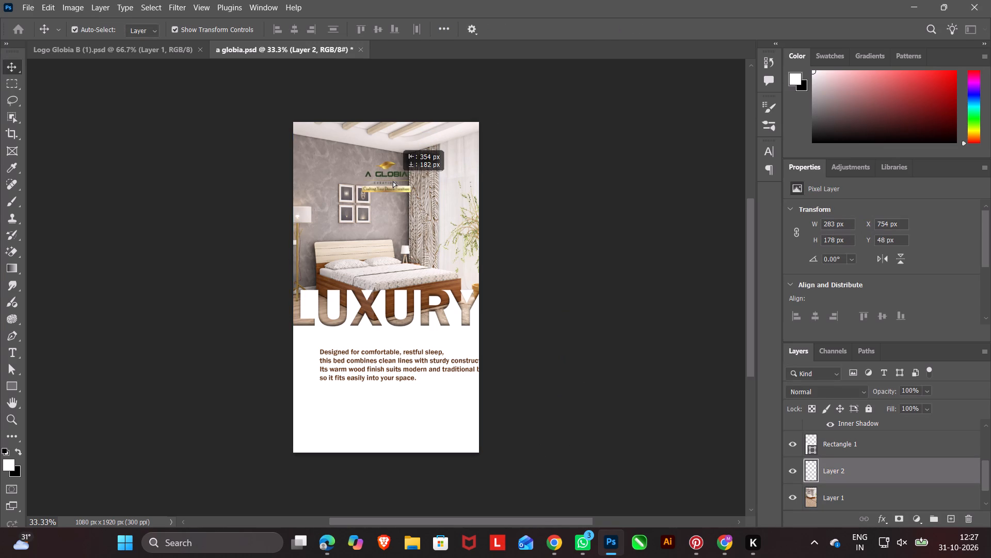
drag(393, 181, 390, 163)
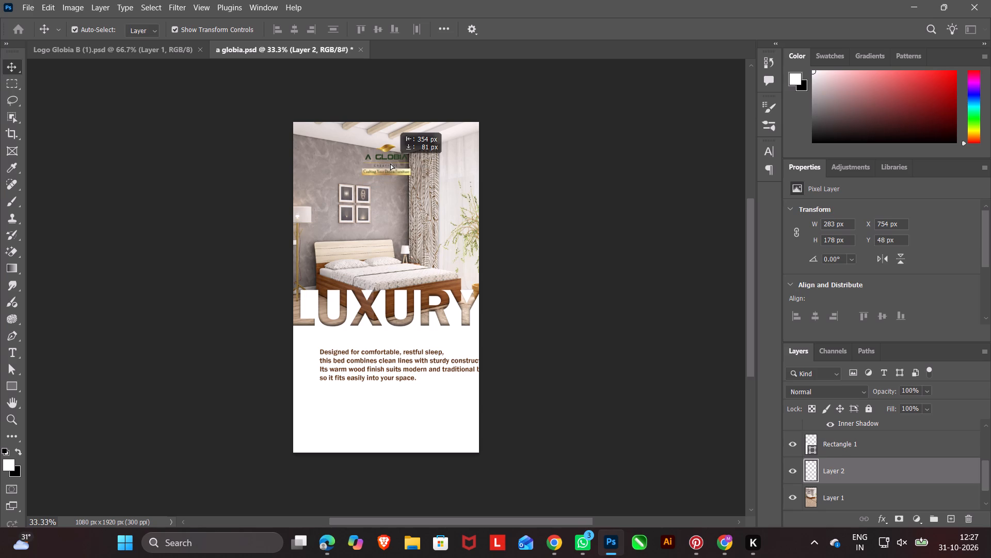
drag(390, 163, 390, 164)
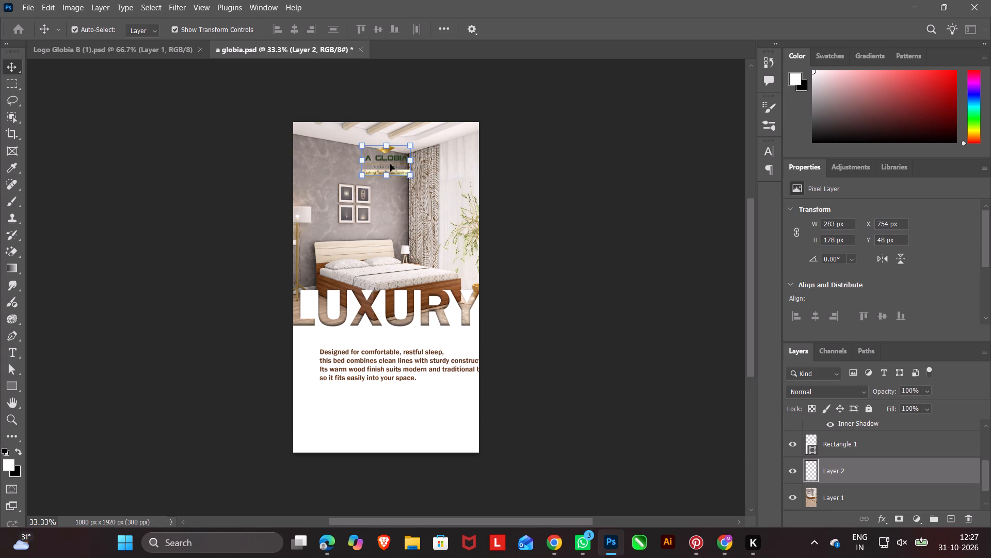
Stretch the logo horizontally to about 341 px wide, keeping its height and left edge.
alt+scroll(392, 233, up, 13)
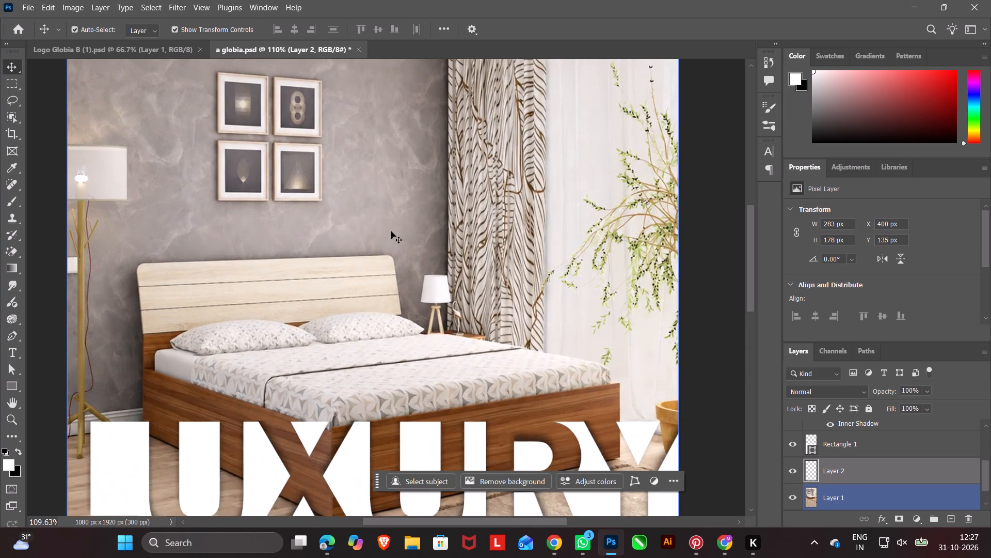
scroll(393, 226, up, 20)
scroll(393, 226, up, 1)
alt+scroll(380, 231, up, 12)
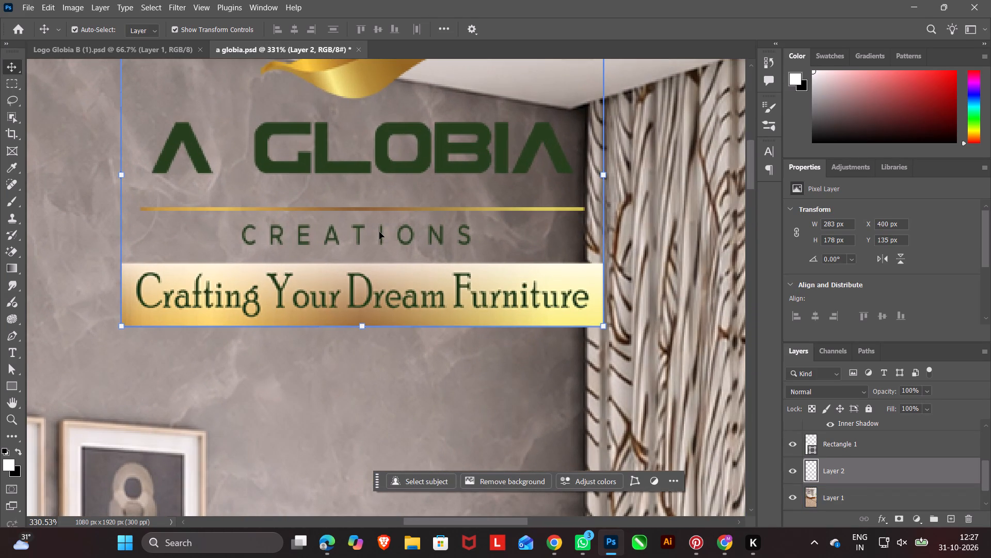
scroll(408, 282, down, 3)
scroll(409, 282, up, 9)
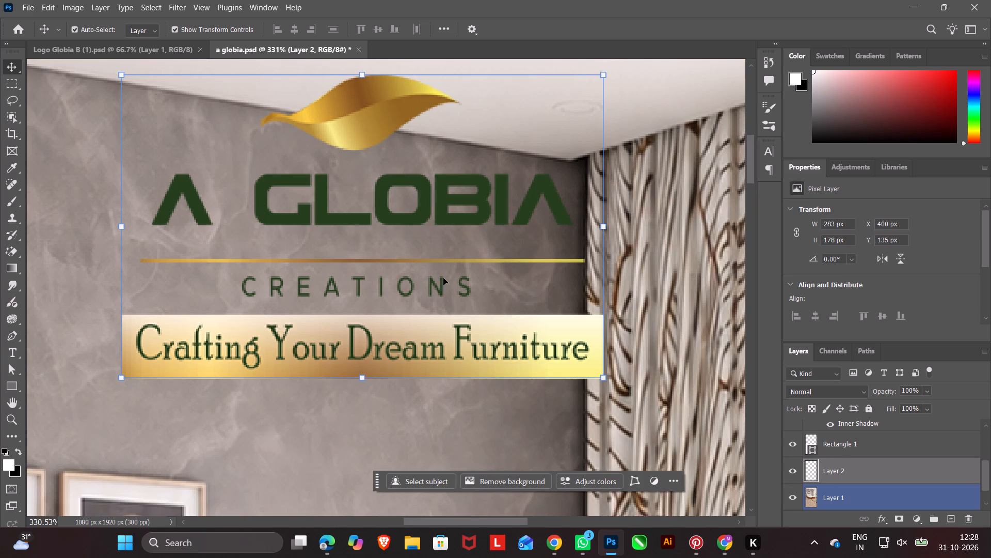
drag(605, 237, 689, 237)
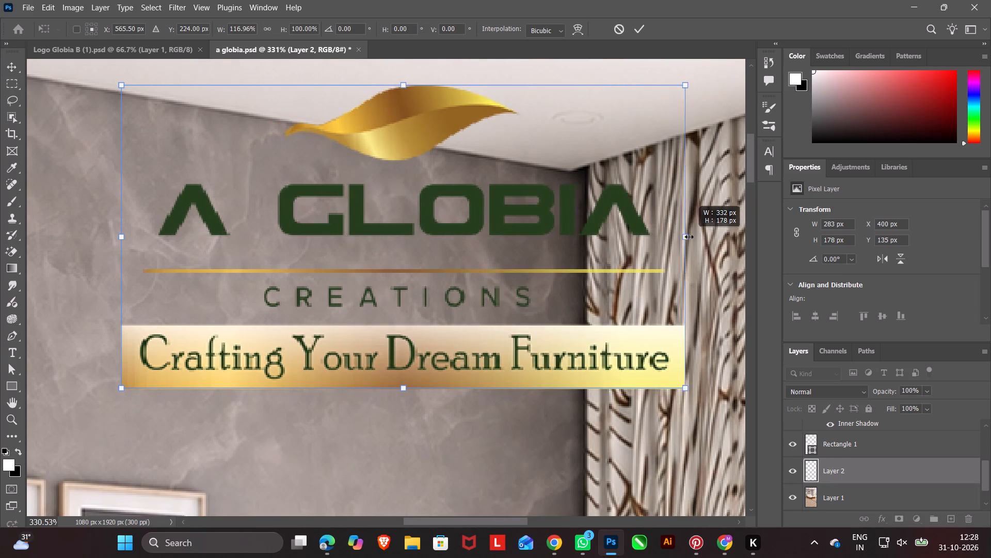
drag(689, 237, 705, 245)
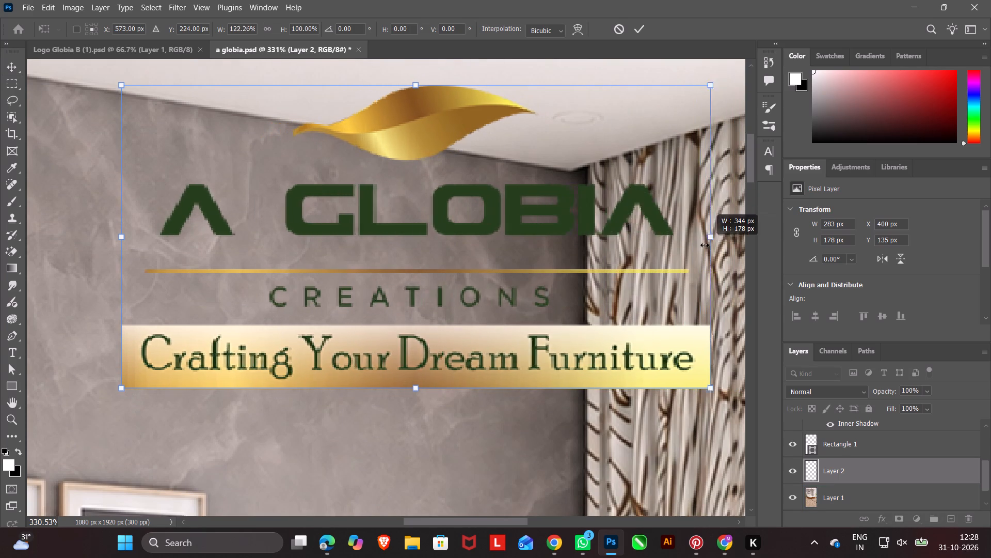
drag(705, 245, 705, 249)
click(523, 482)
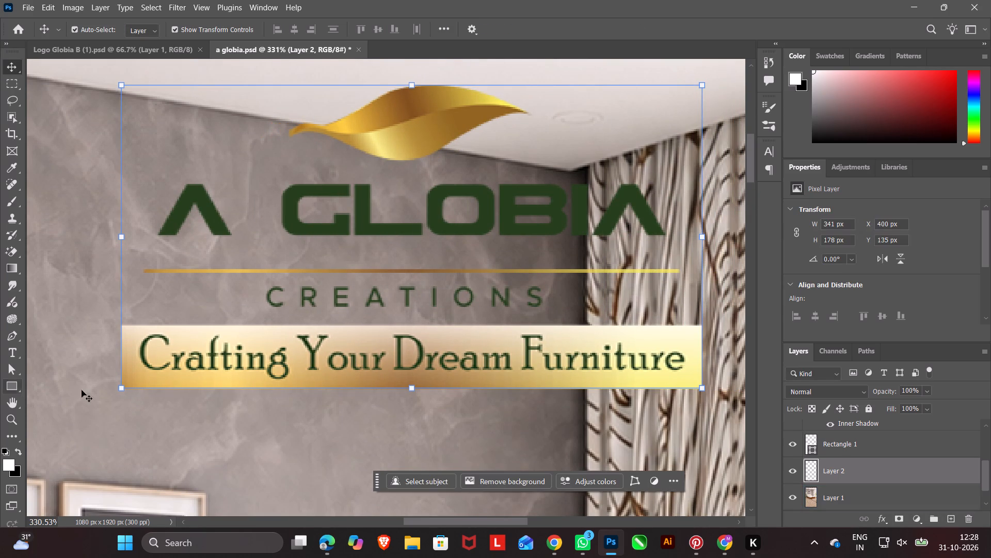
Select the complete green A GLOBIA lettering in the logo with the Object Selection tool.
click(11, 116)
drag(146, 173, 207, 191)
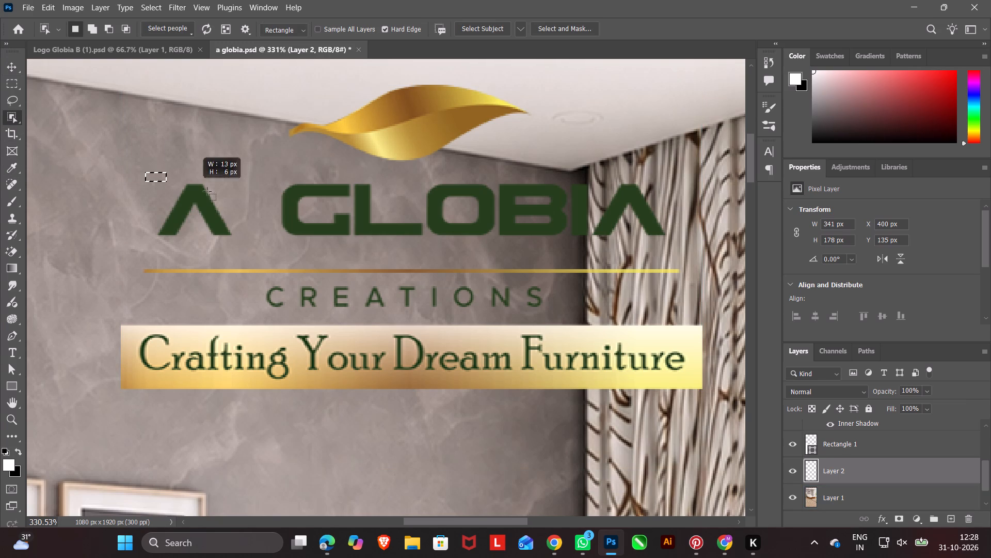
drag(207, 191, 699, 312)
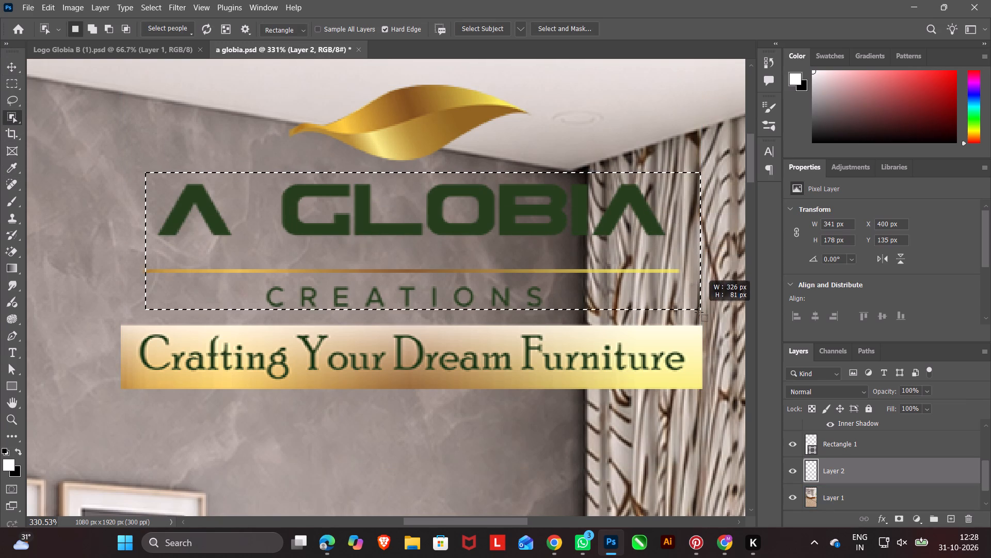
drag(699, 312, 698, 315)
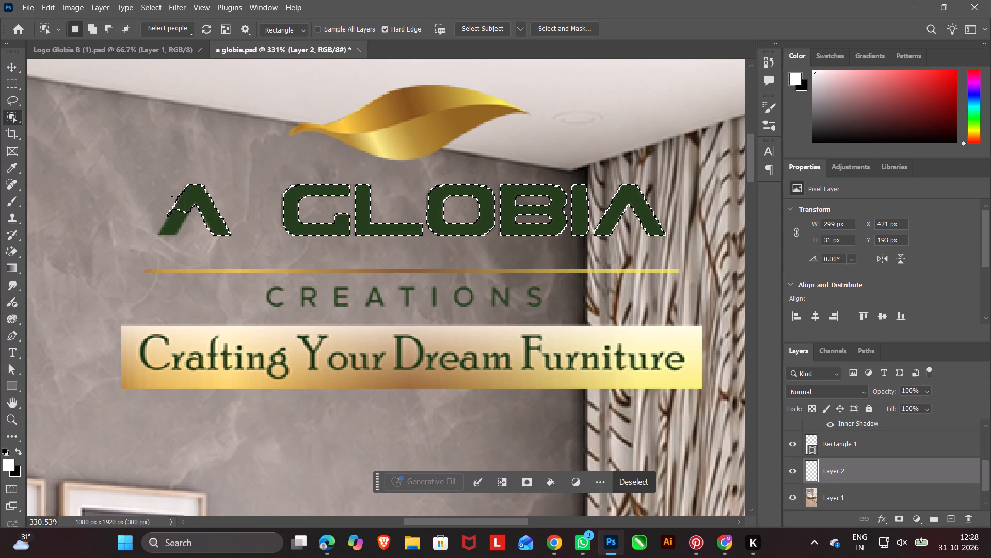
drag(145, 172, 192, 193)
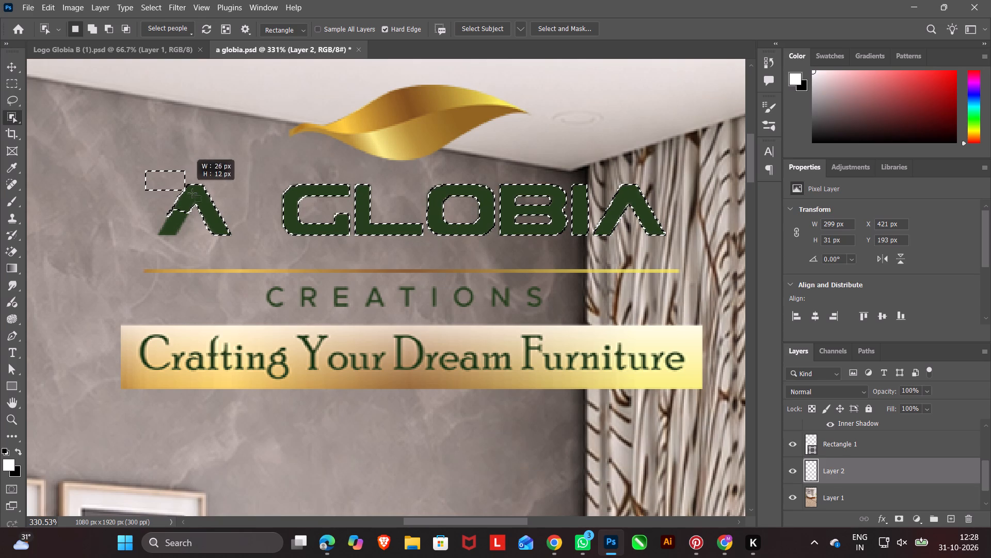
drag(192, 193, 690, 252)
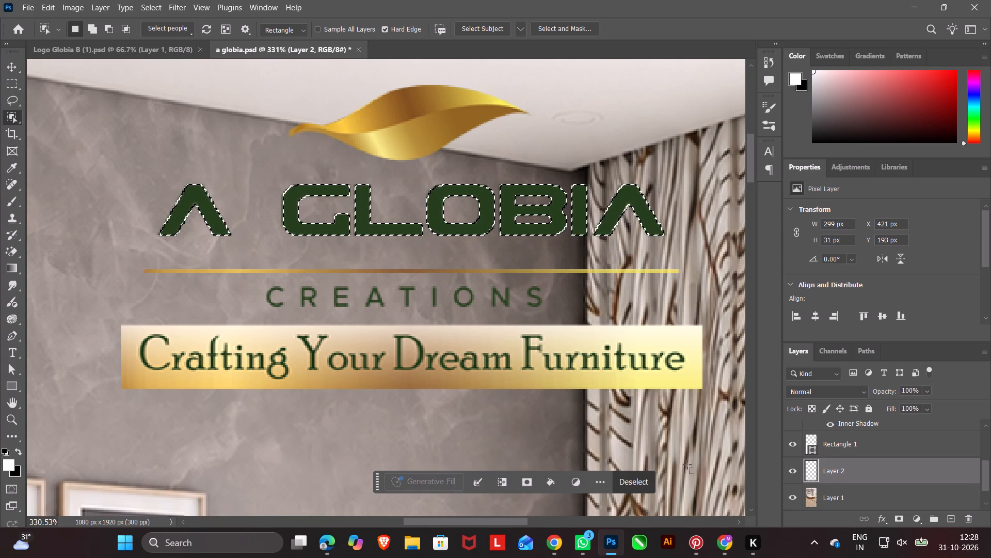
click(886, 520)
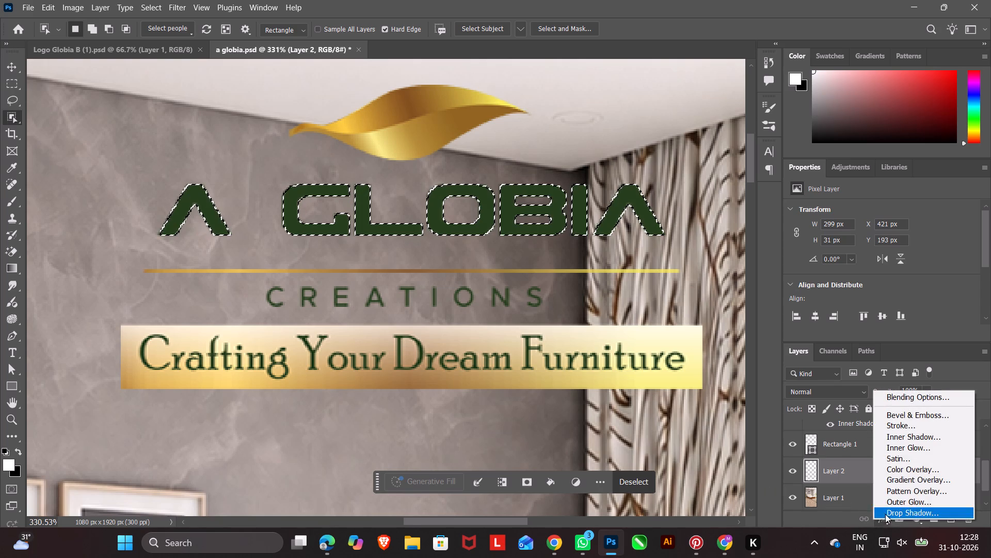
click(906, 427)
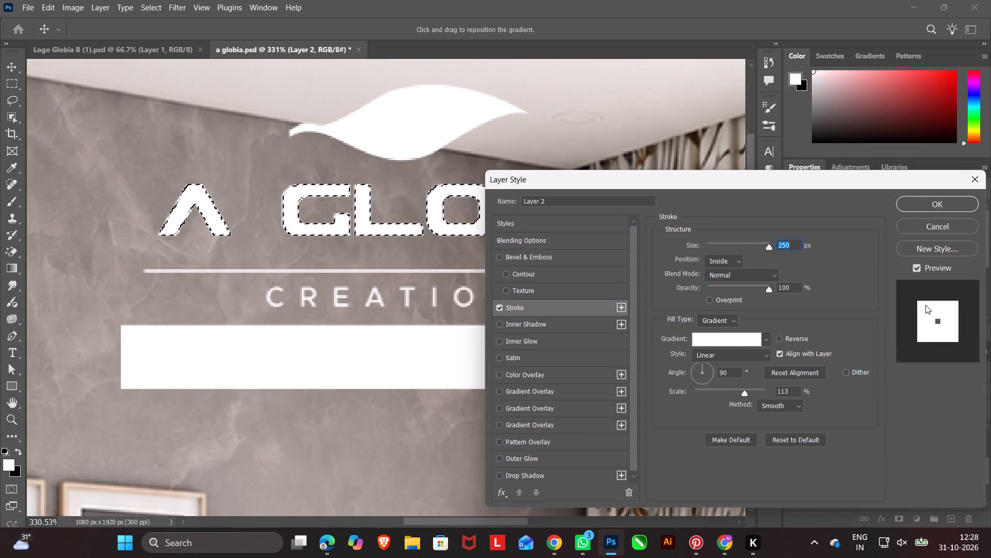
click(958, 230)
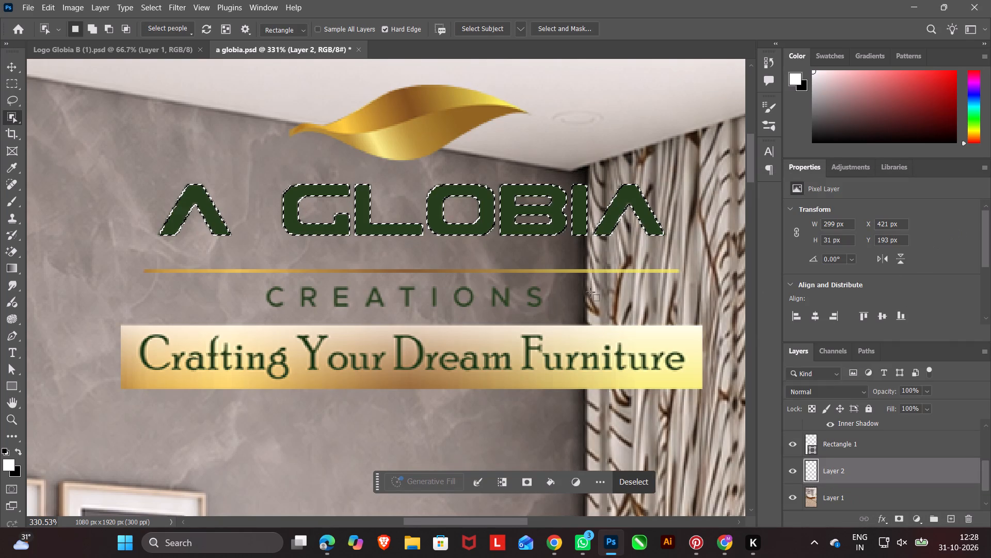
Copy the selected A GLOBIA lettering onto its own new layer.
key(ctrl+j)
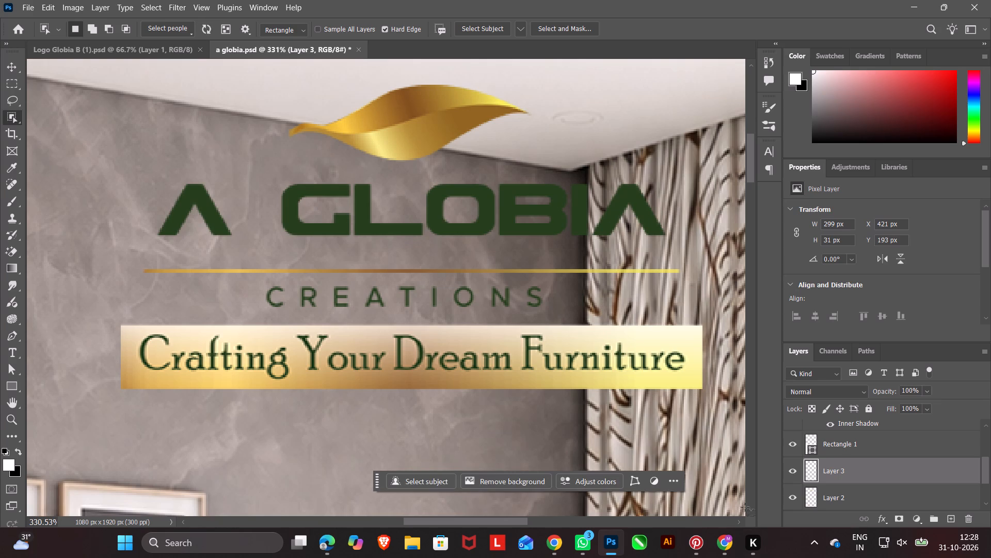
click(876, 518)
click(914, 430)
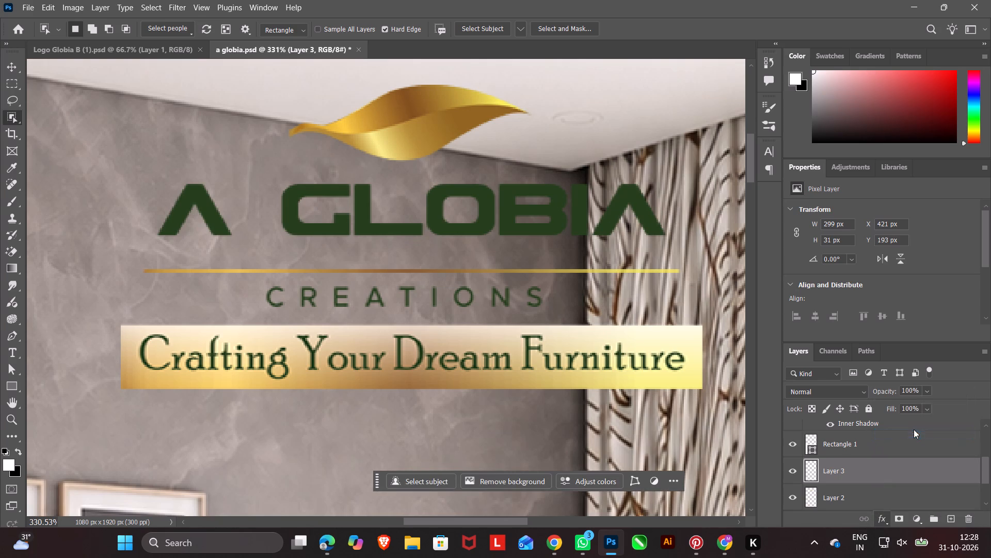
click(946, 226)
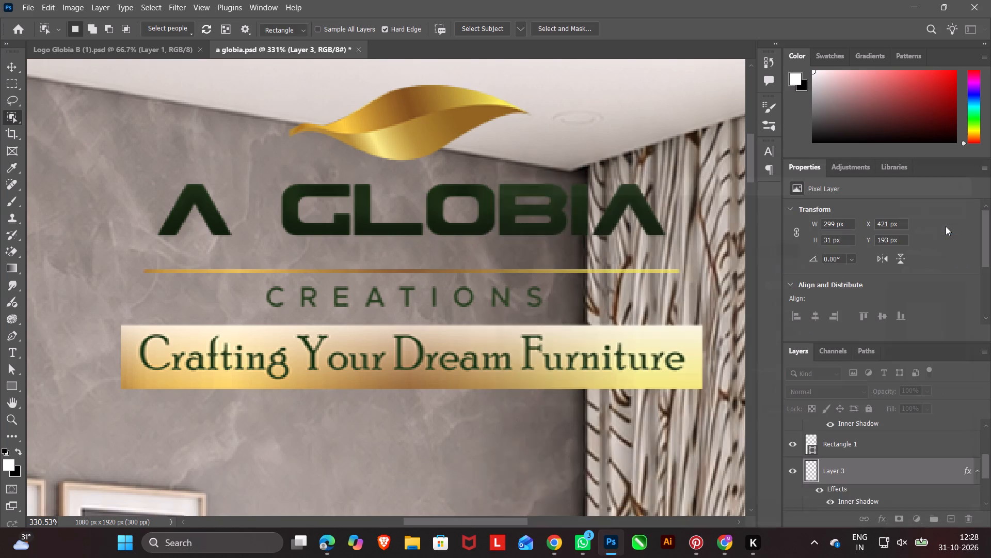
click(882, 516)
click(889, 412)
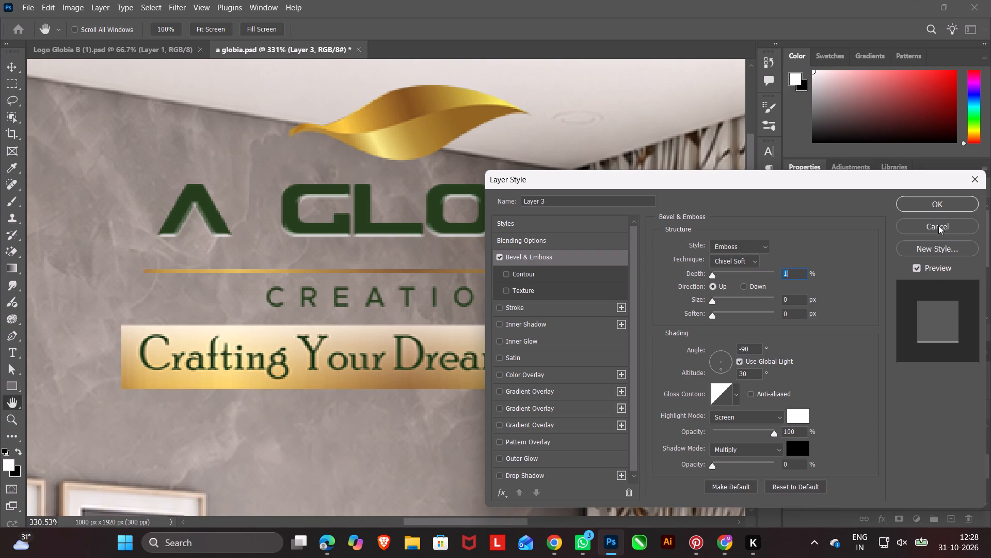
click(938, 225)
Turn the copied A GLOBIA lettering white with a 250 px inside stroke using a white linear gradient fill.
click(879, 518)
click(891, 420)
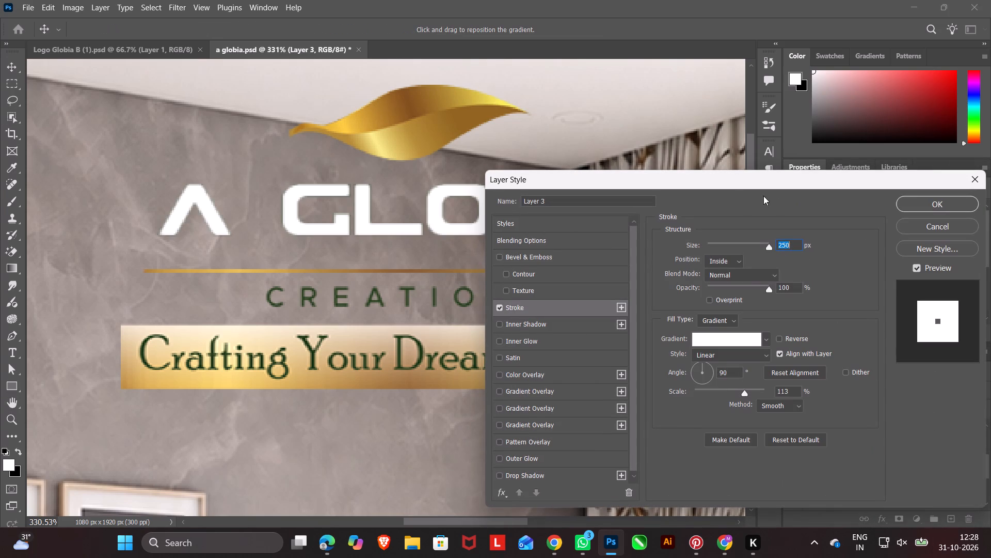
click(938, 205)
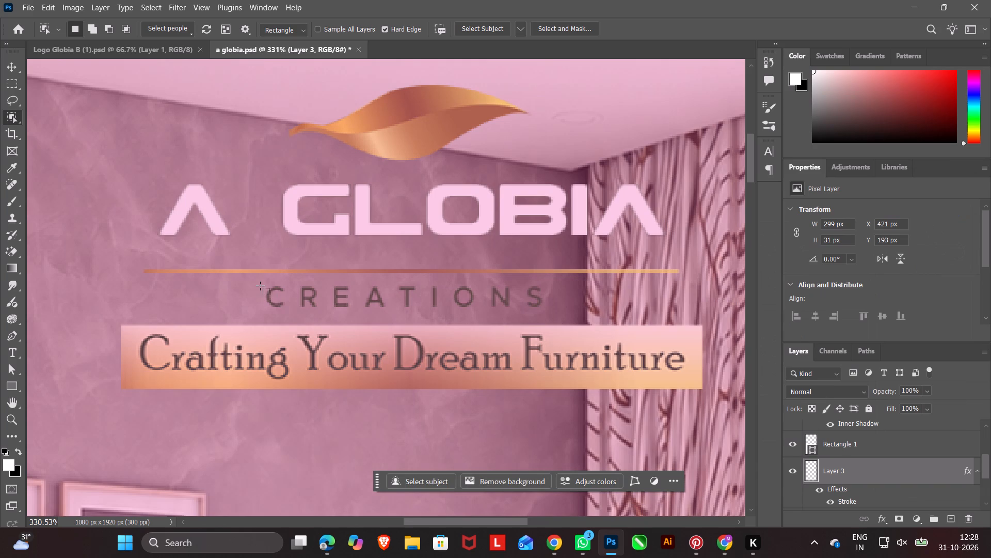
Select the main logo layer that holds the CREATIONS text and the Crafting Your Dream Furniture tagline.
scroll(857, 484, down, 1)
click(855, 496)
click(847, 499)
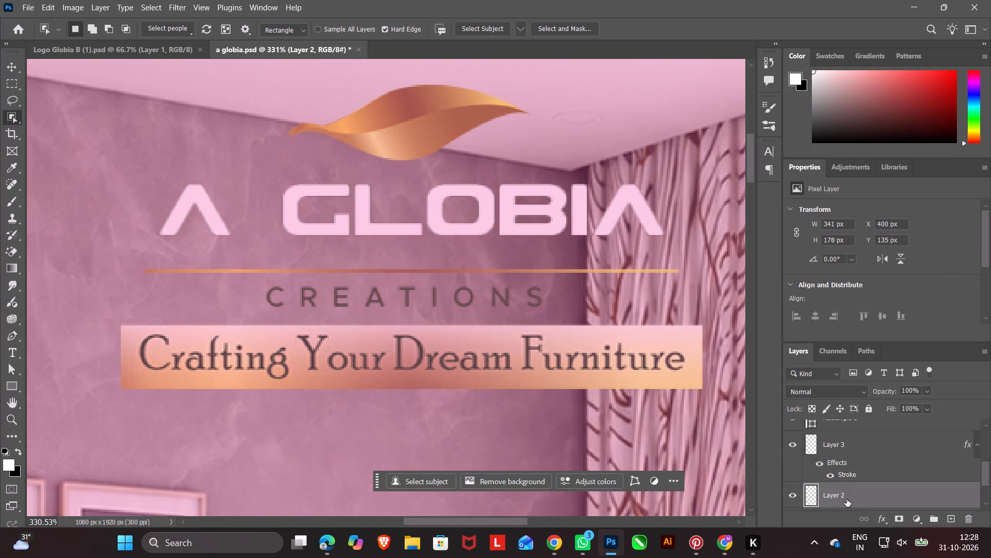
scroll(852, 476, down, 2)
scroll(849, 459, up, 2)
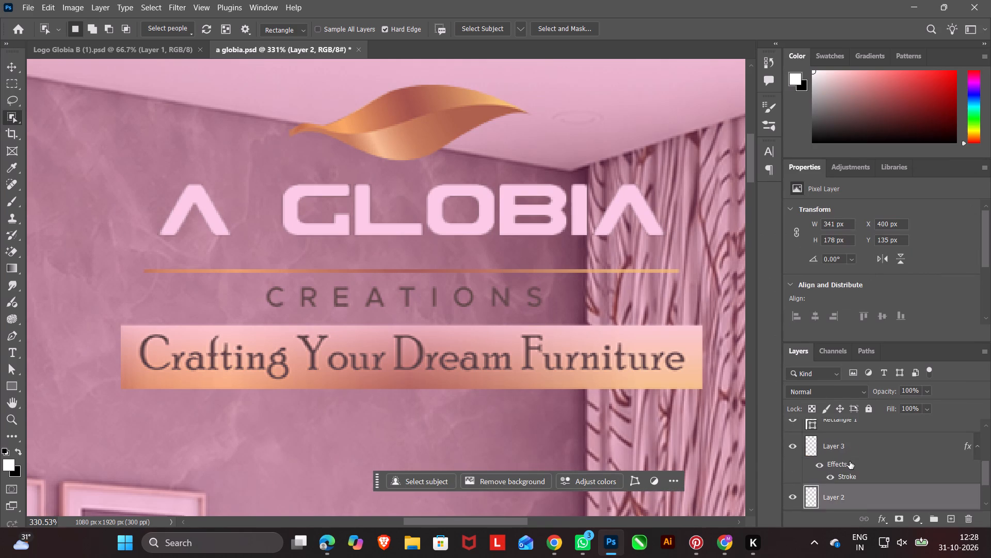
scroll(850, 461, up, 1)
click(850, 448)
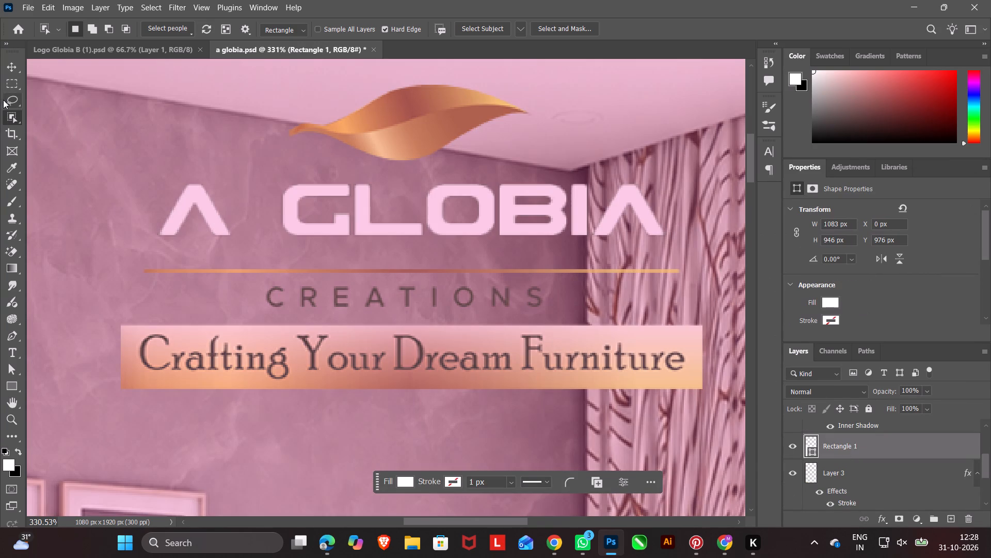
click(8, 64)
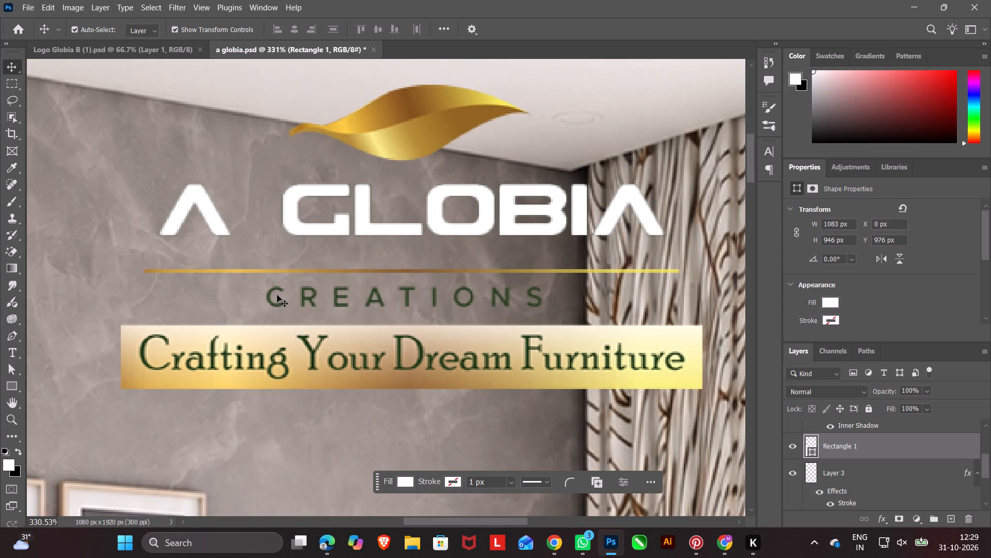
click(277, 295)
click(277, 313)
click(282, 352)
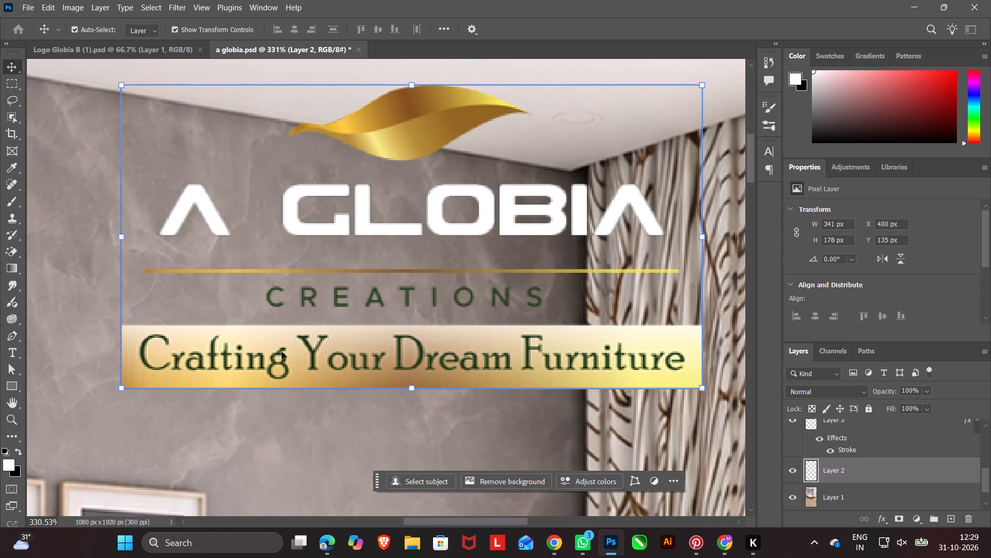
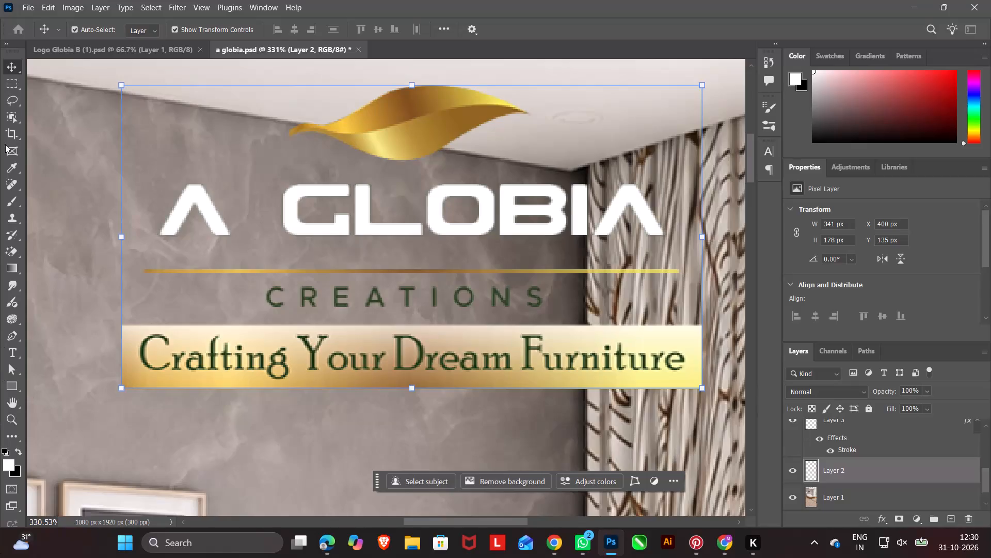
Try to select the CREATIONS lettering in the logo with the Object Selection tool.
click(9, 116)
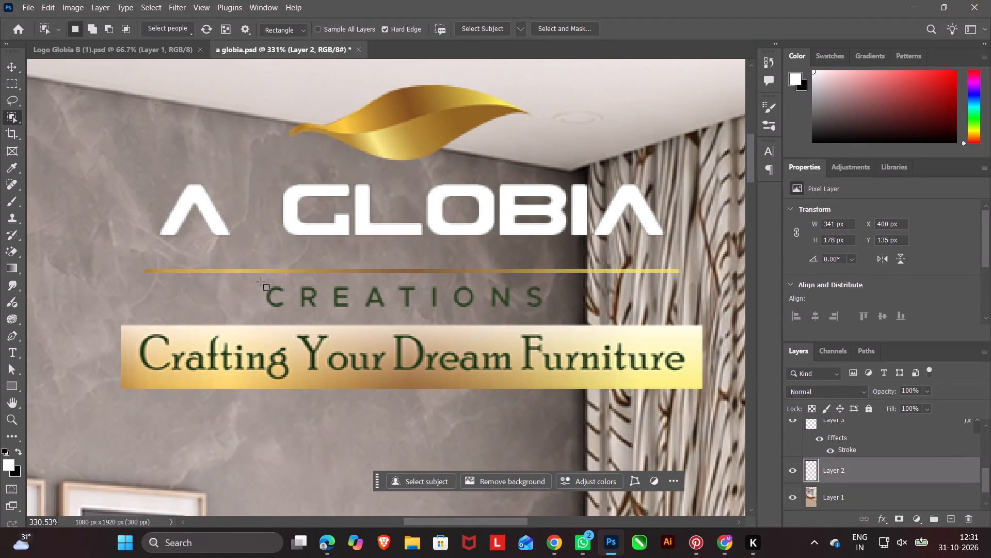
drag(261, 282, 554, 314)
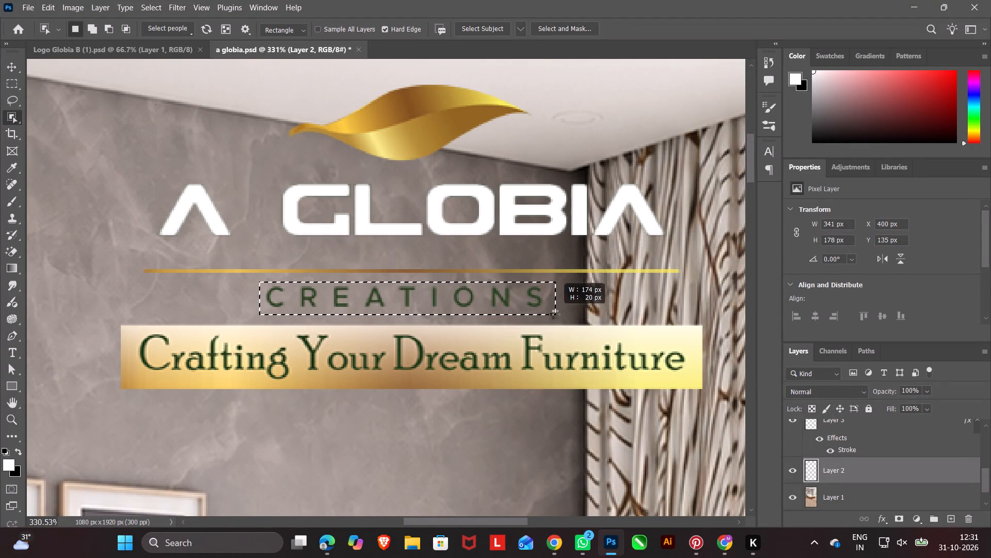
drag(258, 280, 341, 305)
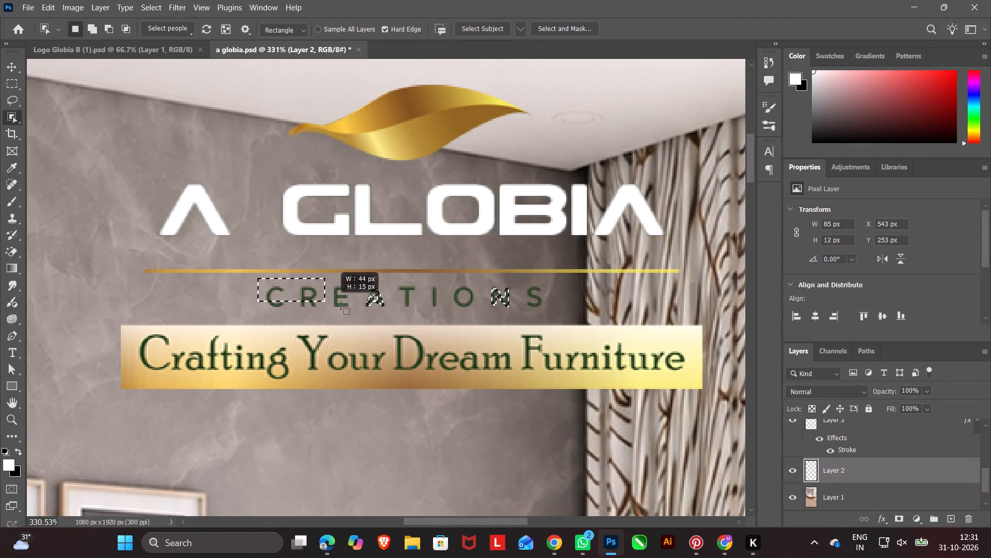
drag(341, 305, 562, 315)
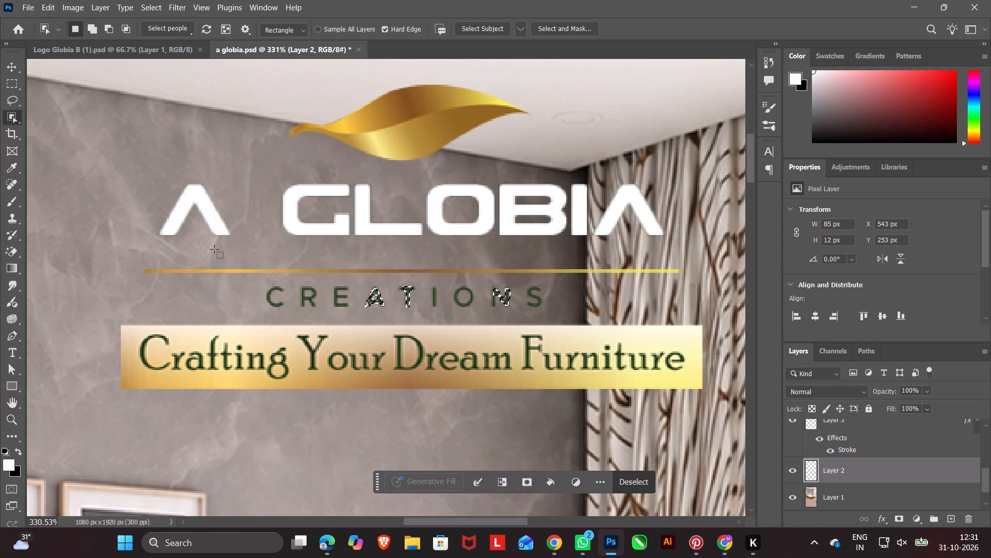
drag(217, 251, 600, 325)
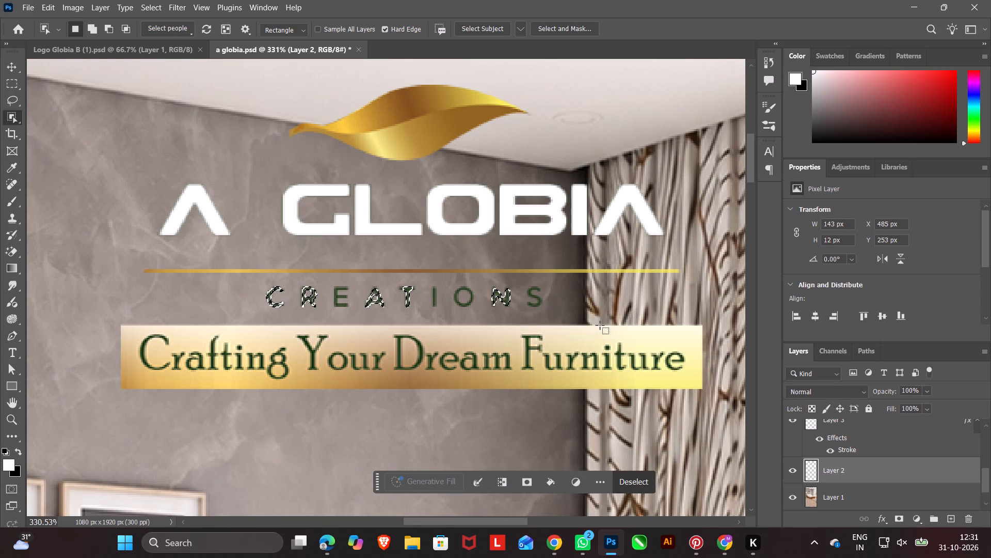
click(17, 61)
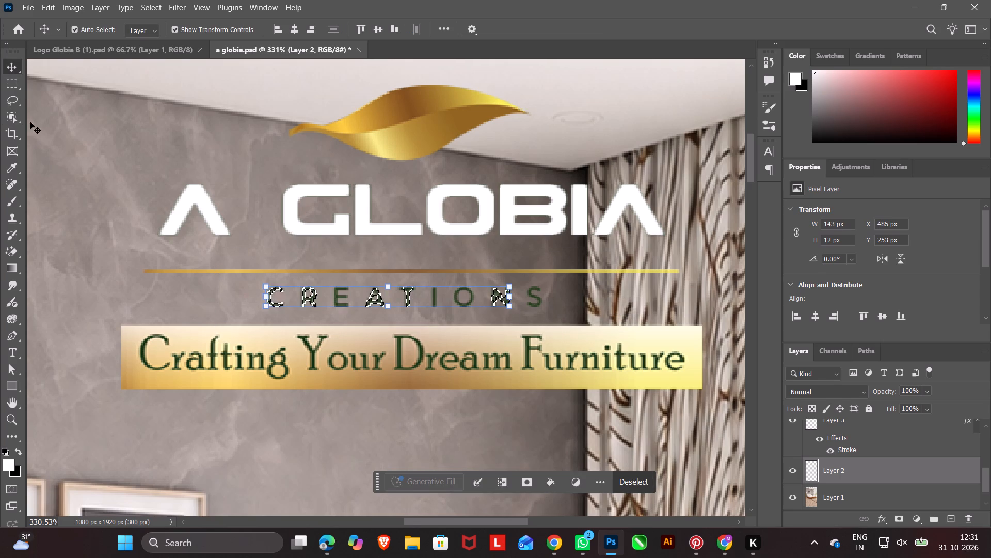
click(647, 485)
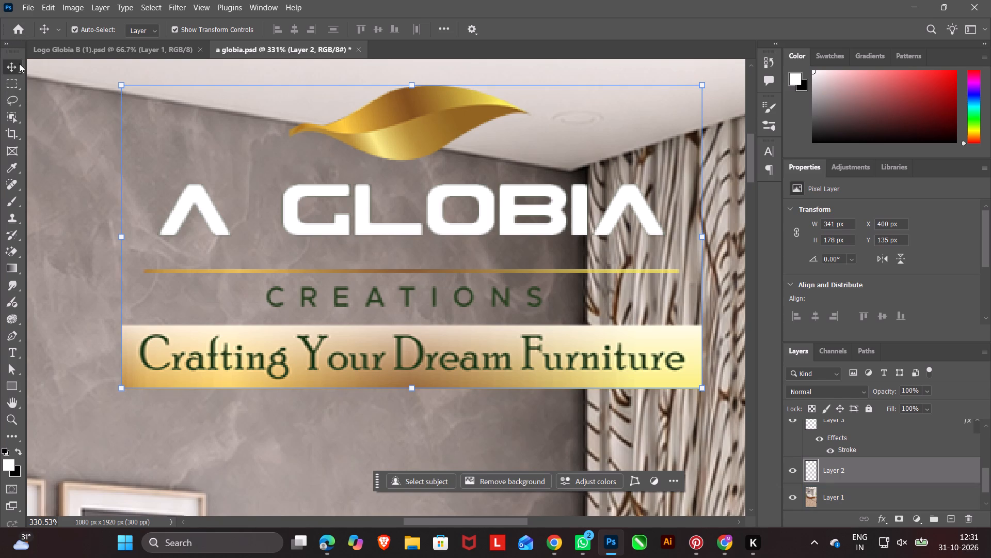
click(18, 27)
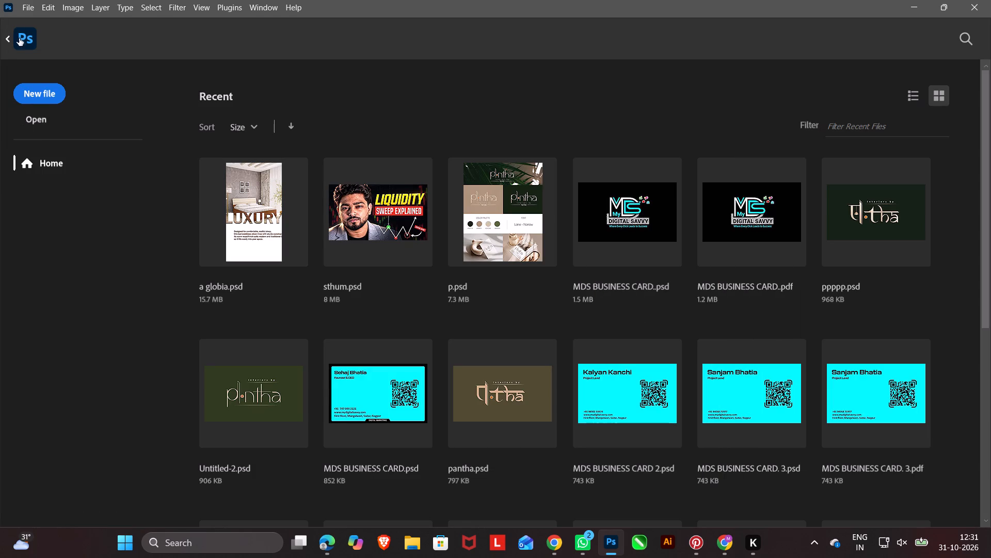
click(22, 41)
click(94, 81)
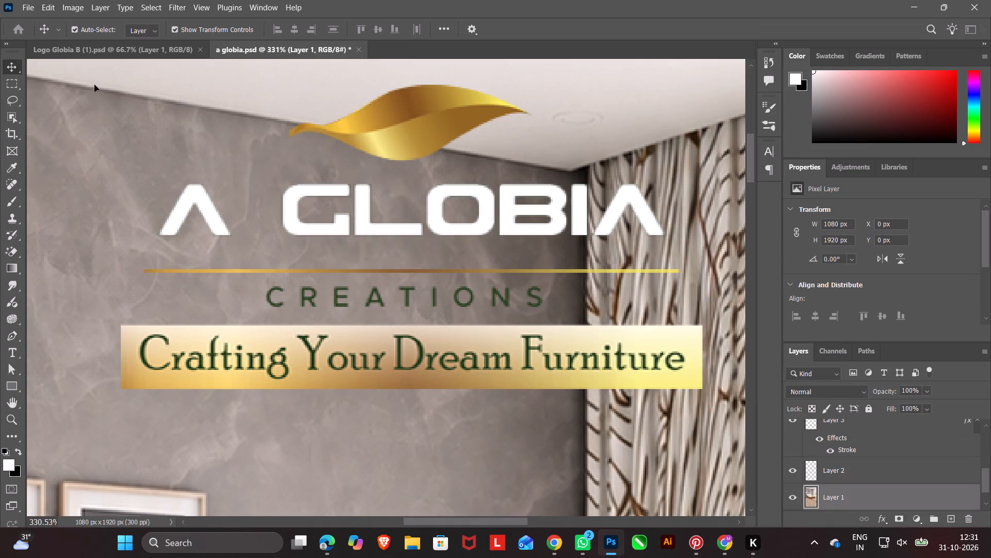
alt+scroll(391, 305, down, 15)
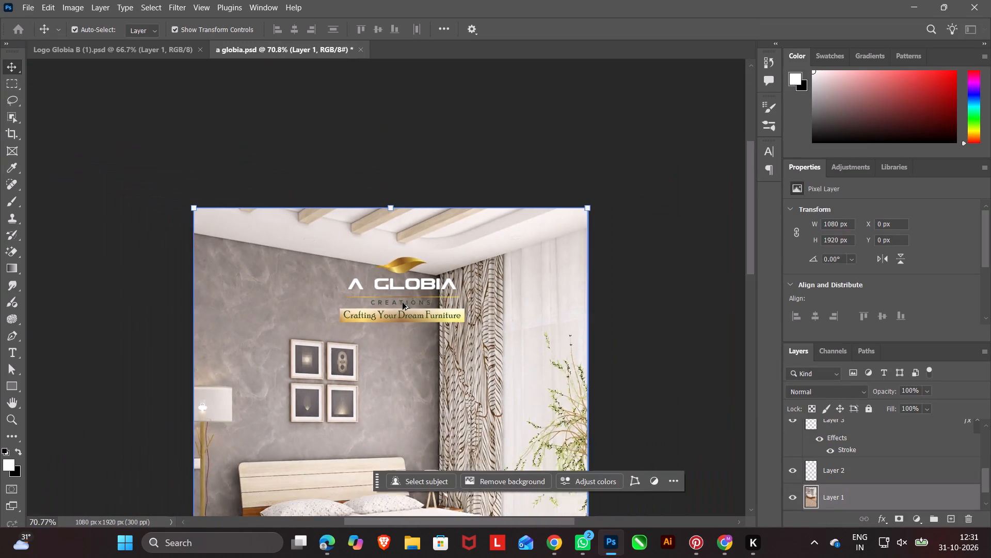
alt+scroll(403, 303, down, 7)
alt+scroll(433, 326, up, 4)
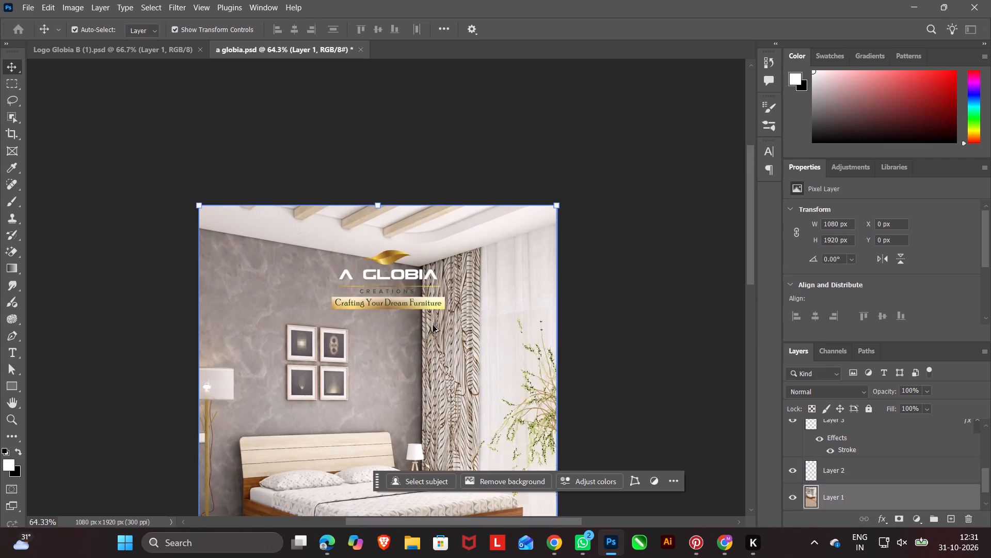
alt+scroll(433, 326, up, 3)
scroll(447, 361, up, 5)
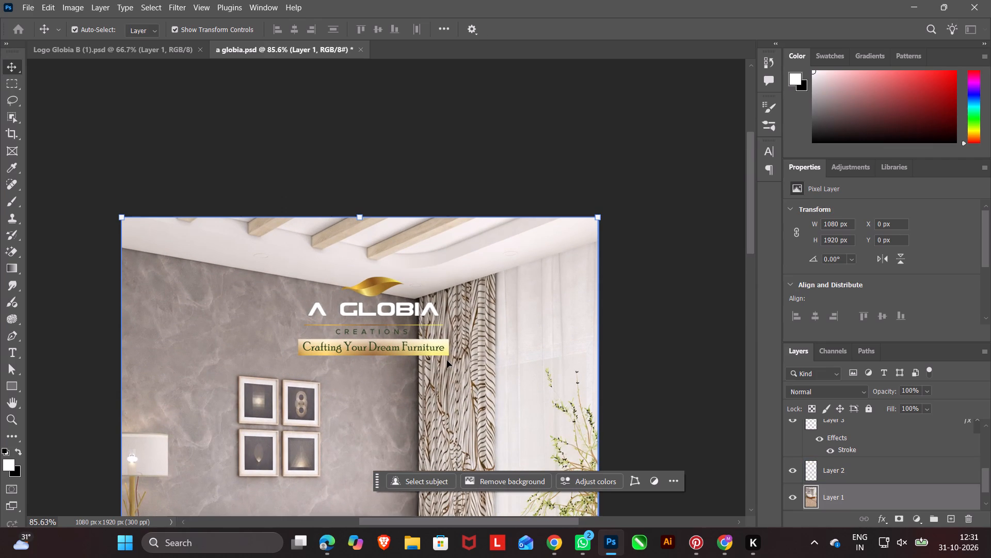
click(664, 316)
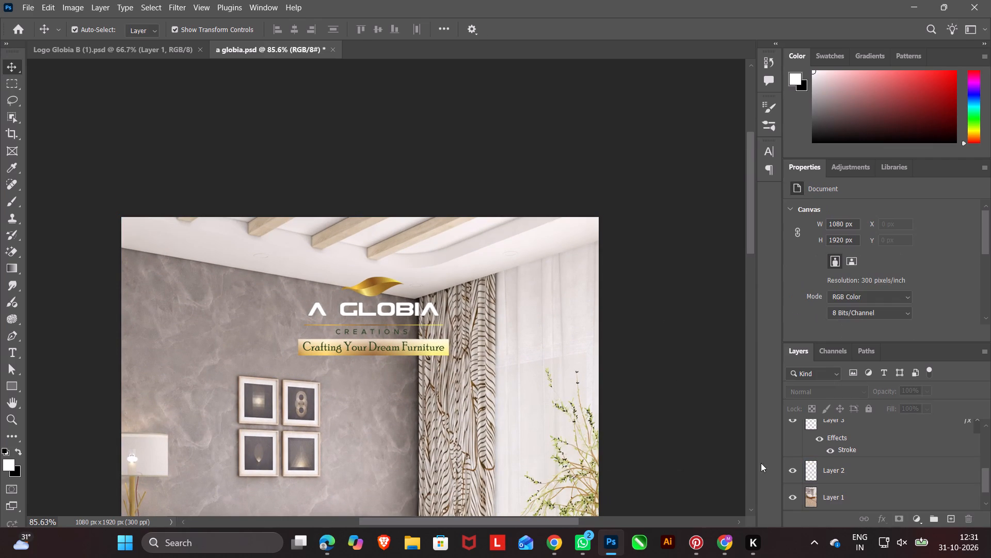
Link the white A GLOBIA lettering layer with the main logo layer so both parts move together.
scroll(890, 446, up, 2)
click(877, 470)
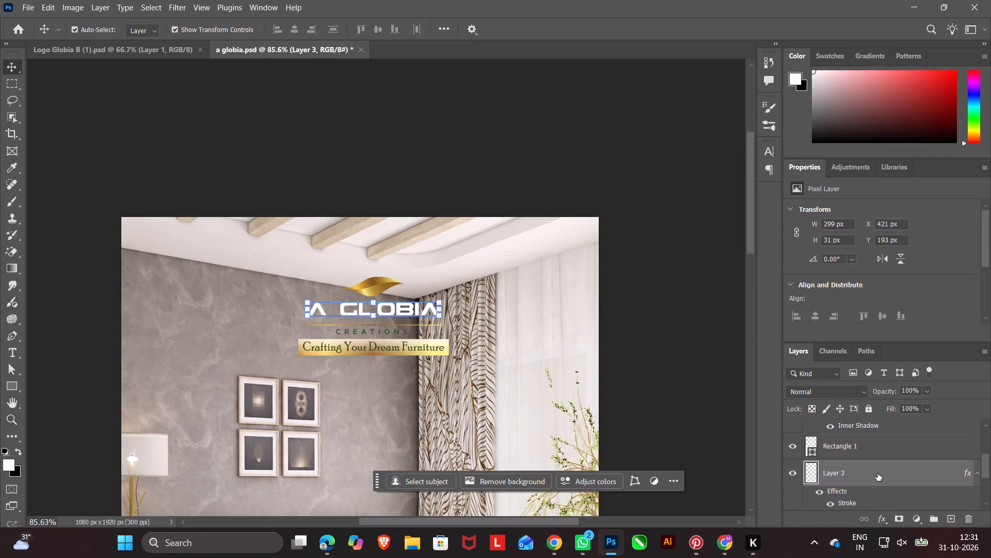
alt+click(866, 449)
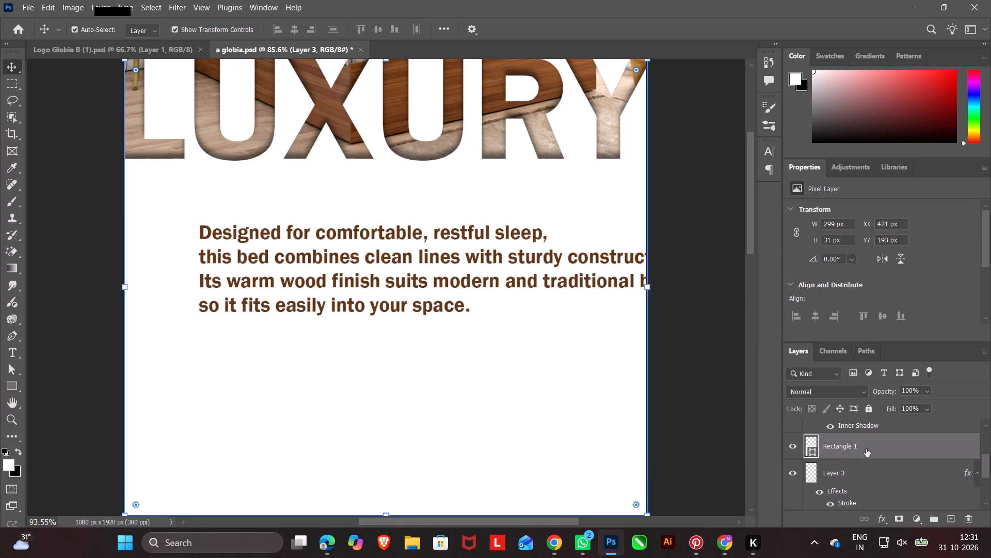
alt+click(852, 448)
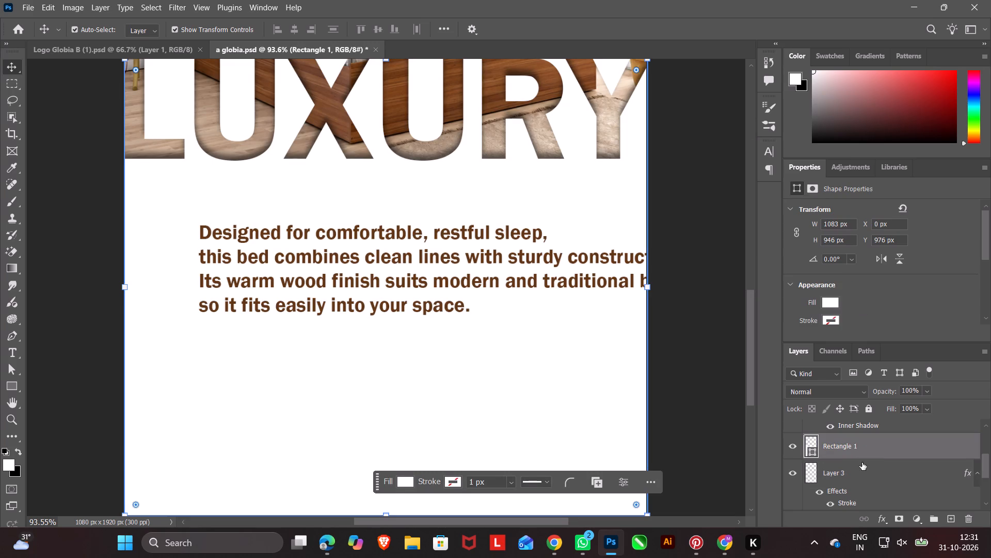
click(862, 478)
scroll(861, 474, up, 2)
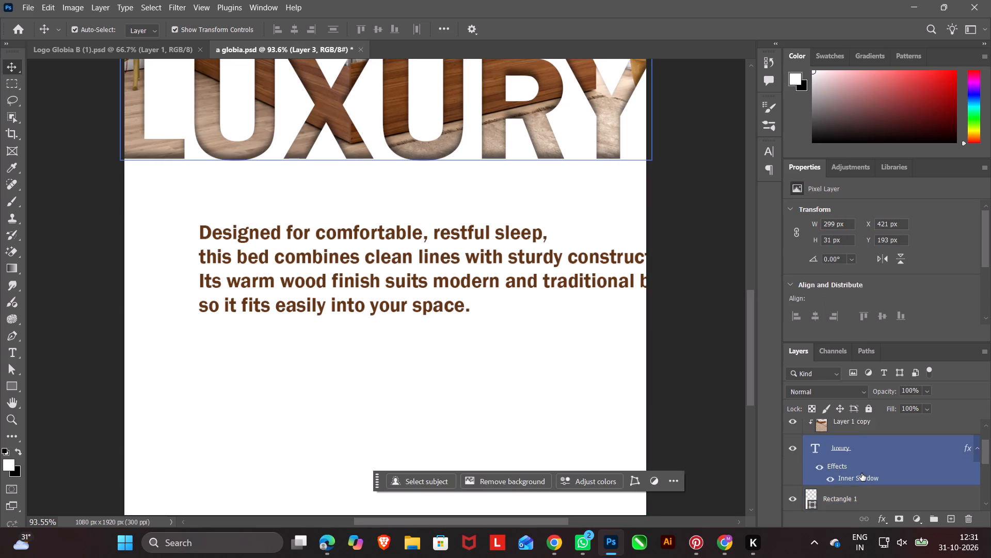
scroll(861, 473, down, 4)
click(862, 470)
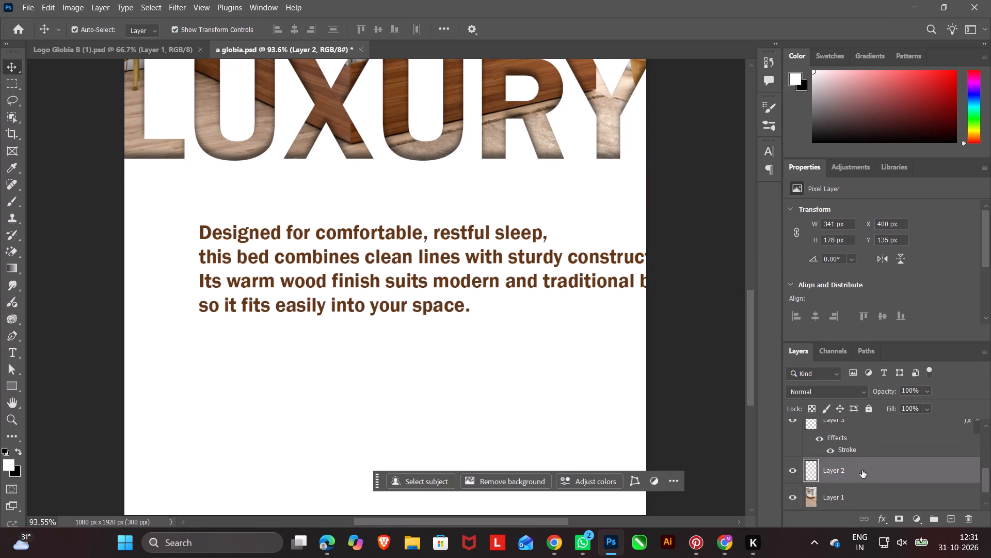
scroll(582, 401, up, 20)
scroll(582, 401, up, 17)
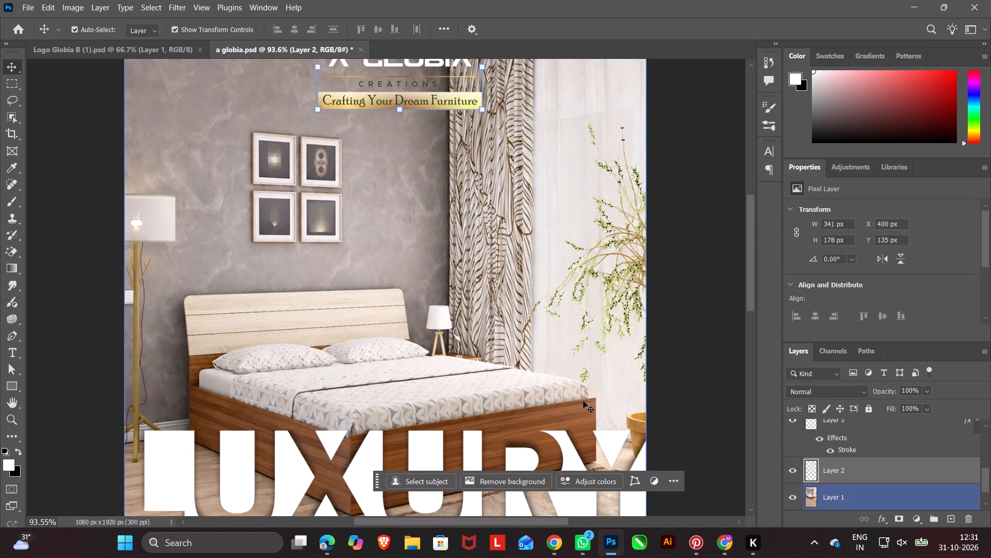
scroll(583, 401, up, 15)
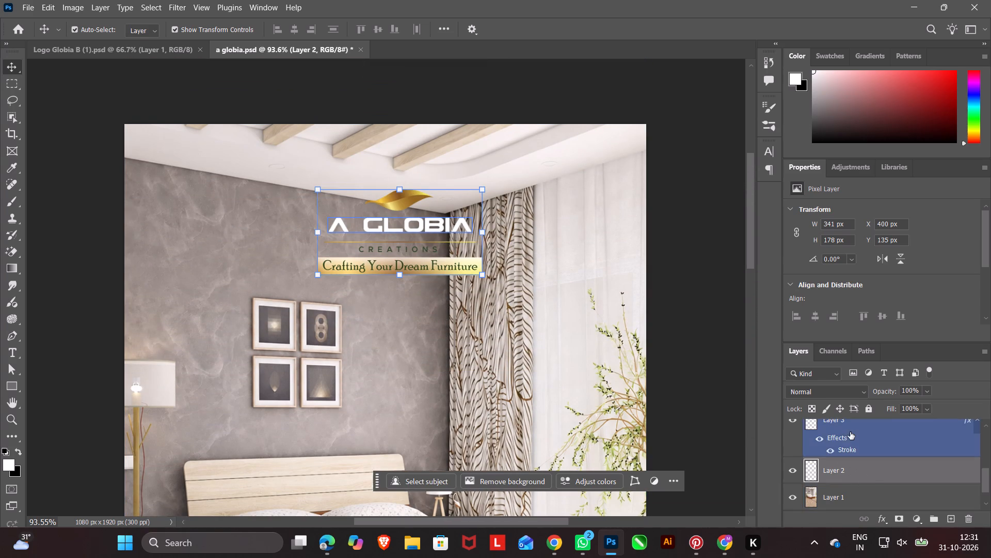
alt+click(850, 425)
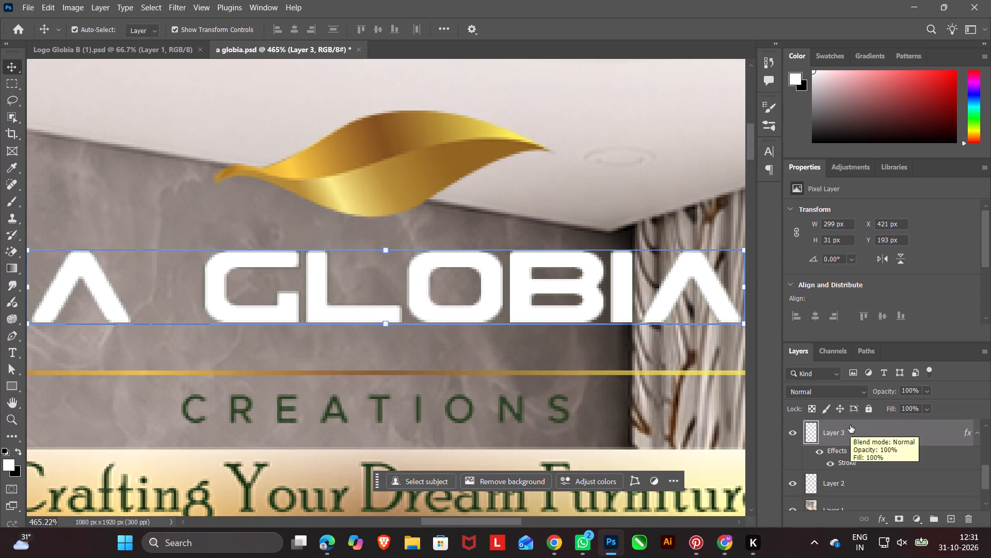
click(863, 477)
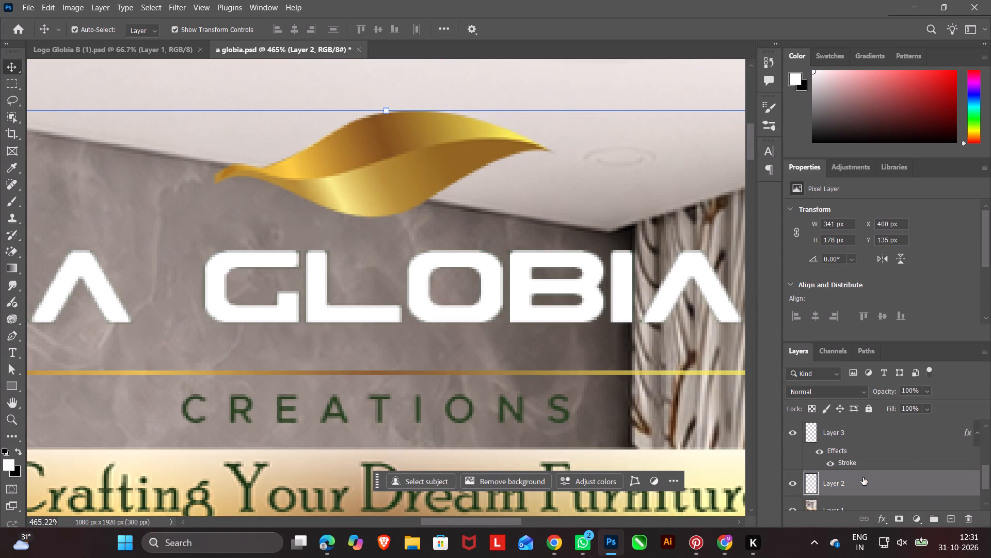
ctrl+click(858, 433)
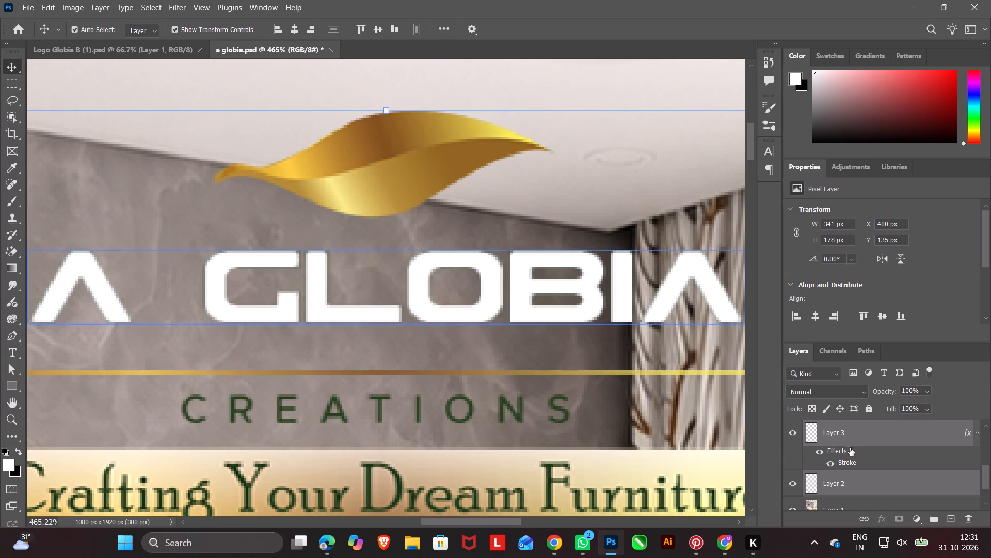
alt+scroll(620, 439, down, 11)
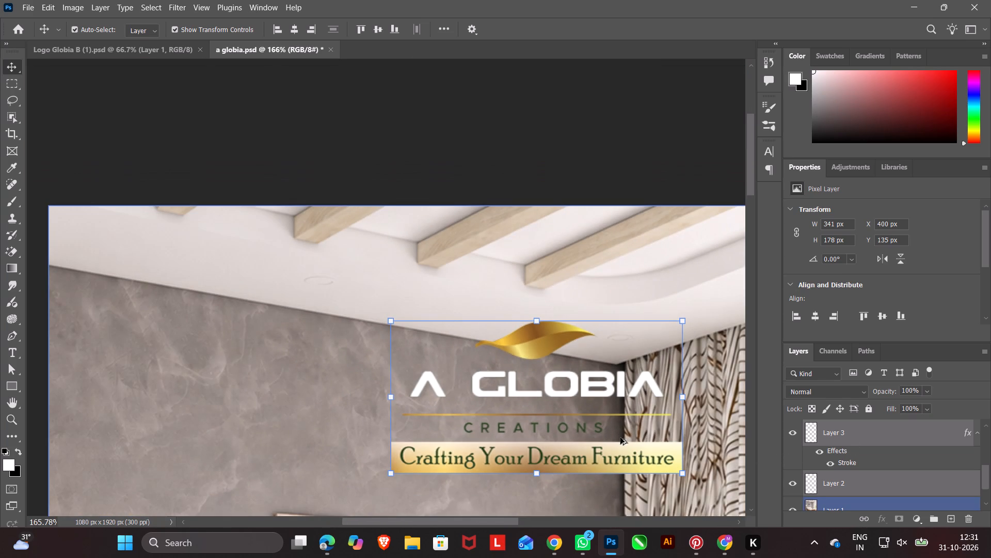
alt+scroll(620, 438, down, 3)
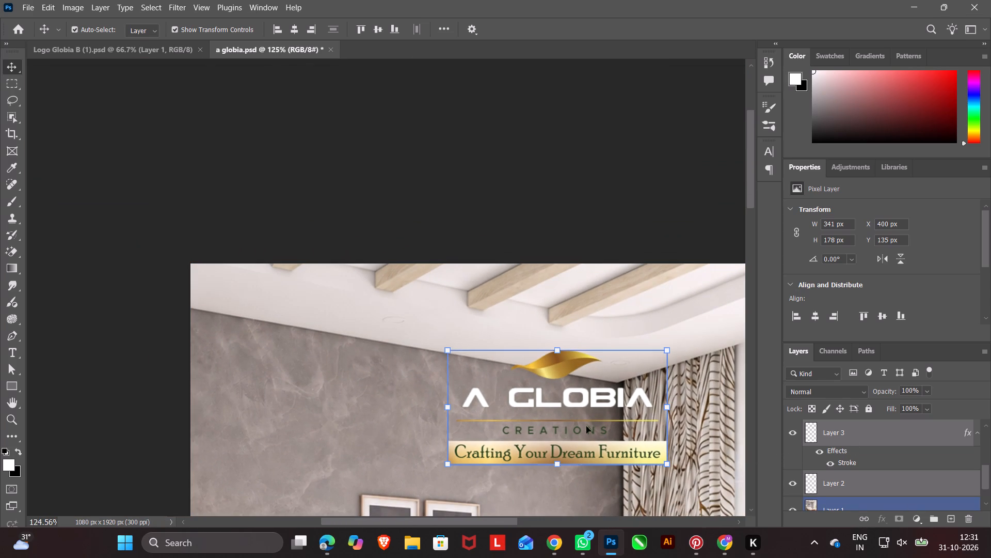
alt+scroll(564, 420, down, 11)
scroll(564, 420, down, 5)
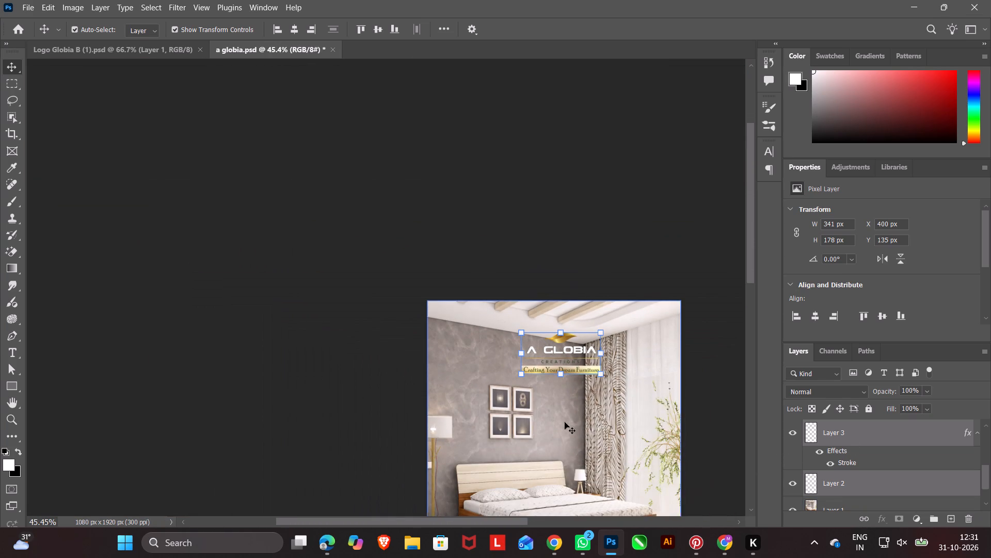
scroll(565, 422, down, 19)
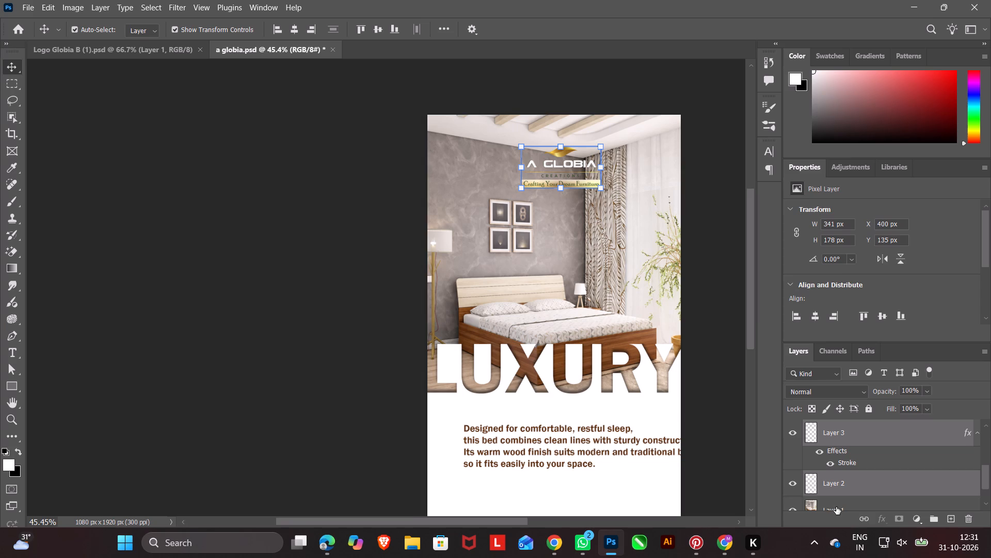
click(861, 516)
double_click(319, 260)
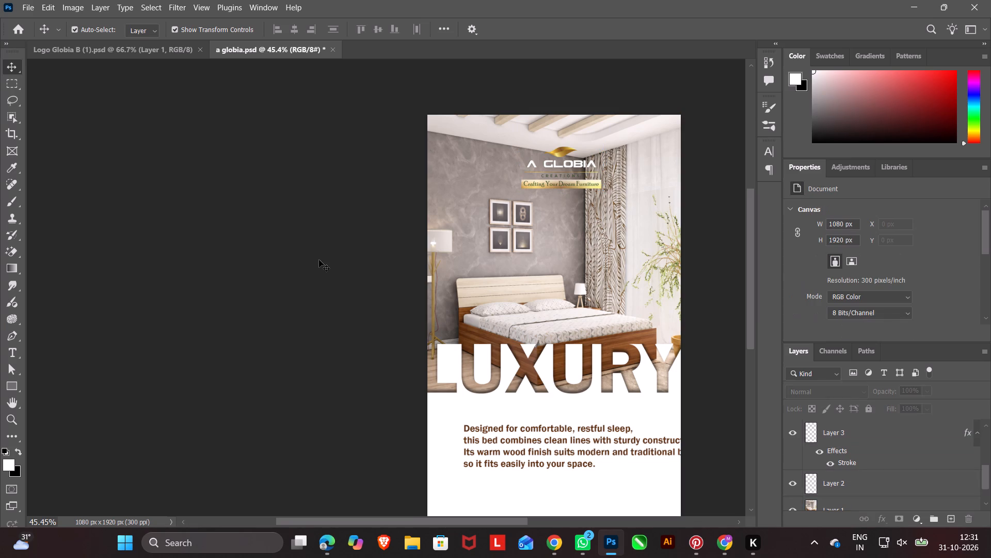
Move the linked logo about 53 px left across the bedroom photo, placing it at about X 347 px, Y 137 px.
click(577, 157)
click(576, 161)
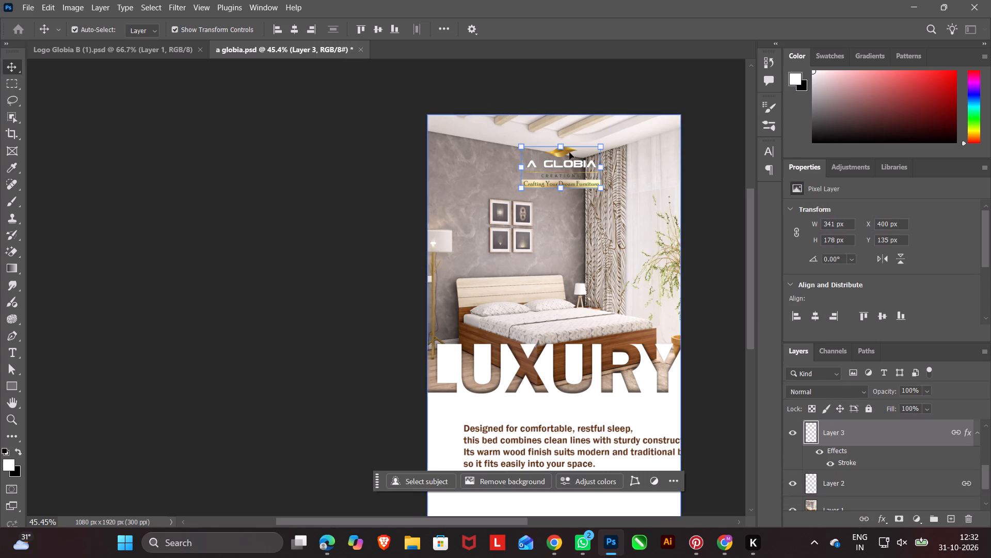
click(561, 147)
drag(570, 174, 565, 171)
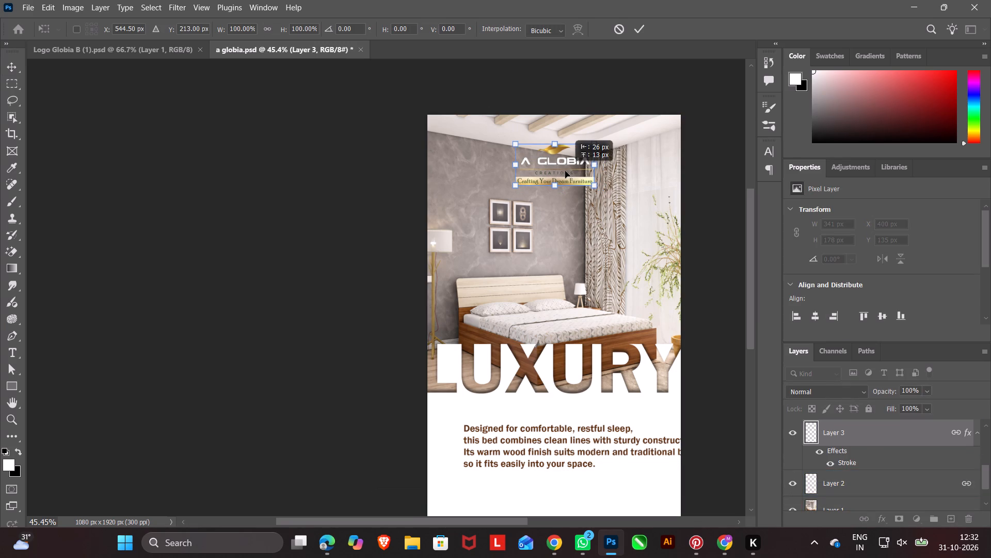
drag(565, 171, 565, 193)
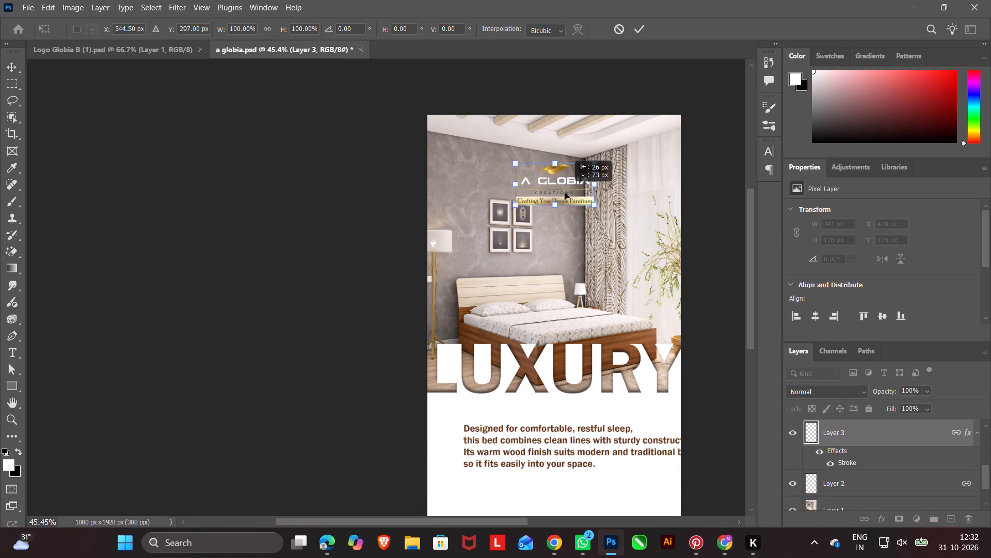
drag(565, 193, 558, 172)
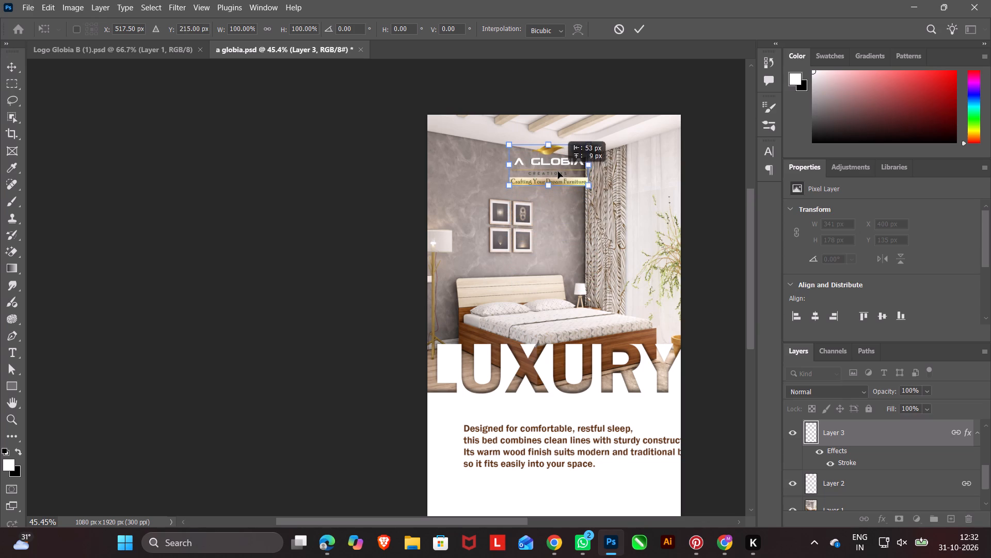
drag(558, 172, 558, 175)
click(697, 370)
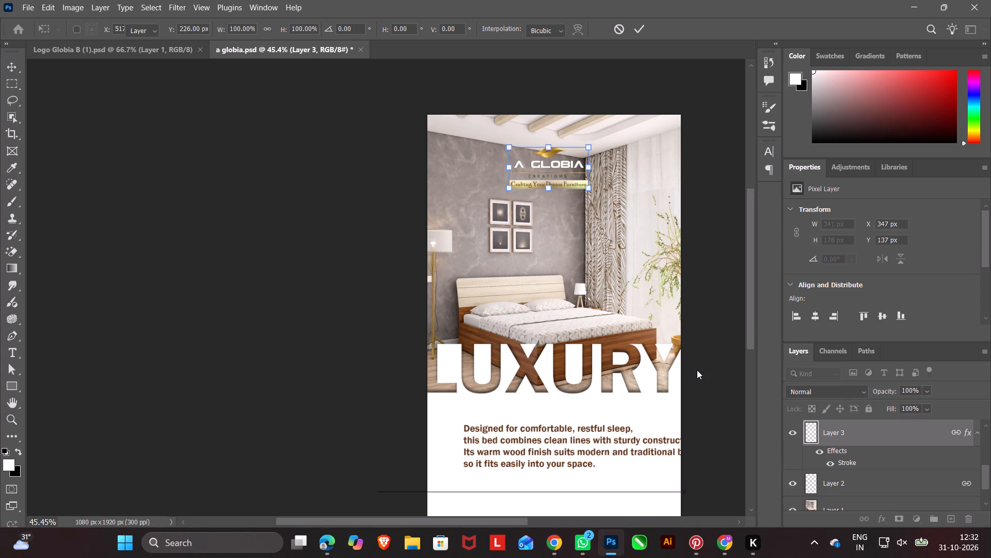
click(701, 364)
Add a Photo Filter adjustment above the bedroom photo layer and set its colour to dark green #2c602b.
click(656, 252)
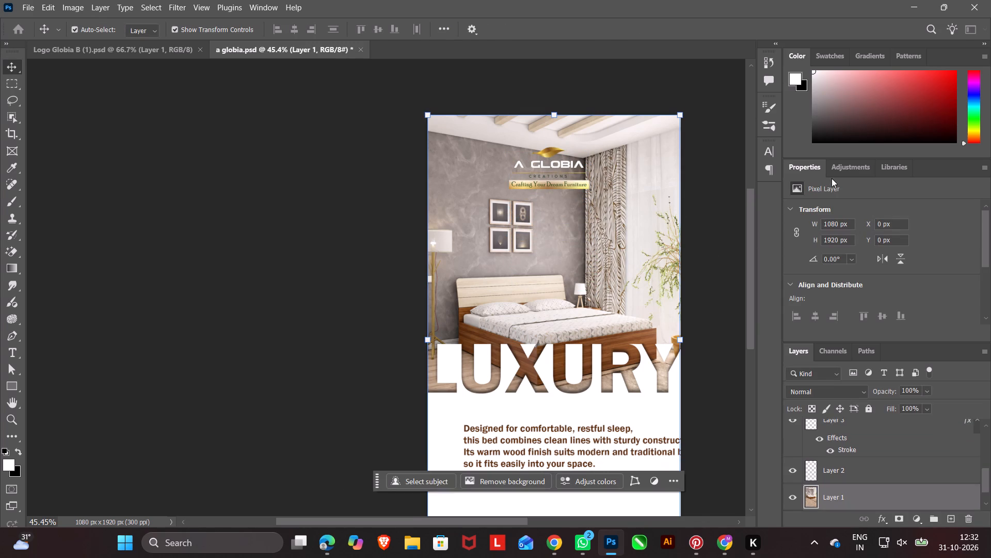
click(840, 166)
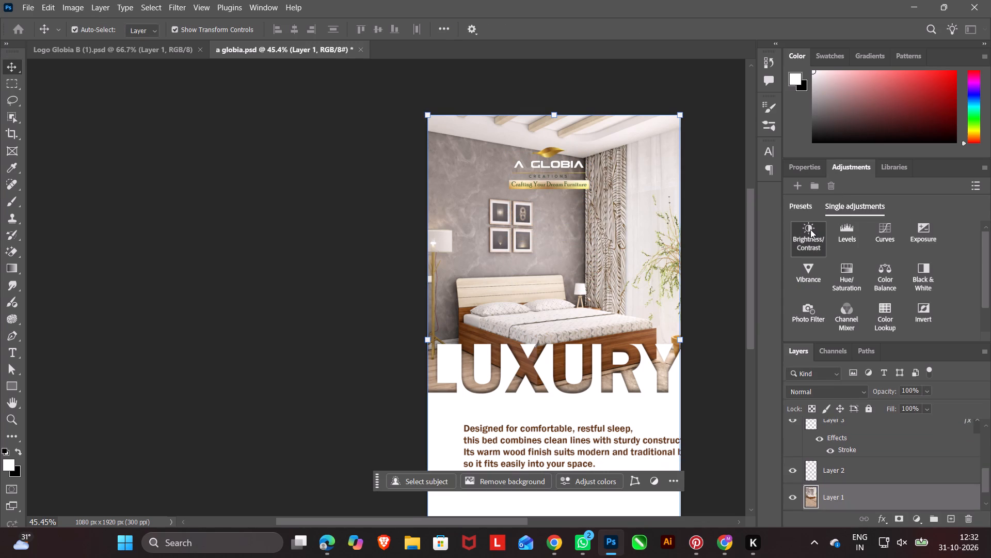
click(813, 316)
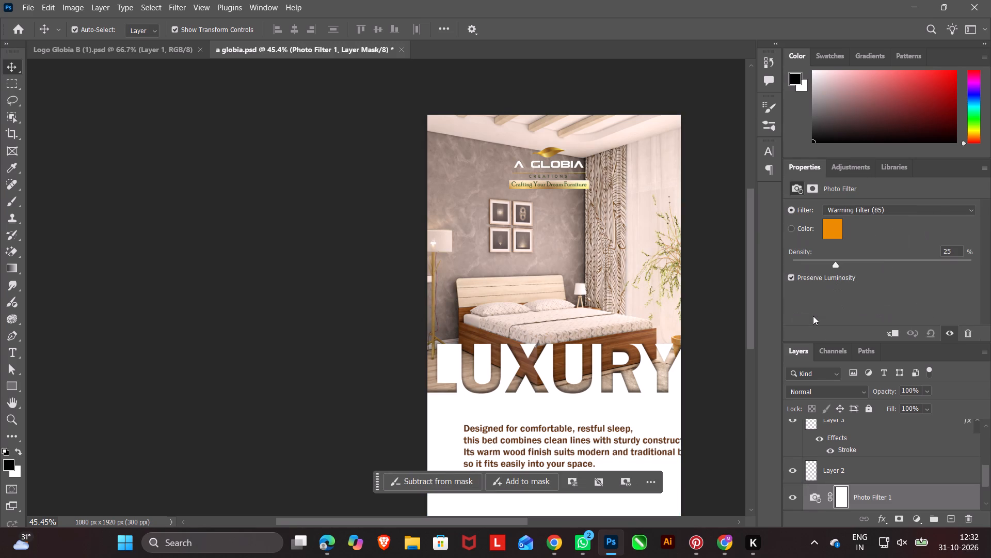
click(834, 234)
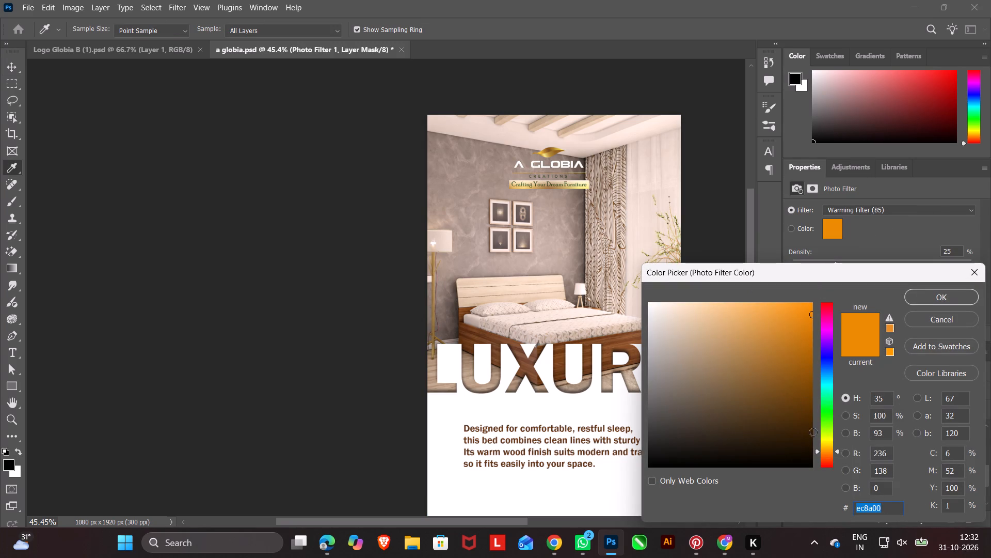
drag(817, 450, 811, 414)
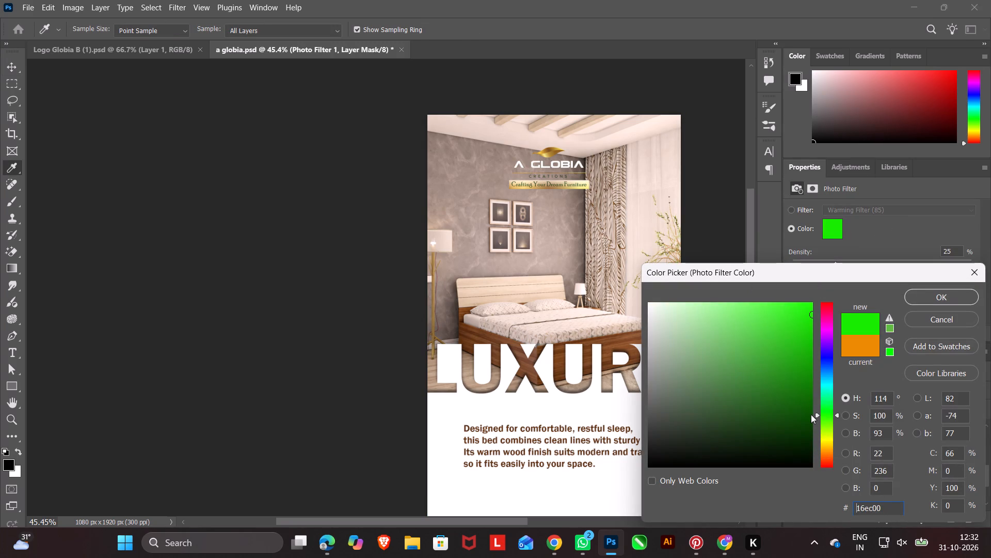
drag(811, 414, 811, 412)
drag(777, 370, 832, 380)
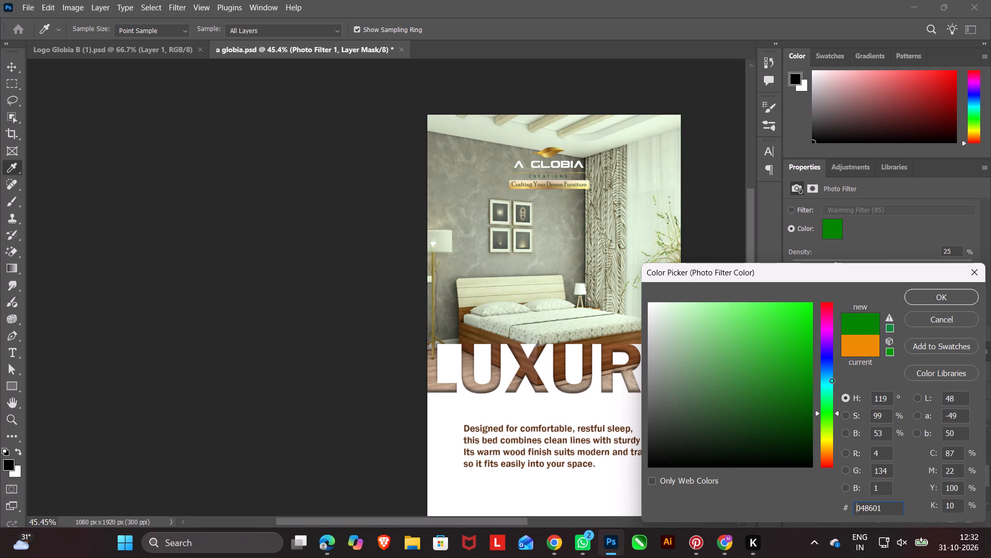
drag(832, 380, 725, 411)
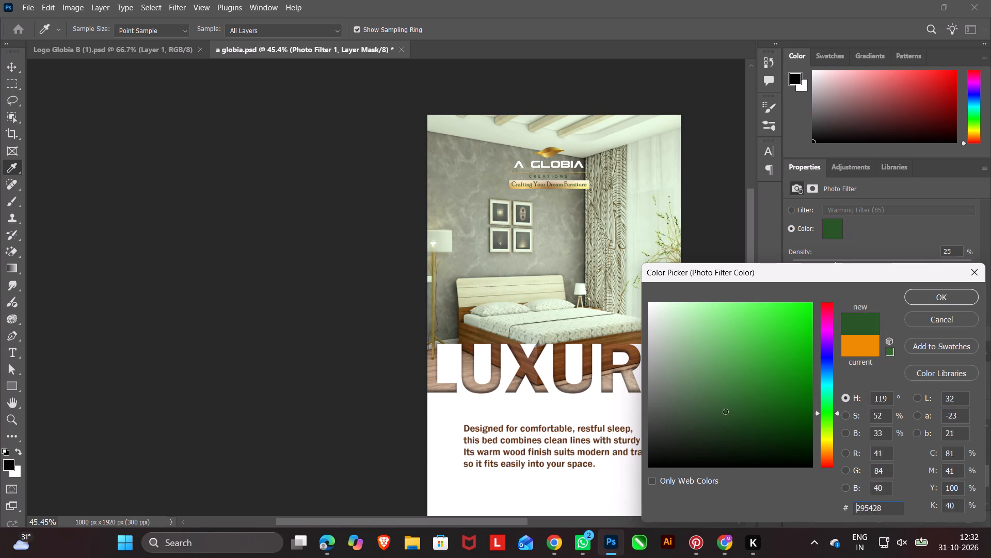
drag(725, 411, 734, 405)
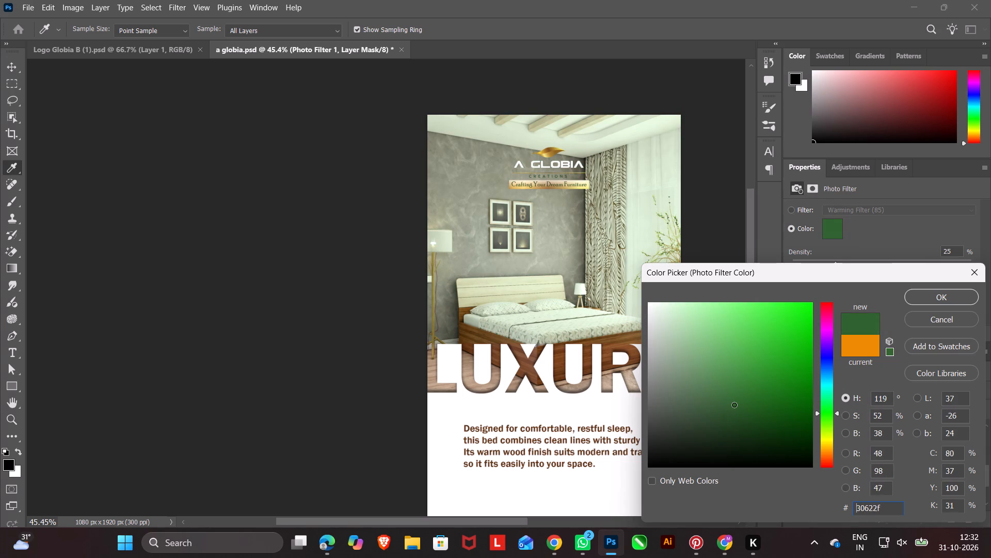
drag(734, 405, 740, 405)
click(921, 300)
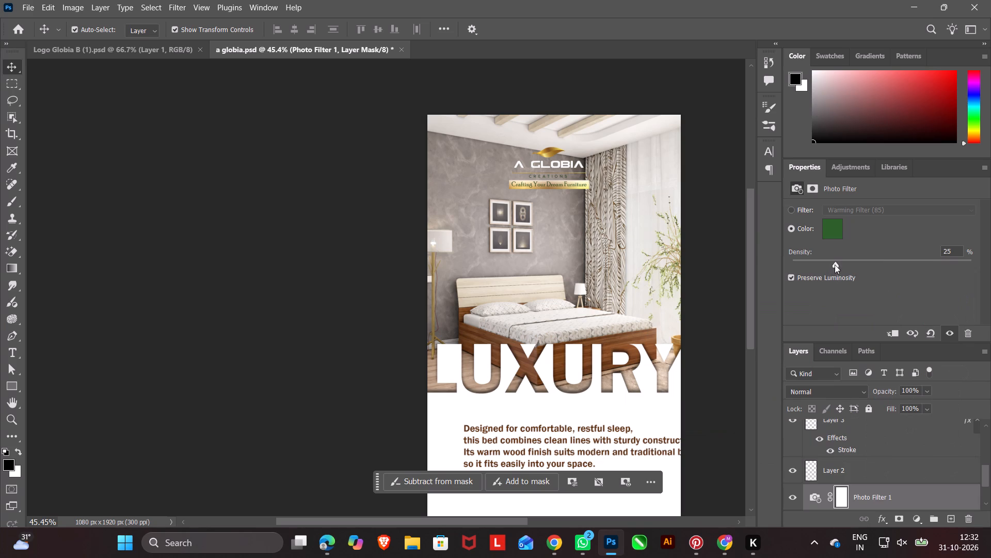
Set the bedroom photo's green Photo Filter density to 65%.
drag(836, 263, 954, 262)
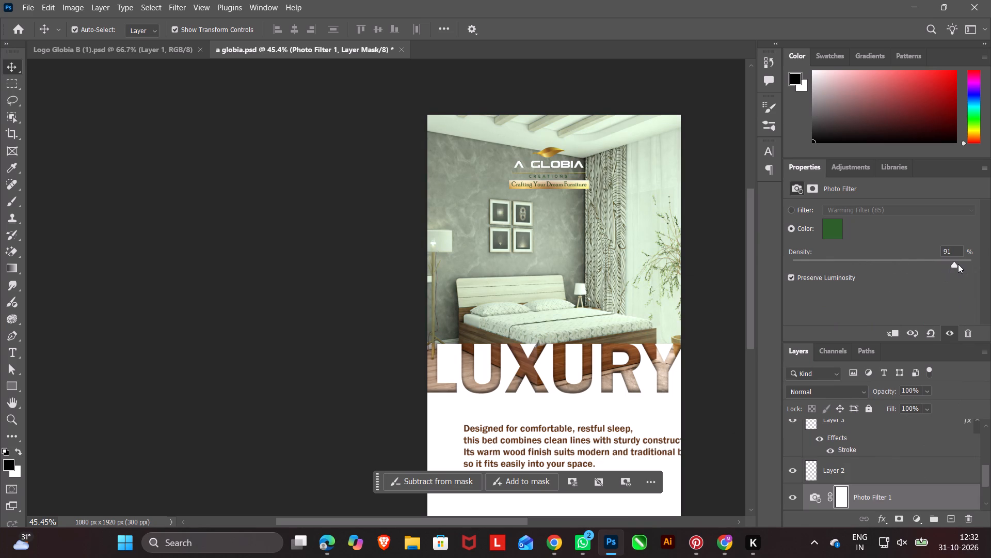
drag(956, 263, 829, 291)
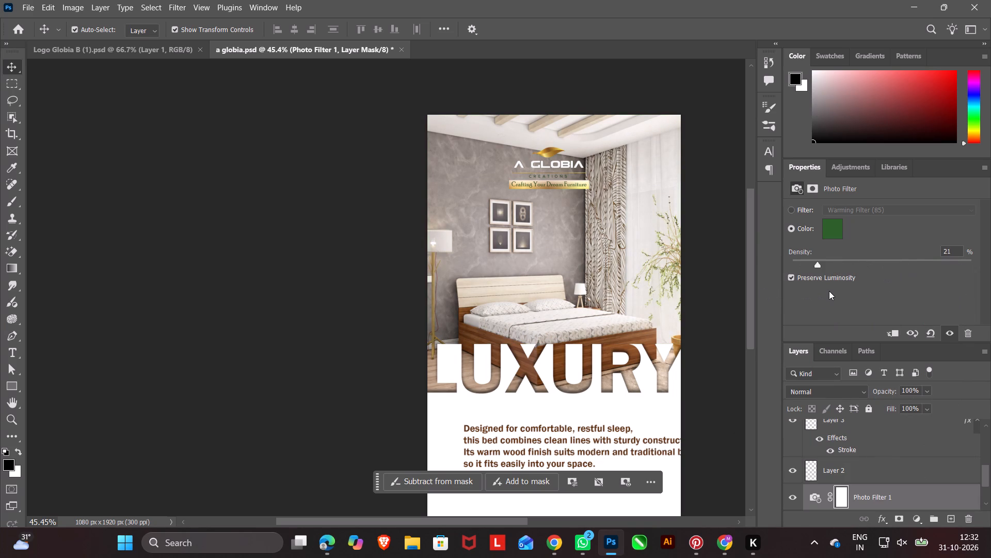
drag(829, 291, 865, 286)
drag(865, 286, 875, 287)
drag(875, 287, 905, 289)
drag(905, 289, 909, 289)
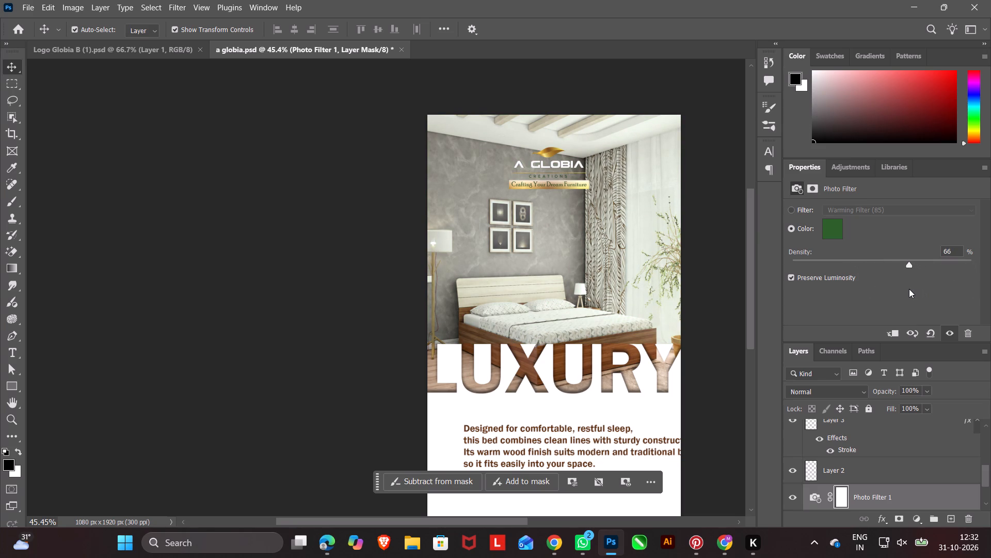
drag(909, 289, 908, 289)
Add a Photo Filter above the image clipped into the LUXURY lettering, using the copied green #2c602b at 66% density.
click(836, 235)
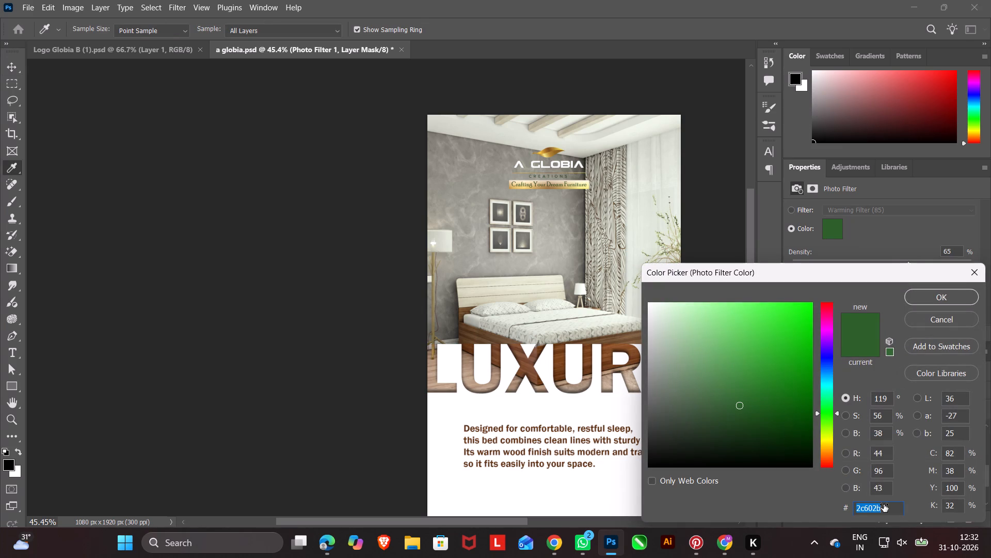
key(ctrl+c)
click(935, 298)
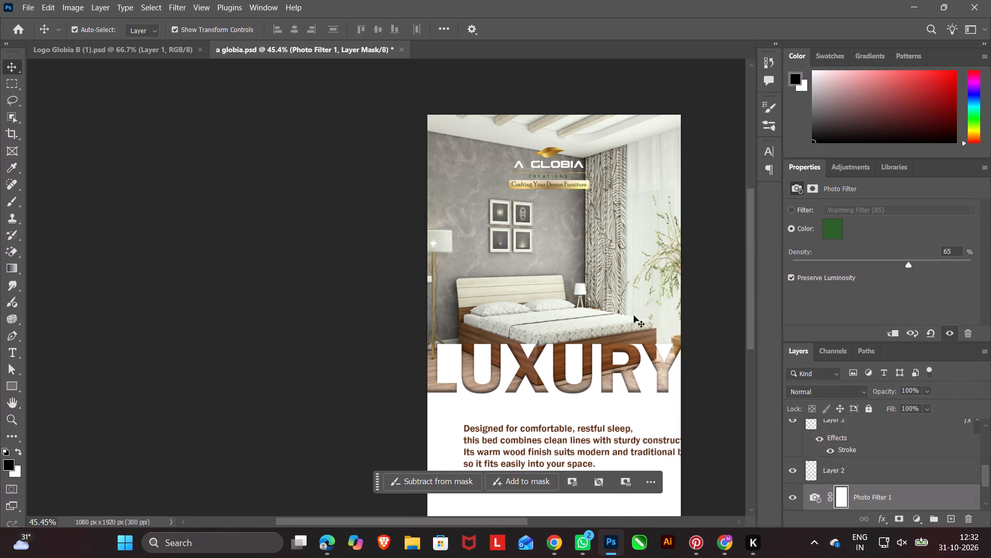
click(606, 373)
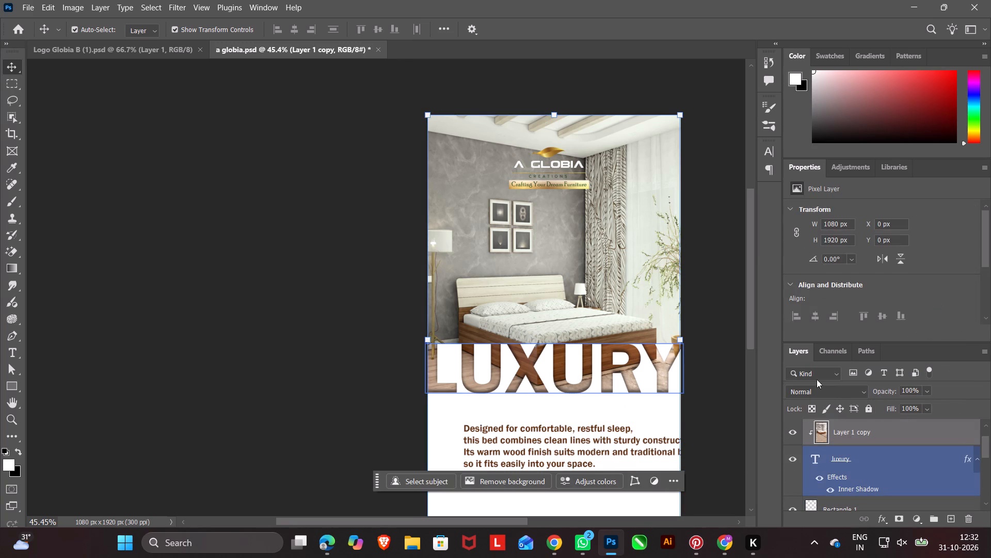
click(845, 172)
click(803, 312)
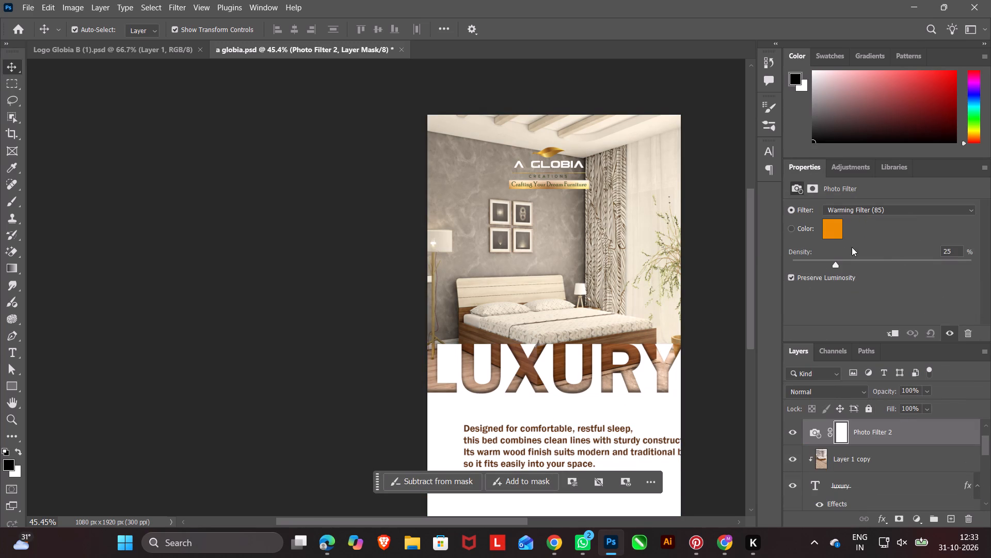
click(830, 230)
key(ctrl+v)
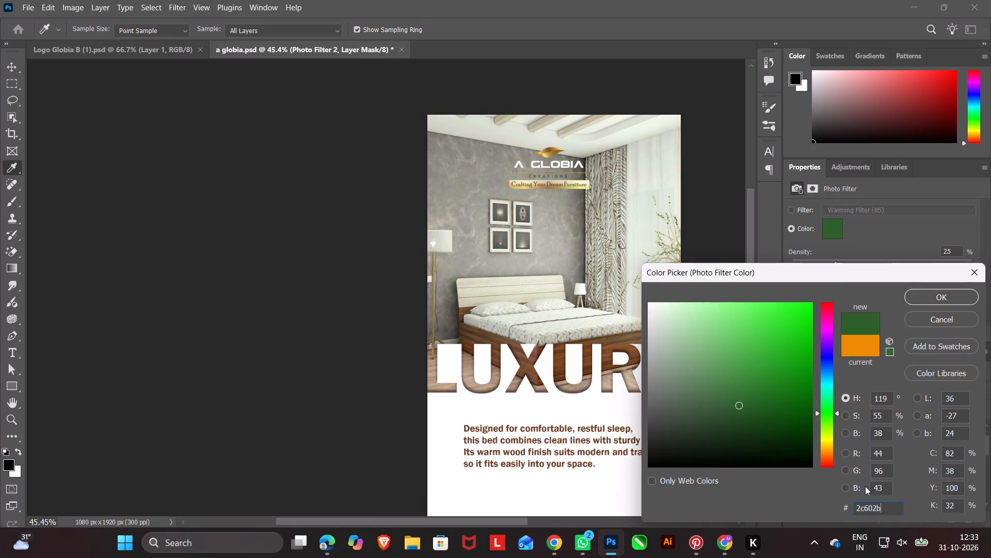
click(951, 301)
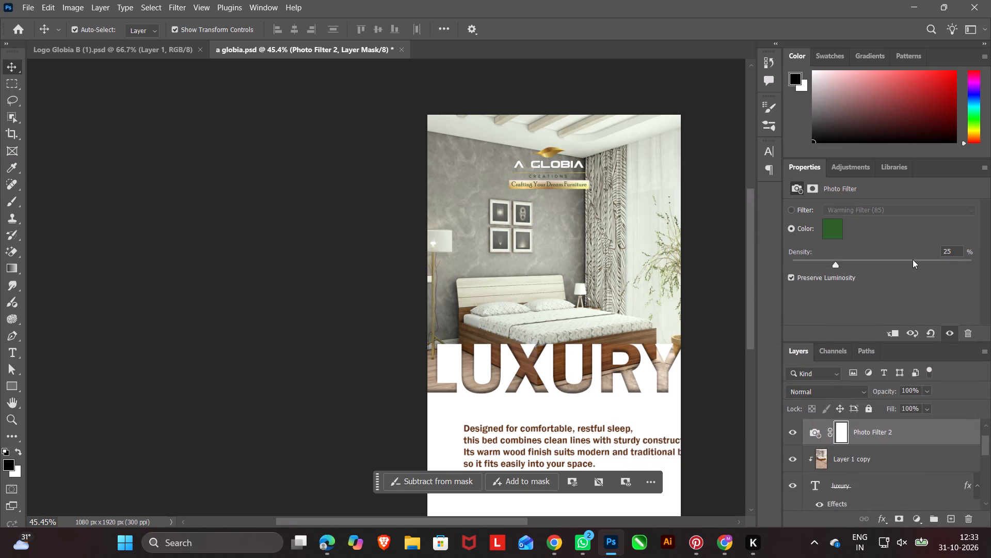
click(913, 259)
click(913, 259)
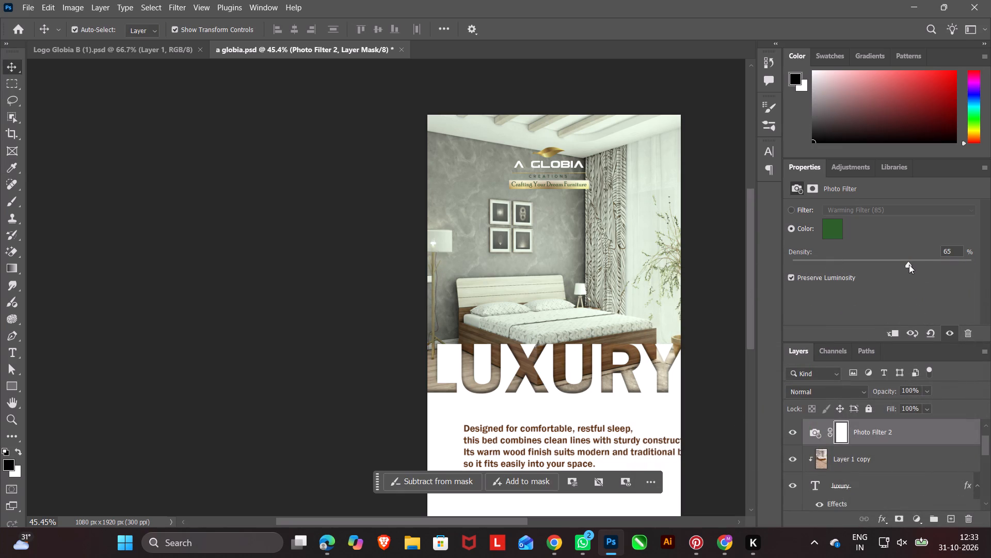
click(909, 265)
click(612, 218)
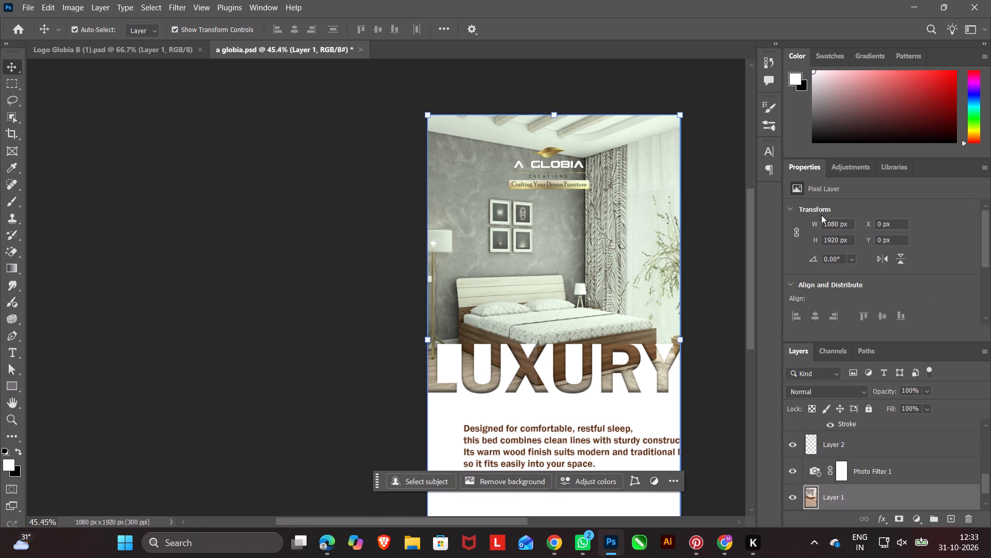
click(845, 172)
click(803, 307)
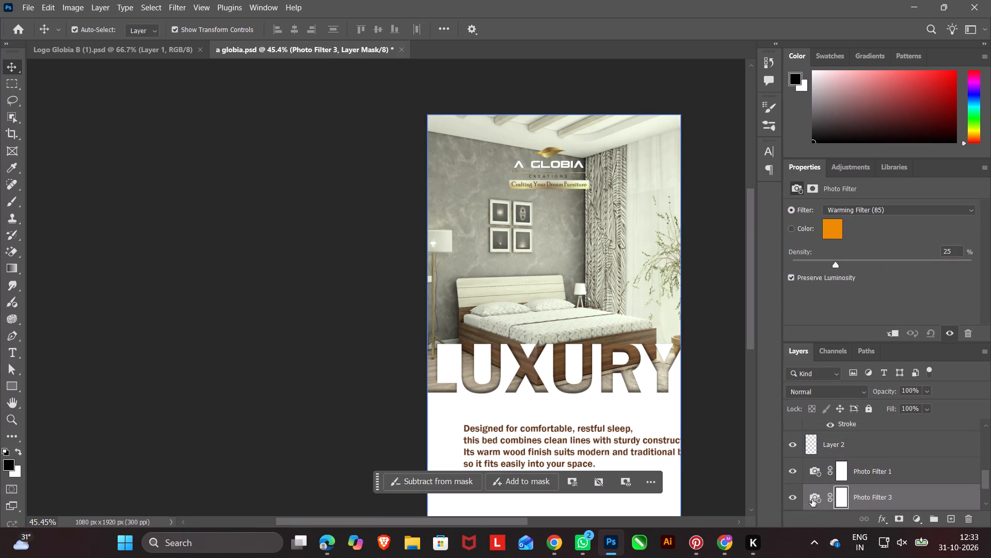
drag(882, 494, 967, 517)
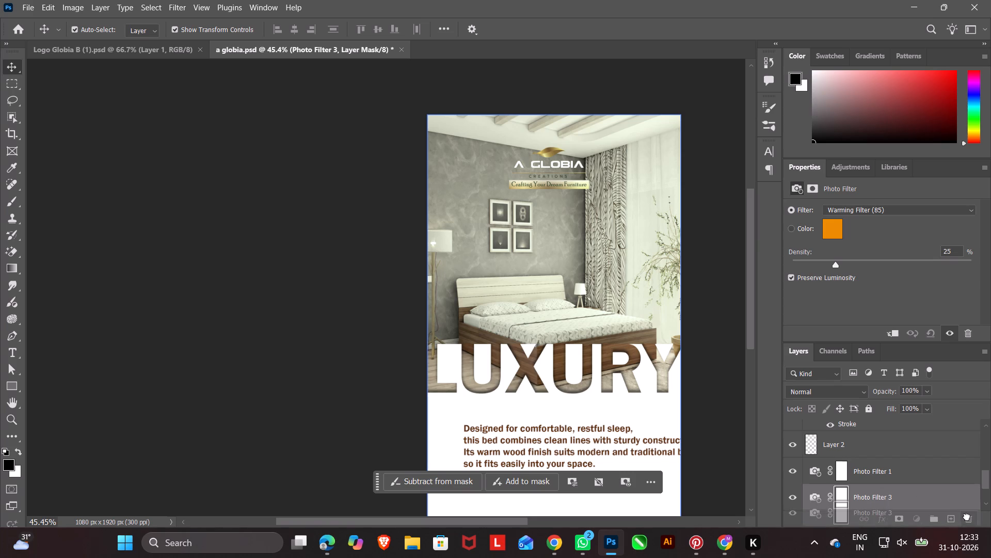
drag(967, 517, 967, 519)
Set the density of the Photo Filter above the LUXURY lettering's image to 65%, matching the bedroom photo's filter, and deselect all layers.
click(903, 470)
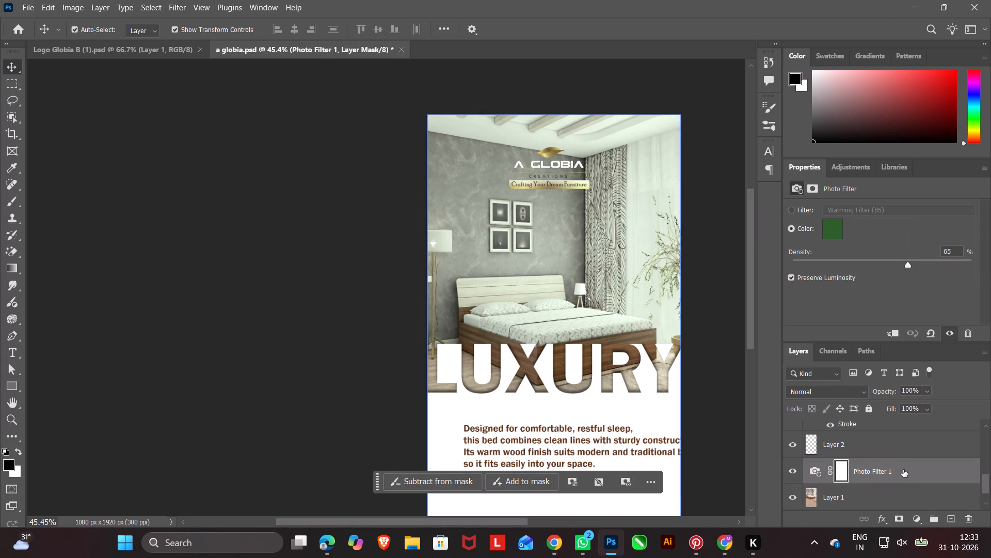
scroll(893, 459, up, 3)
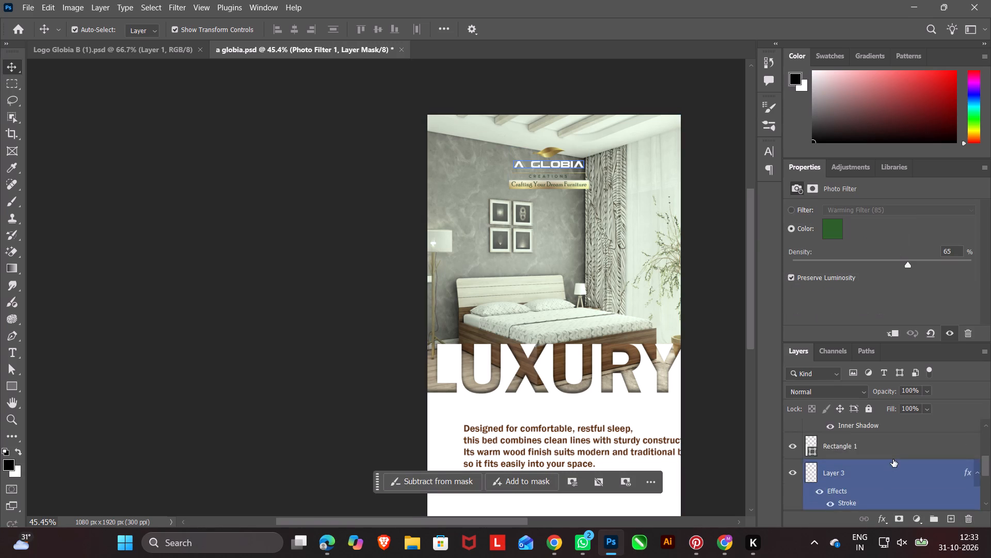
scroll(893, 459, up, 2)
scroll(893, 459, down, 5)
scroll(893, 459, up, 7)
click(890, 455)
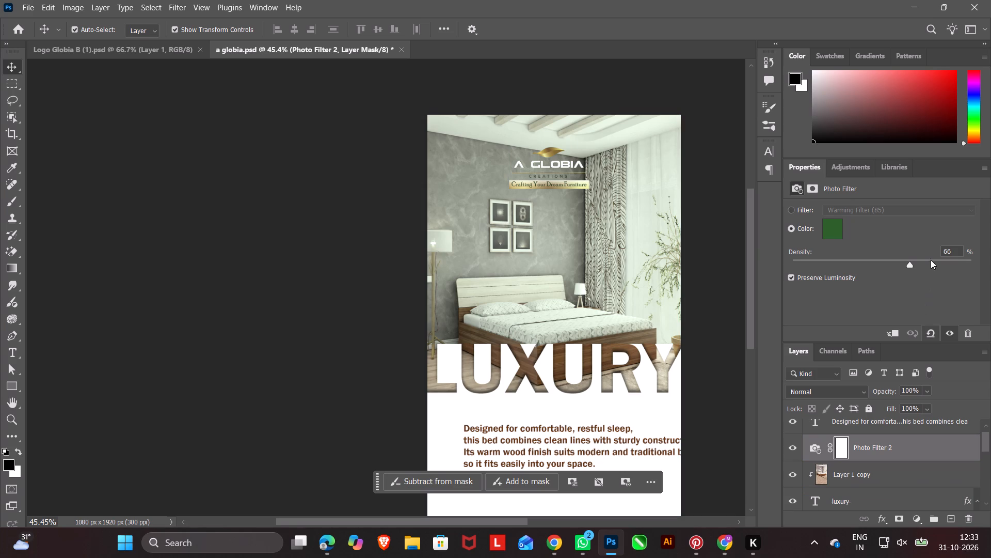
click(953, 252)
scroll(953, 252, up, 1)
scroll(953, 252, down, 2)
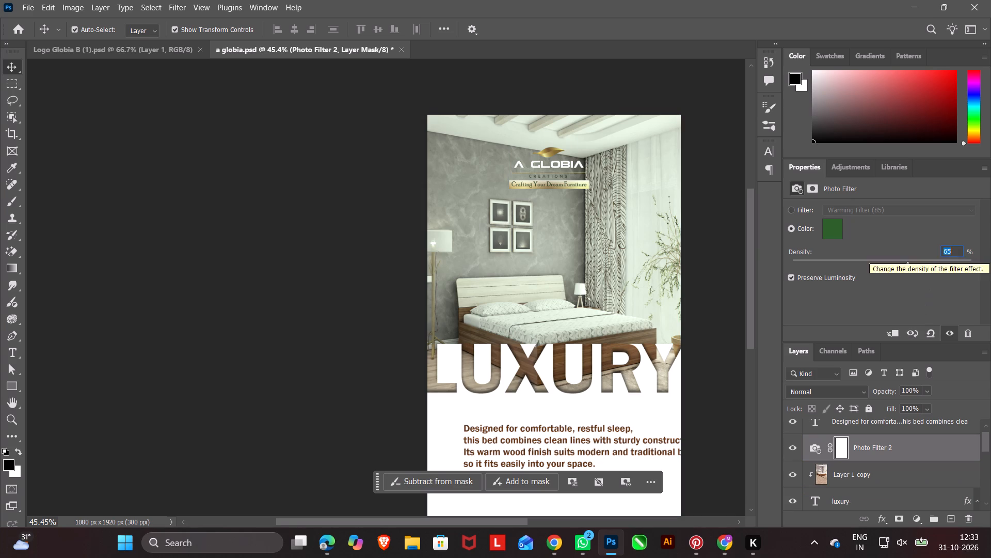
double_click(725, 363)
click(725, 363)
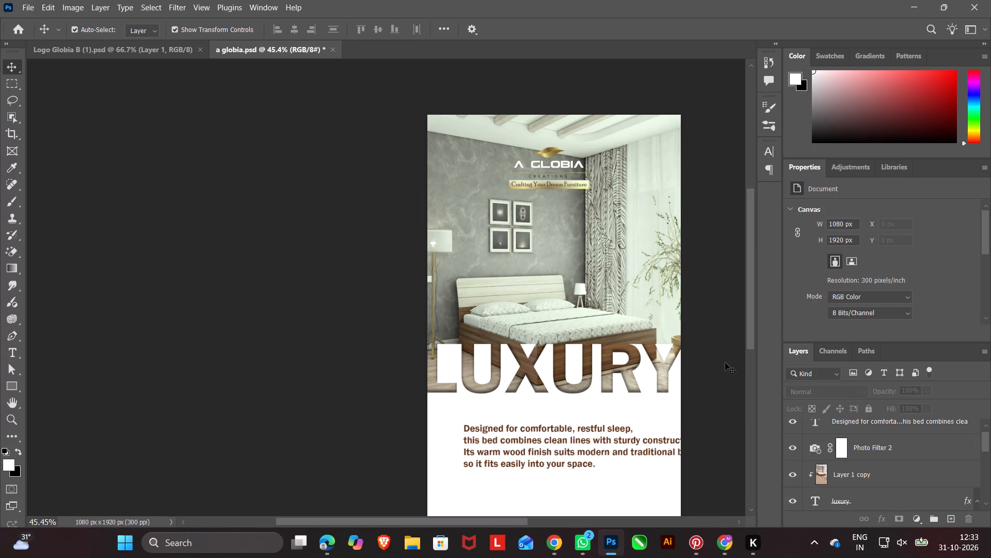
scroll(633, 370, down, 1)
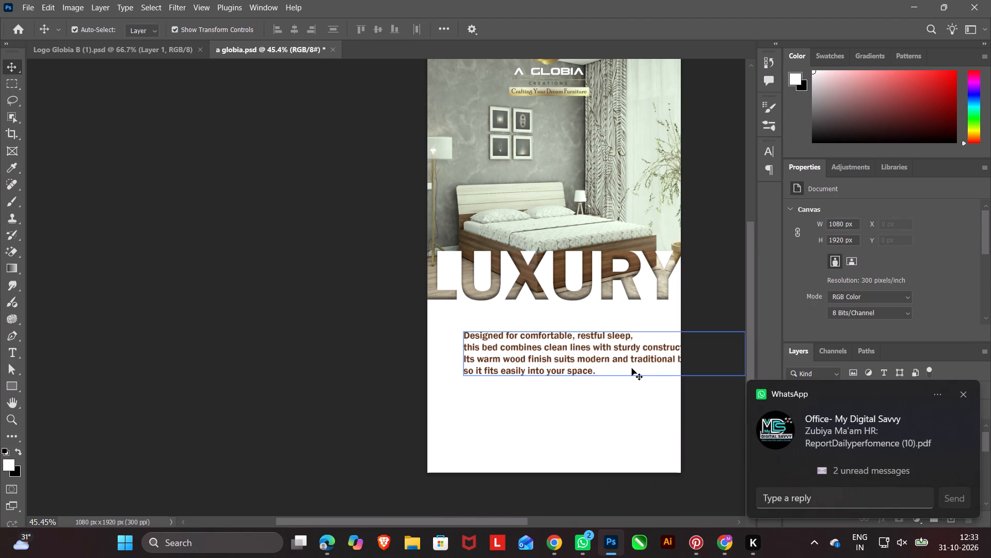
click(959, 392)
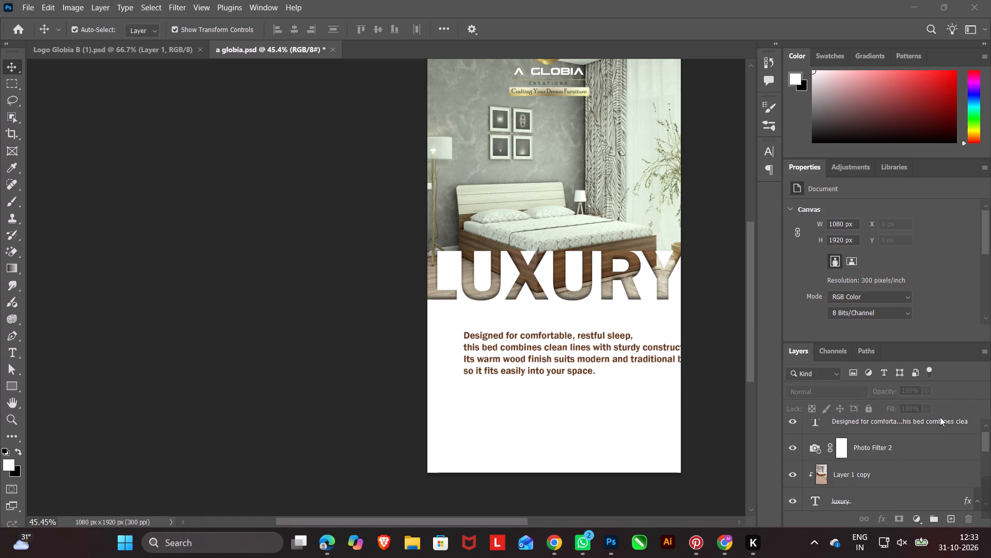
Delete both green Photo Filter adjustments, the one above the LUXURY lettering's image and the one above the bedroom photo.
drag(866, 445, 968, 518)
scroll(897, 474, up, 3)
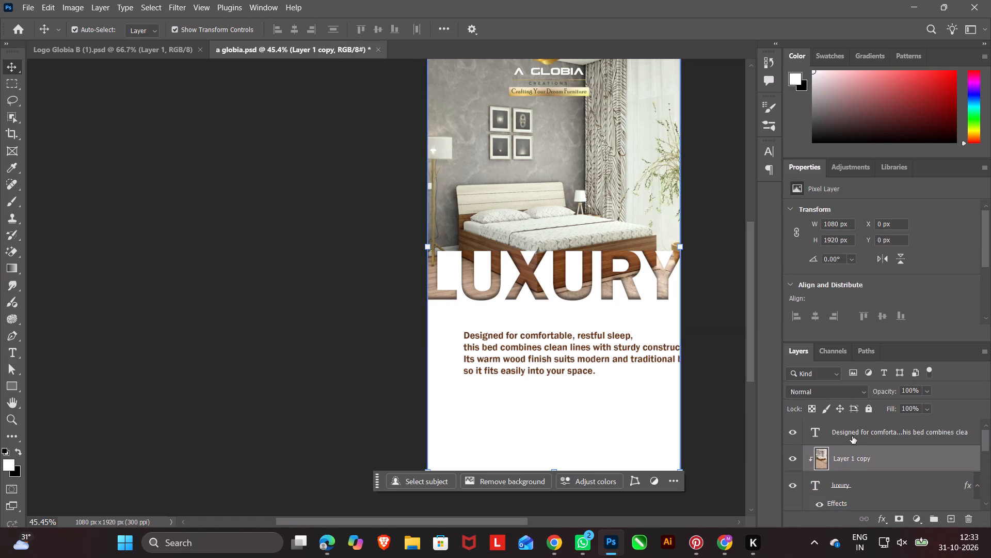
scroll(856, 490, up, 7)
scroll(856, 488, down, 4)
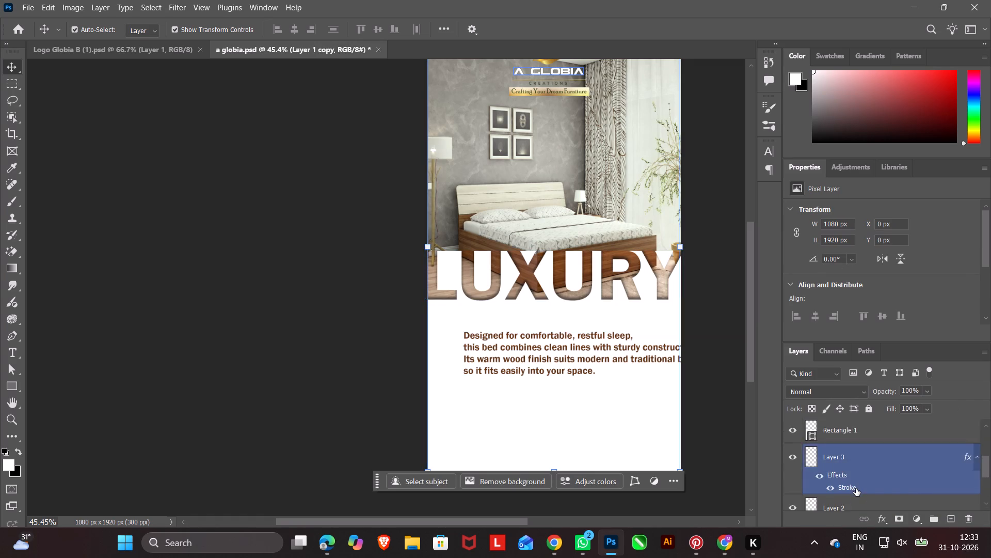
scroll(856, 488, down, 3)
drag(882, 450, 967, 517)
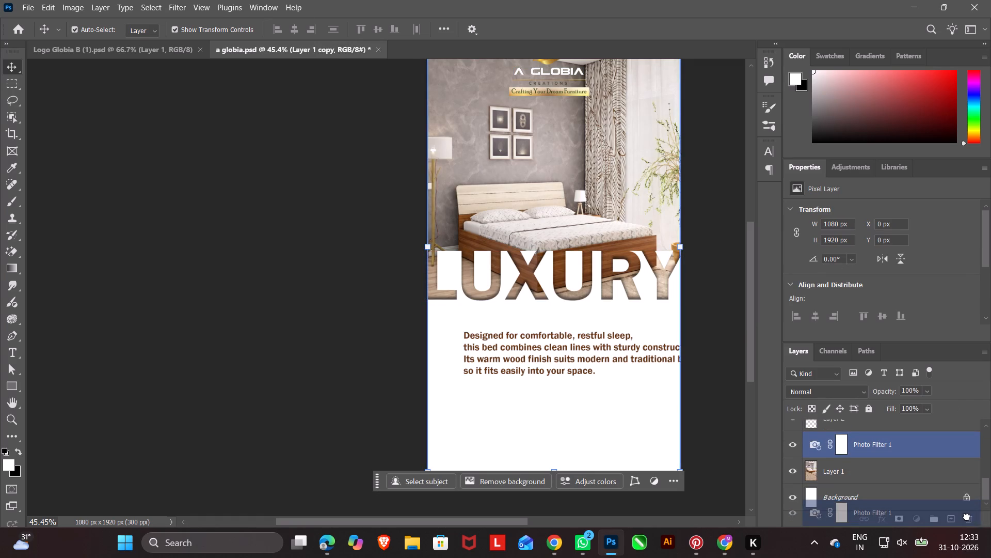
drag(967, 517, 966, 516)
double_click(342, 312)
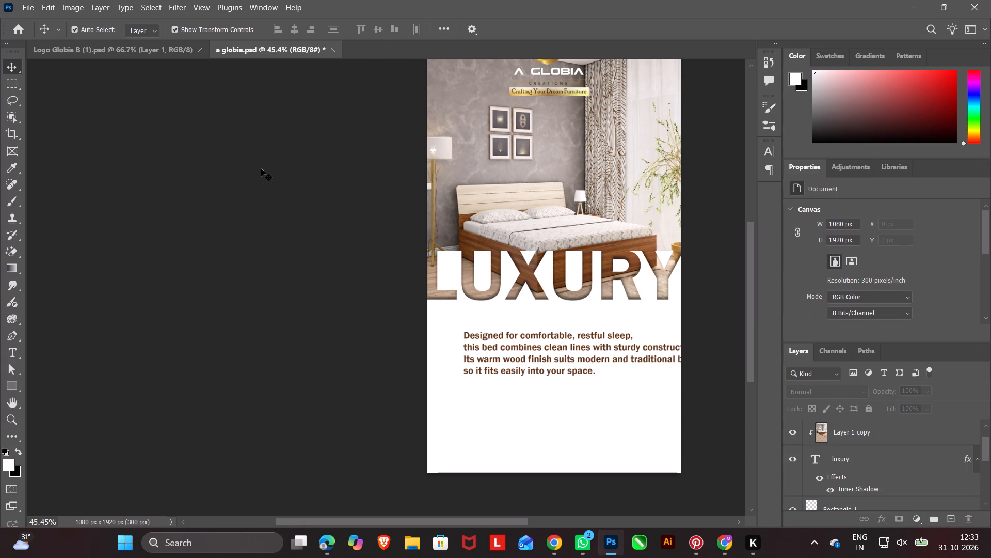
Duplicate the bed description text and place the copy just below the original.
click(538, 355)
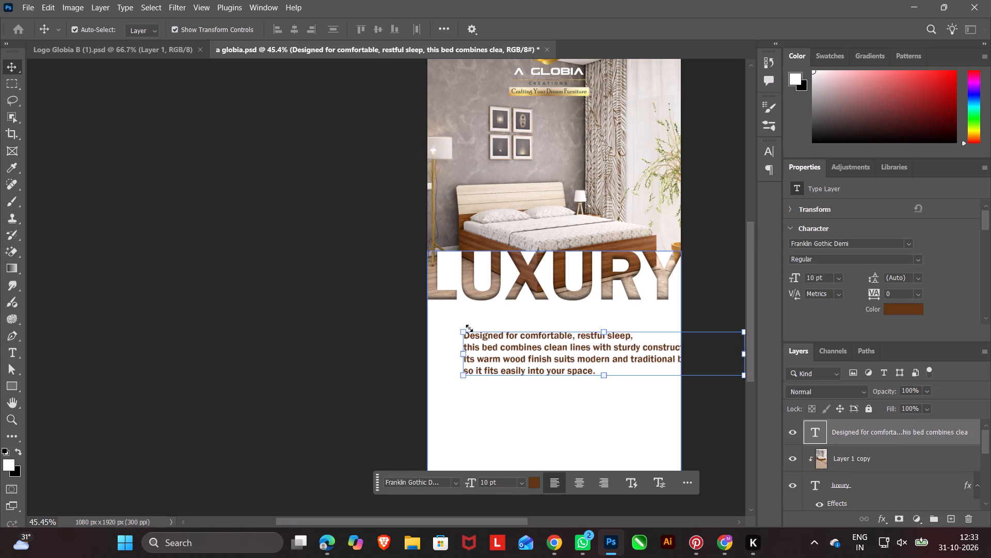
click(559, 339)
right_click(566, 350)
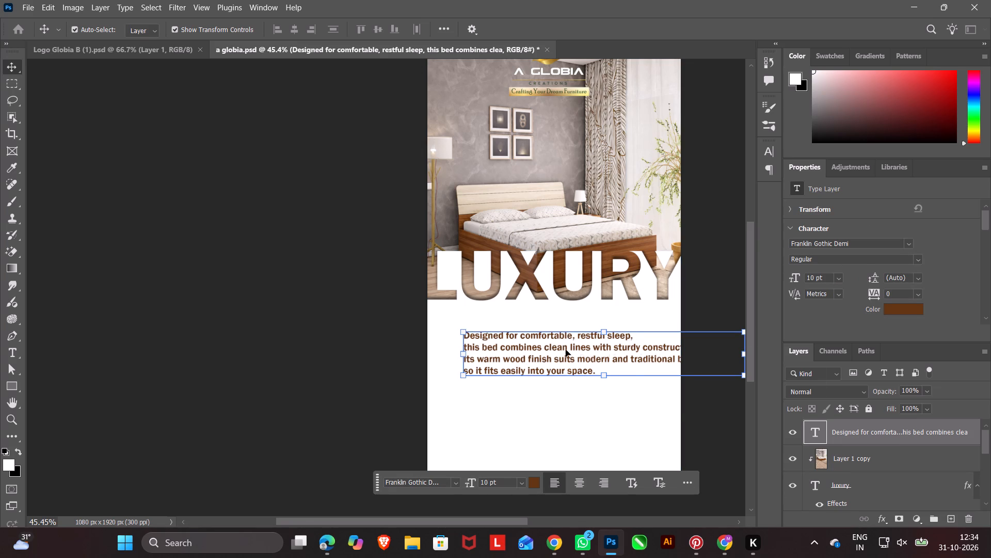
click(529, 349)
key(ctrl+j)
drag(573, 352, 563, 422)
drag(564, 421, 550, 389)
drag(556, 389, 556, 407)
Trim the duplicated description text to "Designed for comfortable", without the trailing comma.
double_click(549, 391)
click(550, 391)
drag(550, 391, 554, 408)
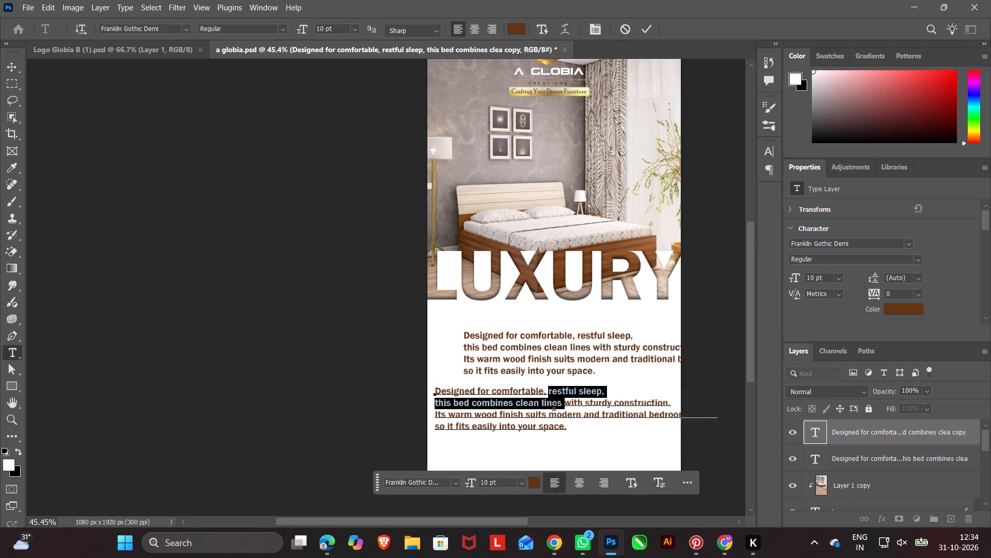
drag(554, 408, 574, 432)
key(BackSpace)
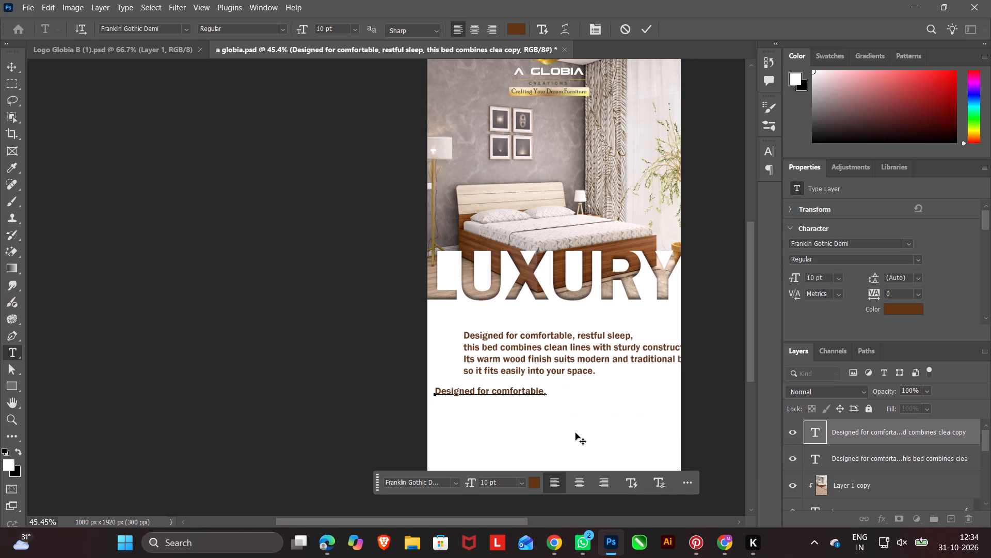
key(BackSpace)
key(BackSpace)
Set the "Designed for comfortable" text in all caps and break it onto a second line before COMFORTABLE.
double_click(529, 389)
triple_click(529, 389)
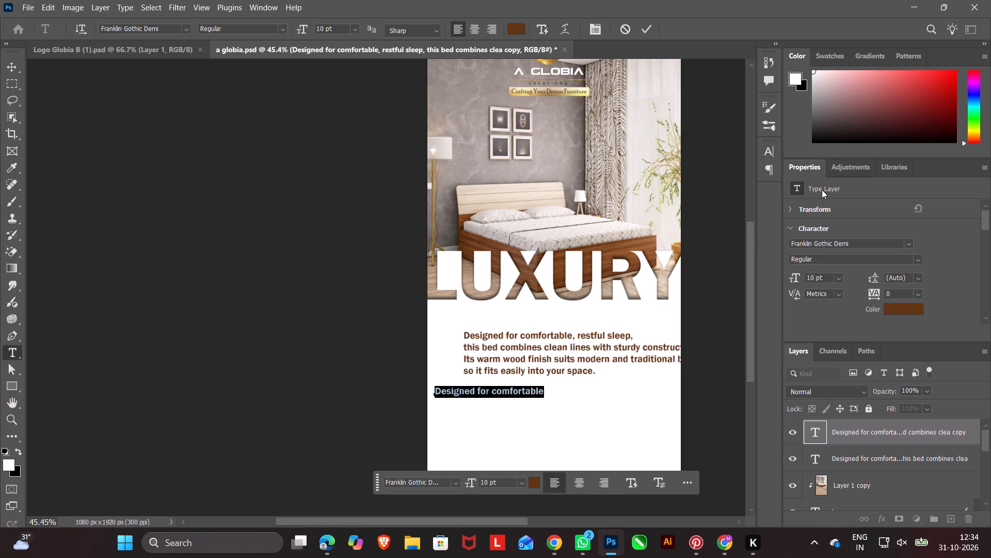
scroll(813, 323, up, 3)
scroll(814, 314, down, 5)
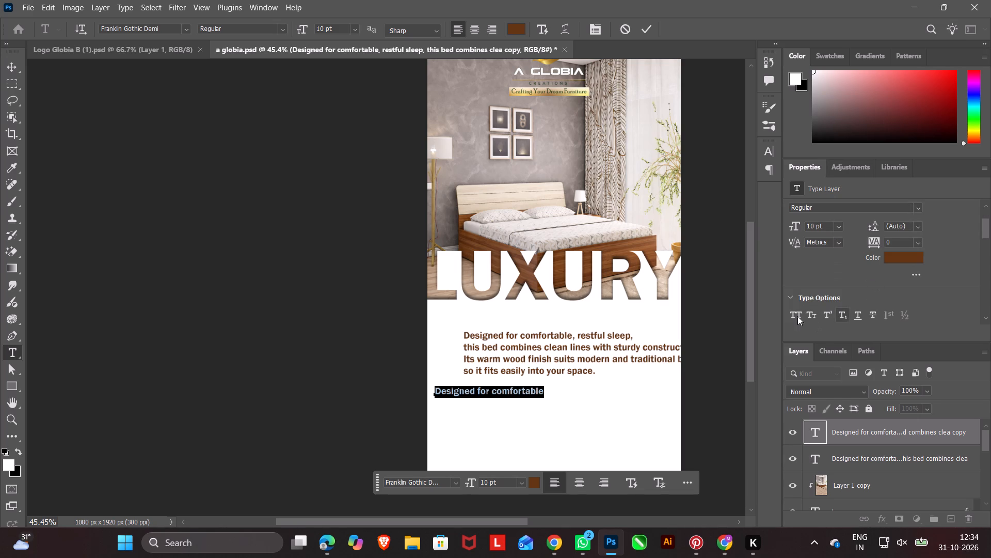
click(796, 315)
click(504, 391)
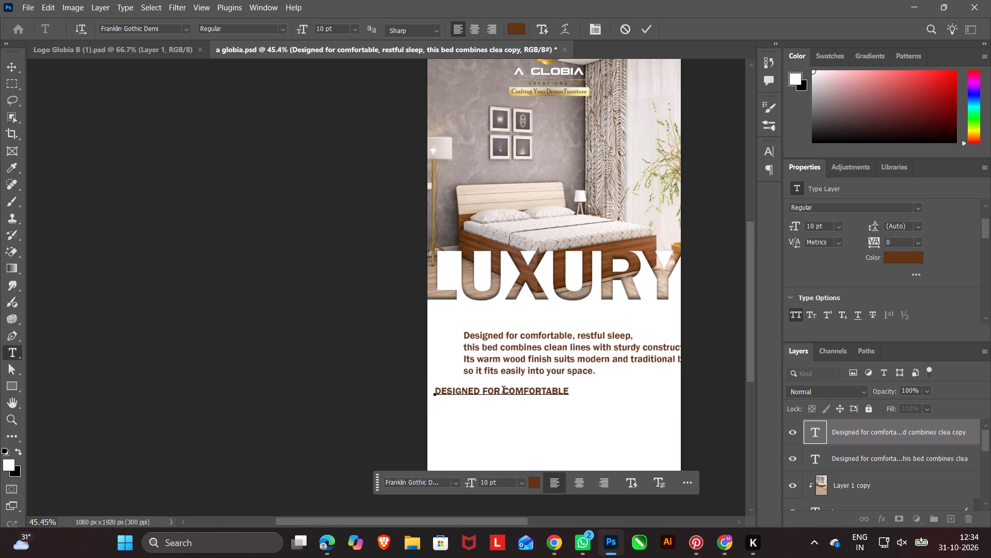
key(BackSpace)
key(Return)
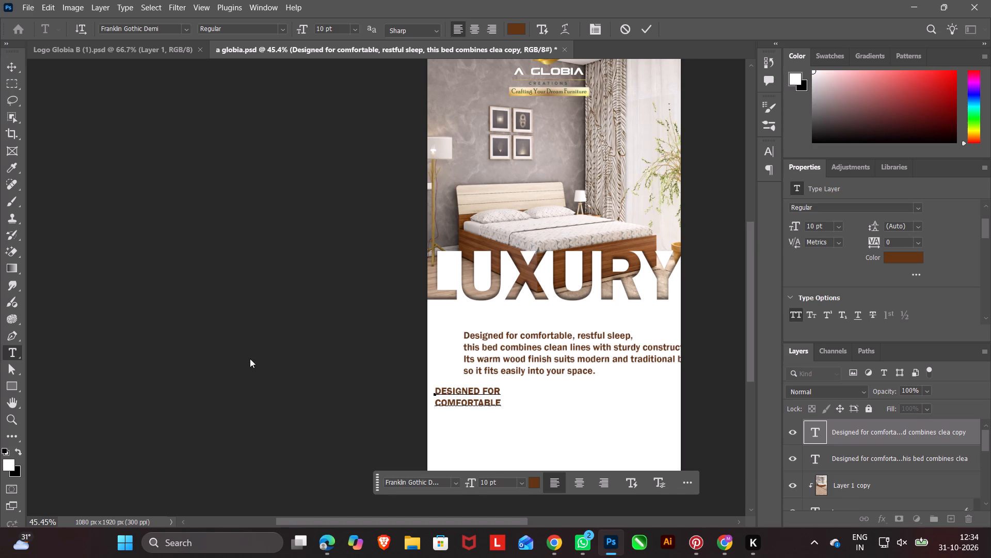
click(7, 71)
click(205, 204)
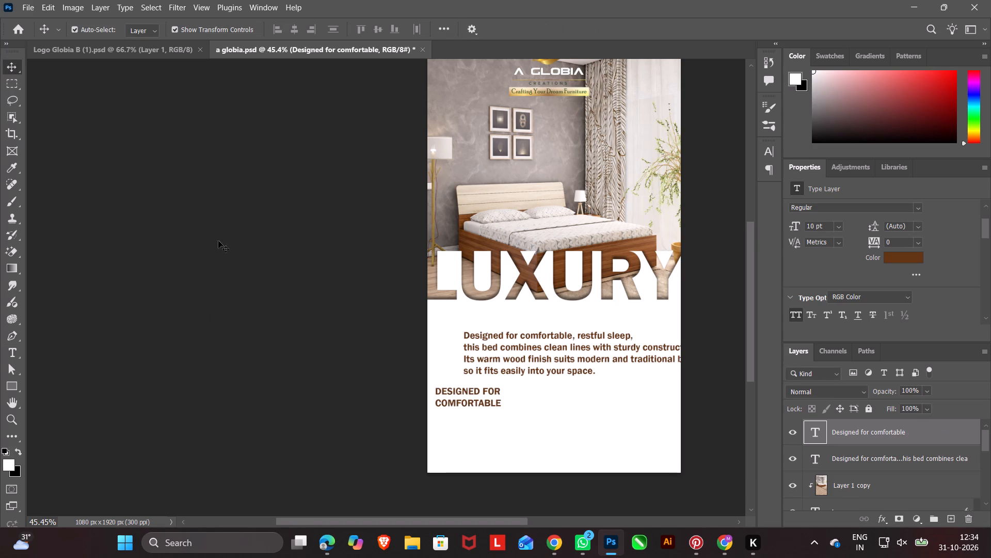
Change the DESIGNED FOR COMFORTABLE heading's font to Ashigea Regular.
click(468, 400)
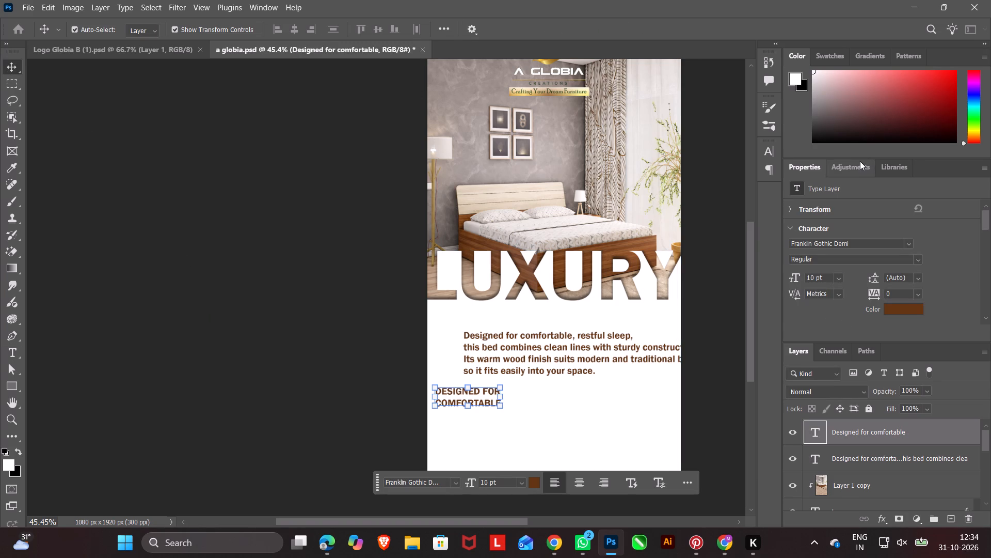
click(907, 242)
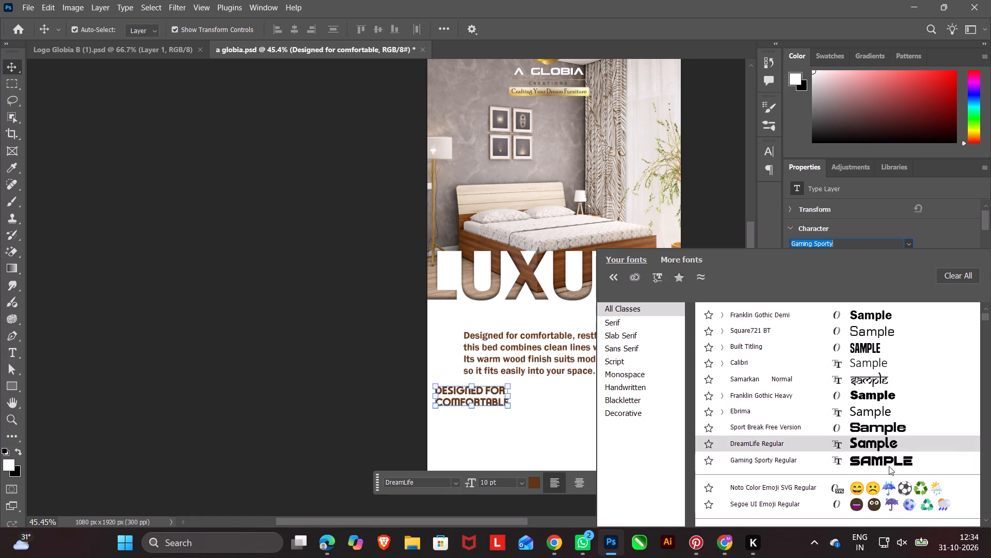
scroll(890, 417, down, 7)
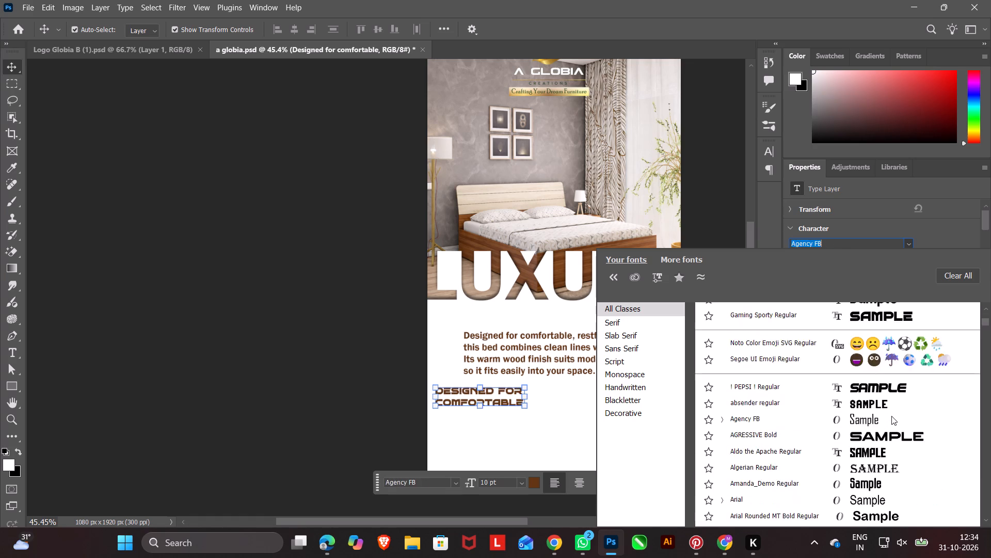
scroll(891, 416, down, 13)
scroll(892, 414, up, 3)
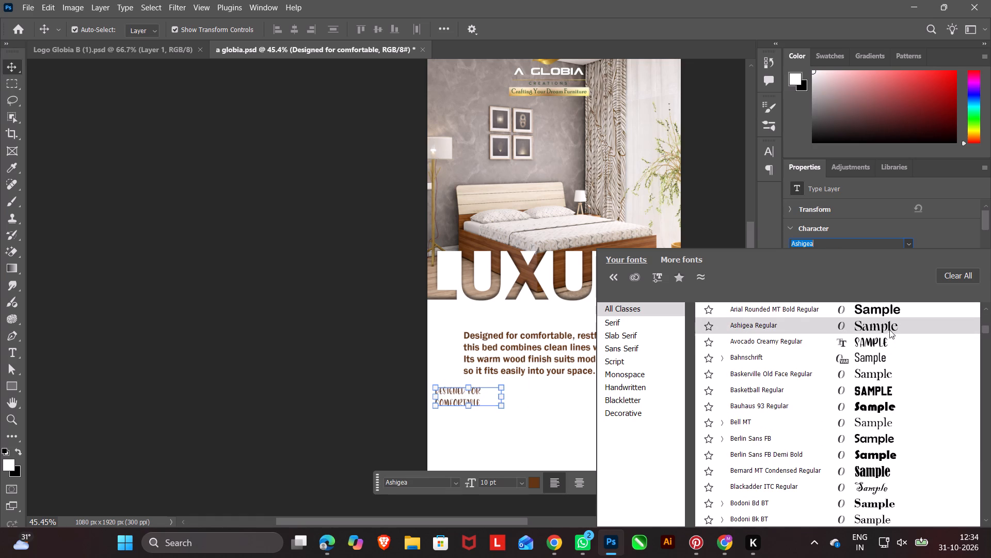
click(889, 327)
double_click(728, 352)
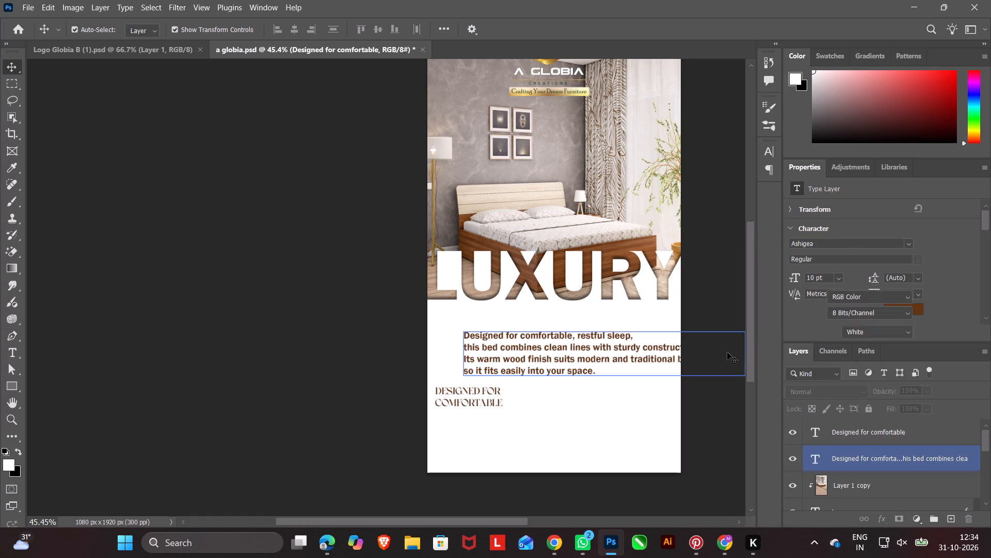
click(727, 283)
Set the DESIGNED FOR COMFORTABLE heading's font size to 20 pt.
click(476, 392)
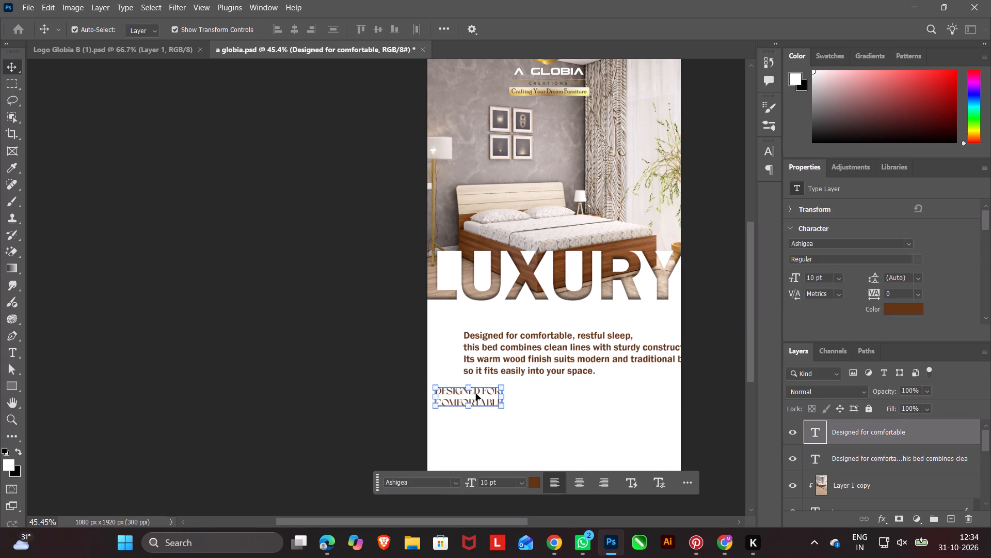
click(504, 482)
scroll(505, 479, down, 8)
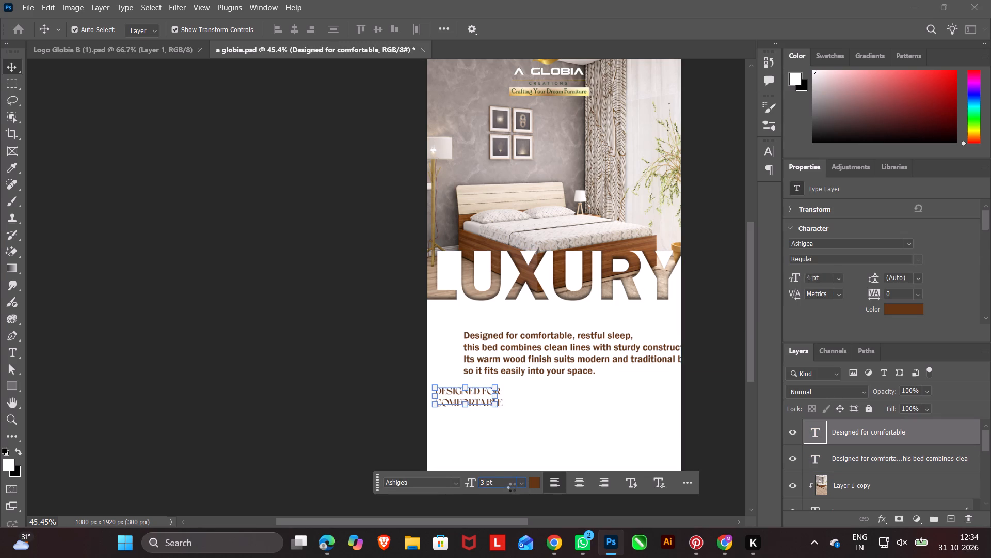
scroll(508, 483, up, 20)
scroll(508, 483, up, 9)
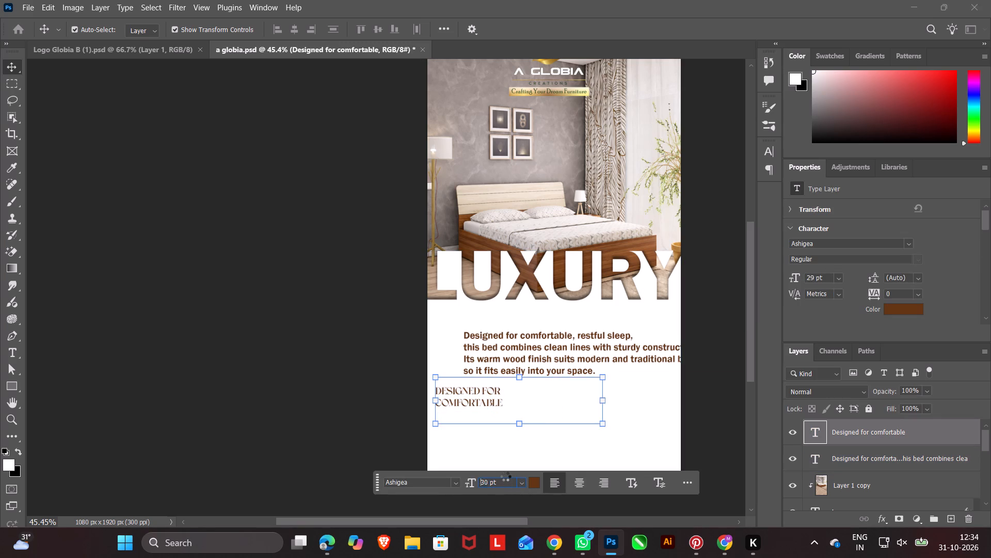
scroll(505, 476, down, 10)
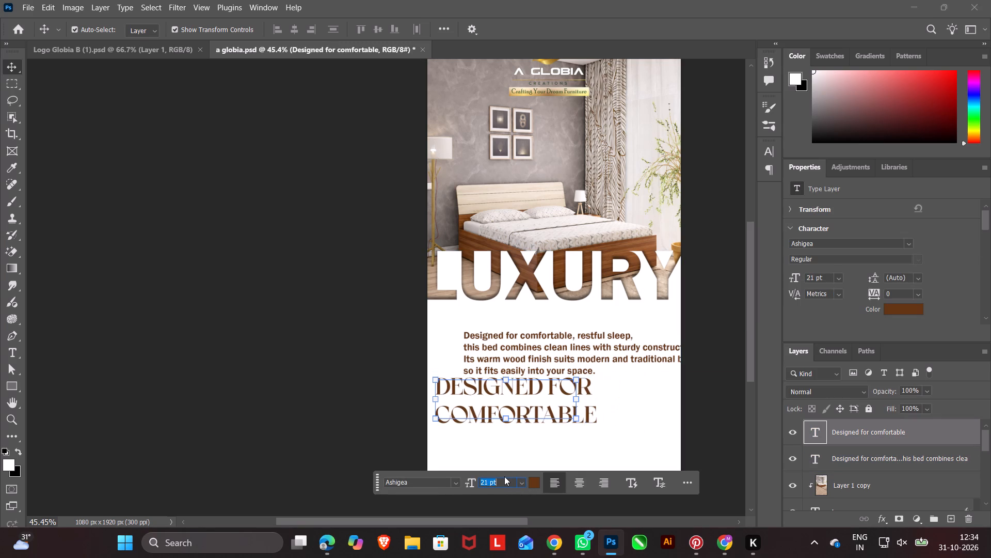
scroll(504, 476, down, 2)
scroll(504, 476, up, 1)
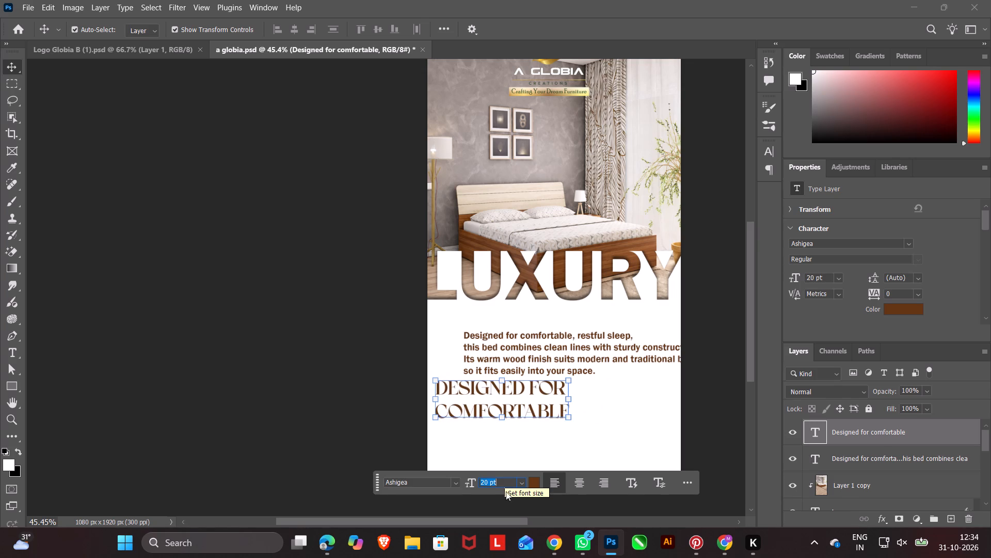
double_click(363, 401)
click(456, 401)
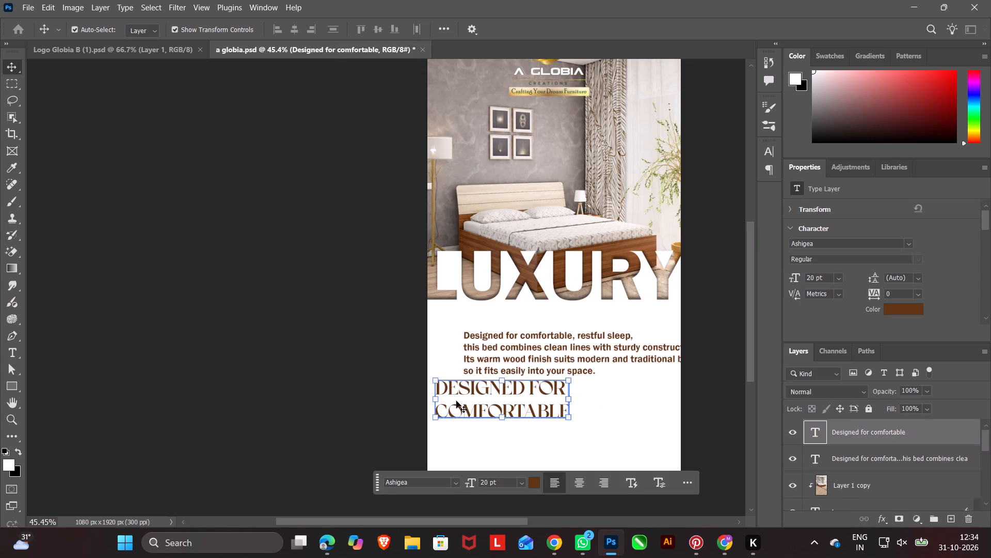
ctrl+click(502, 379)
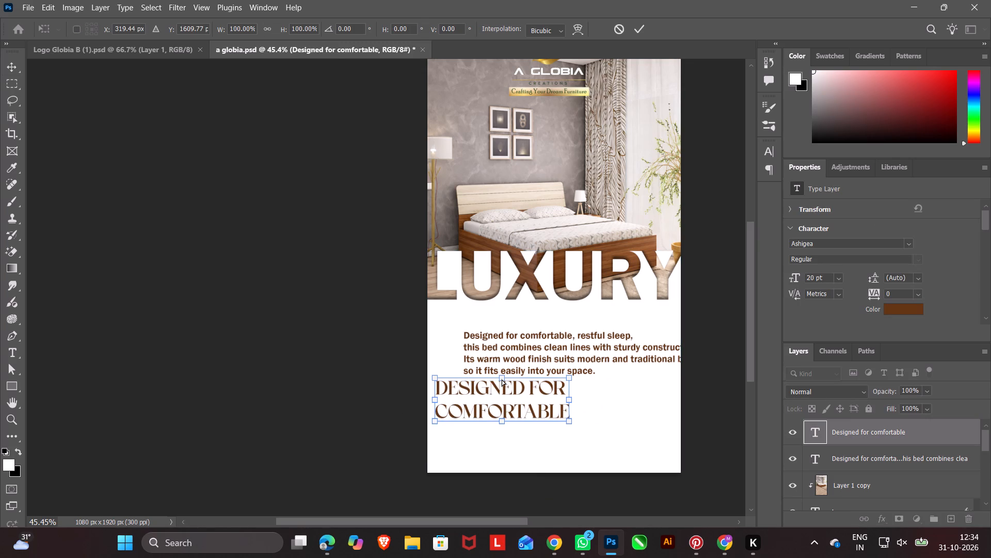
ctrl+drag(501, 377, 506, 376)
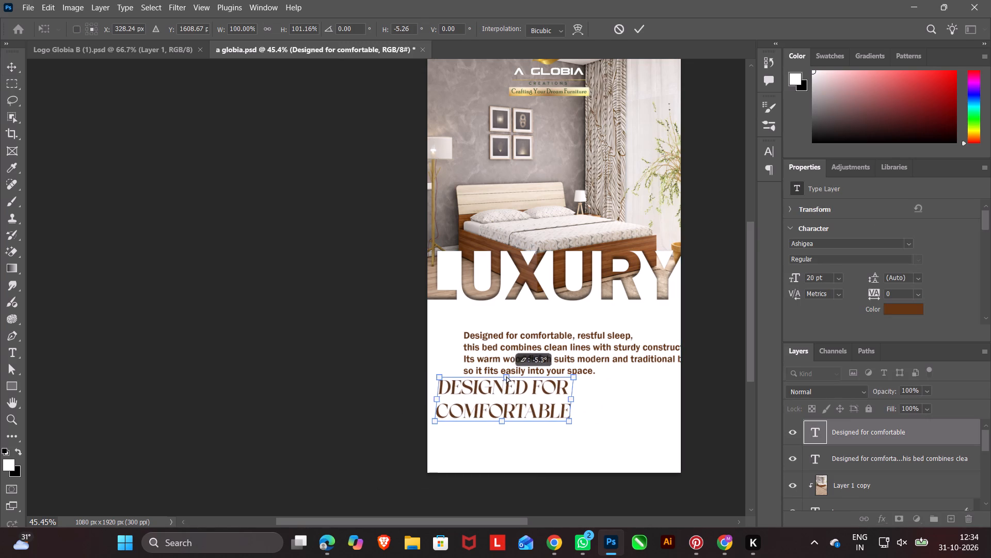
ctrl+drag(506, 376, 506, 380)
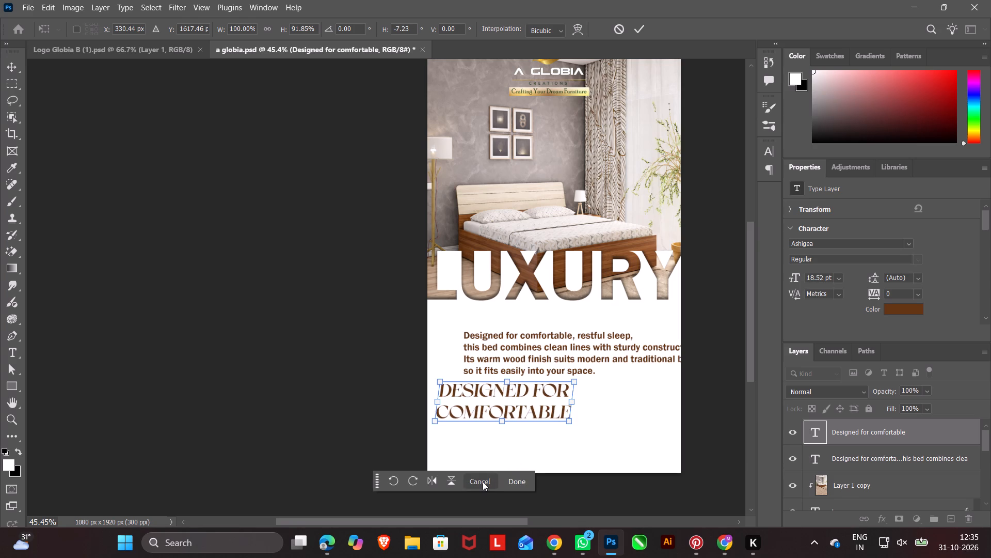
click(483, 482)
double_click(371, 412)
Move the bed description to the canvas bottom and place the DESIGNED FOR COMFORTABLE heading centrally beneath the LUXURY lettering.
click(567, 336)
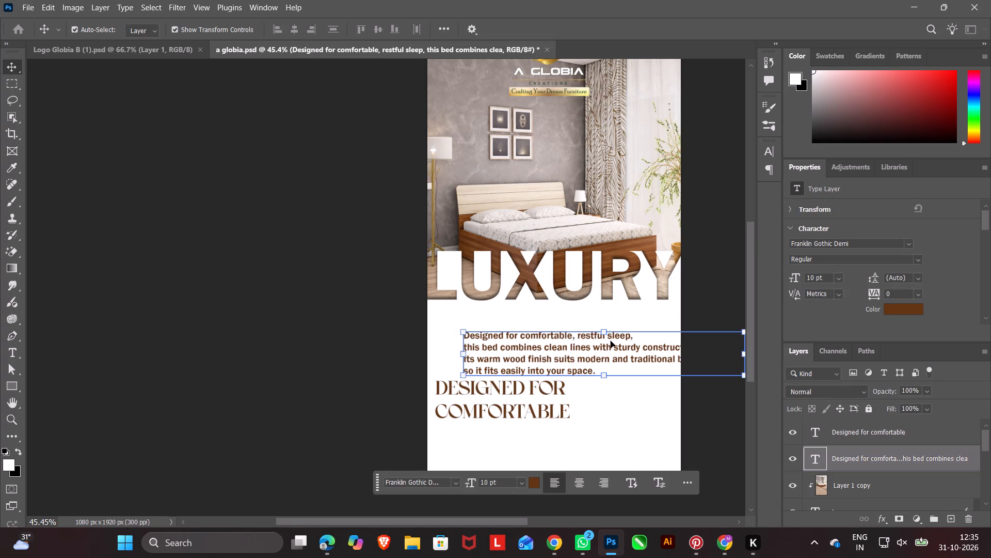
drag(621, 342, 606, 433)
click(526, 397)
drag(524, 395, 588, 342)
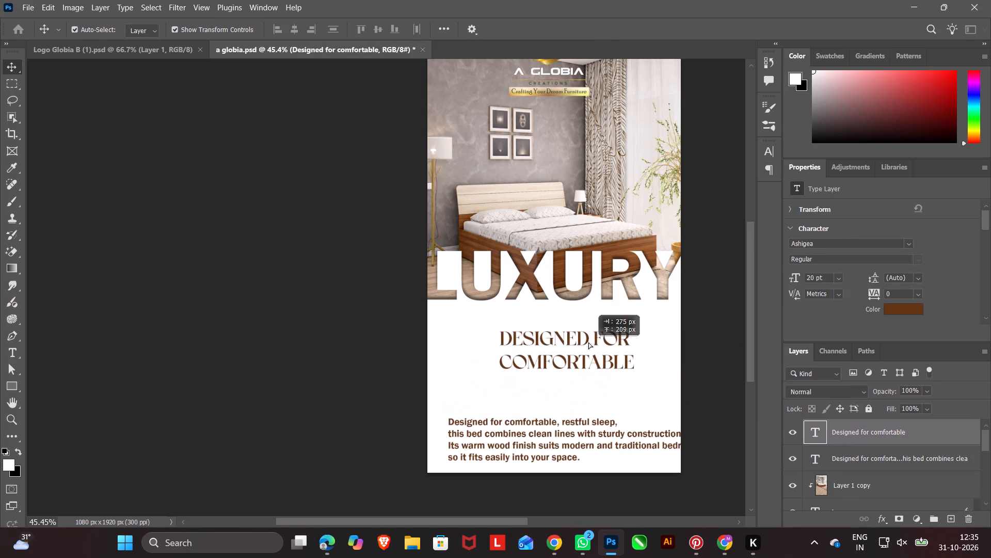
drag(588, 342, 570, 337)
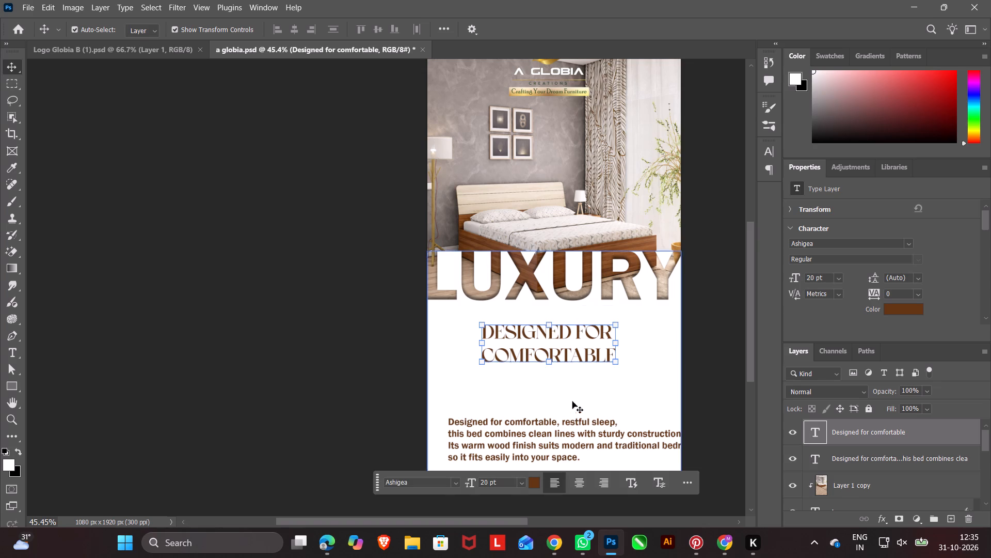
Centre-align the bed description text and shift it back across to the middle of the canvas.
click(570, 425)
click(578, 486)
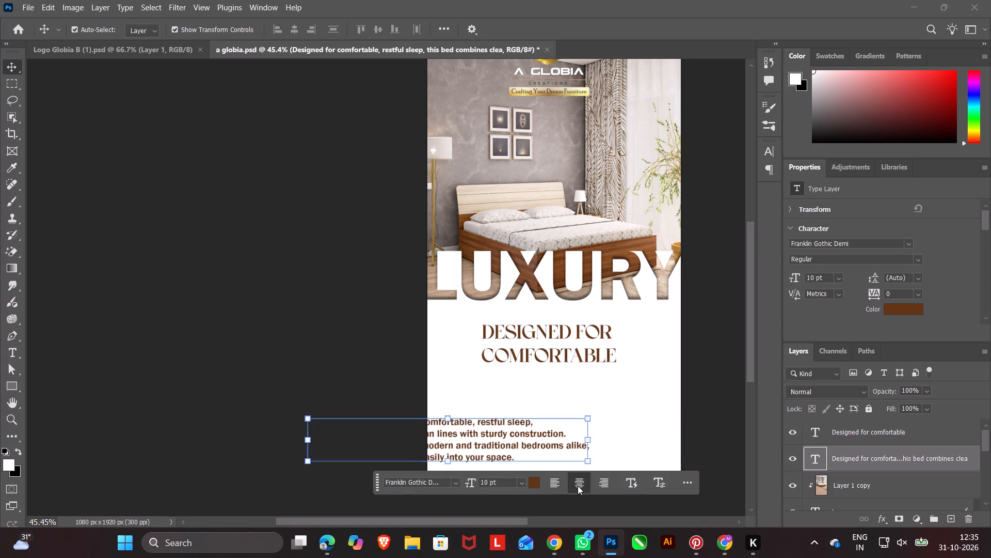
drag(502, 446, 628, 446)
Remove "Designed for comfortable," from the bed description's first line and capitalise the remainder as "Restful sleep,".
triple_click(602, 424)
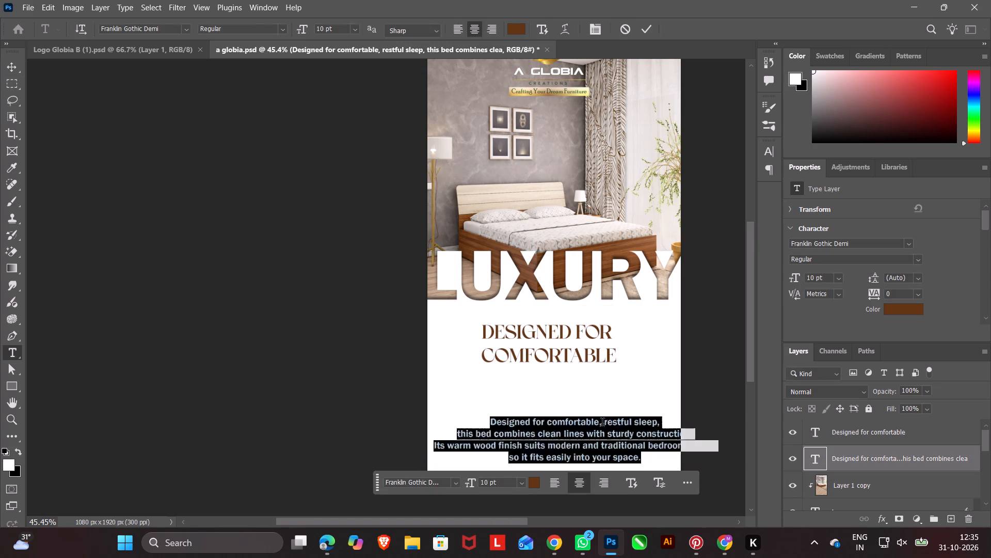
click(606, 422)
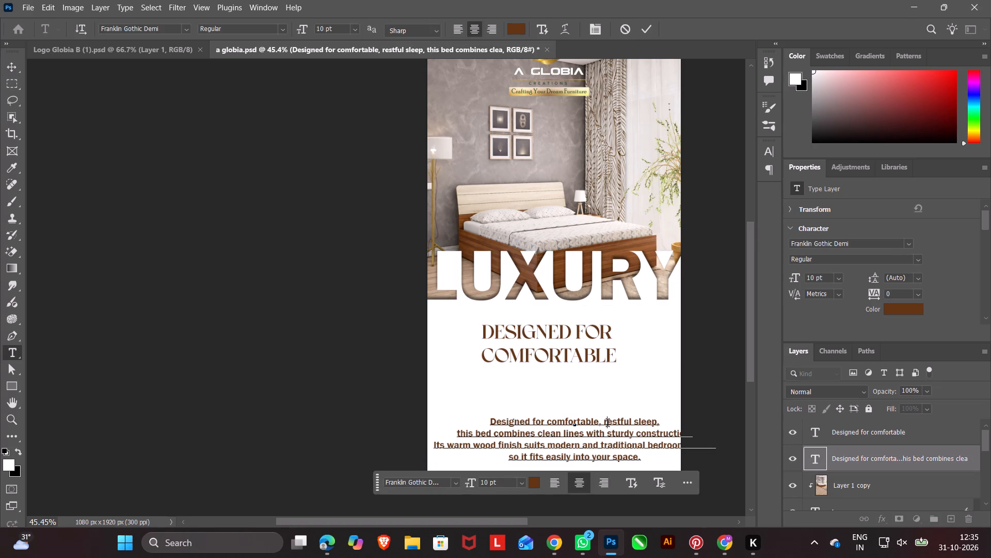
key(BackSpace)
key(BackSpace)
key(BackSpace)
key(BackSpace)
key(BackSpace)
key(BackSpace)
key(BackSpace)
key(BackSpace)
key(BackSpace)
key(BackSpace)
key(BackSpace)
key(BackSpace)
key(BackSpace)
key(BackSpace)
key(BackSpace)
key(BackSpace)
key(BackSpace)
key(BackSpace)
key(BackSpace)
key(BackSpace)
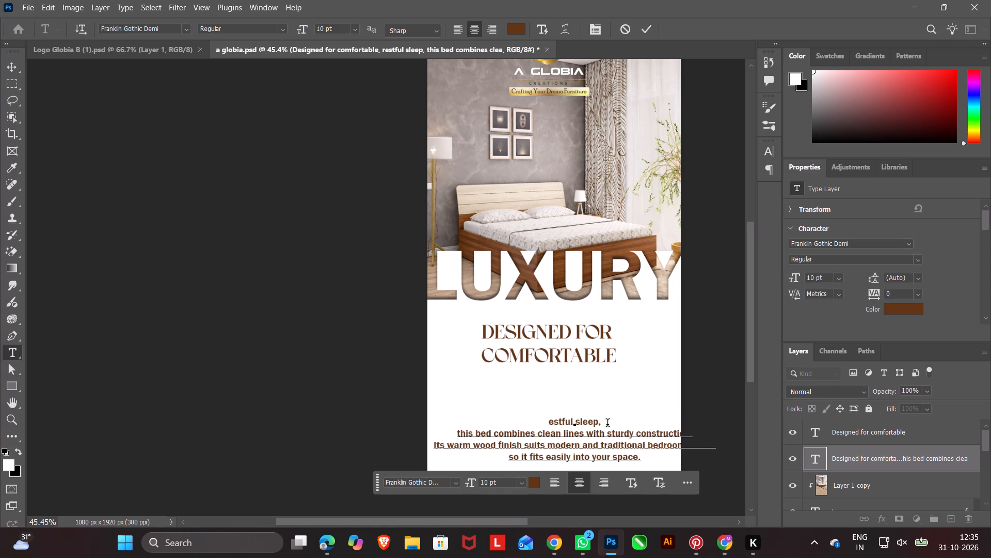
key(shift+r)
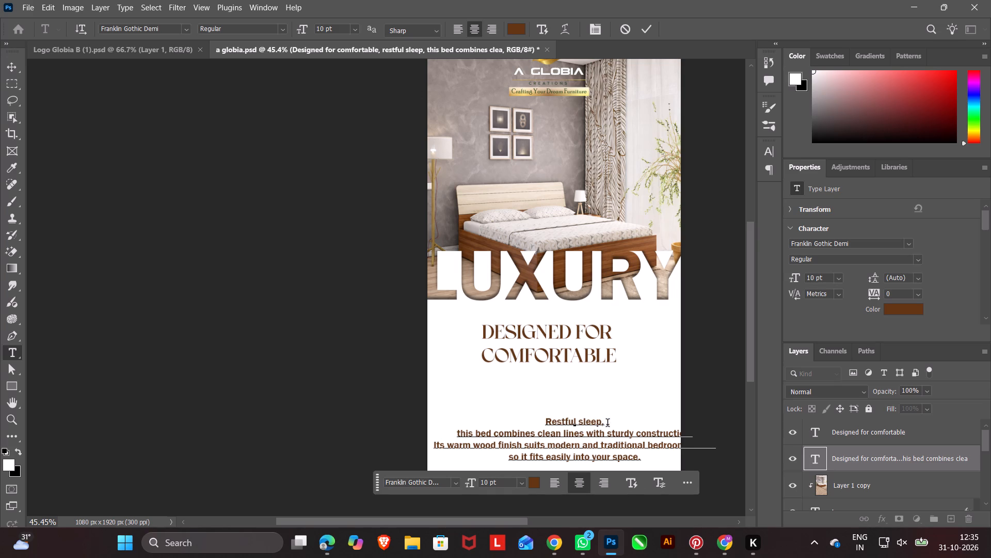
Join the description's second line onto the first, making it start "Restful sleep, this bed combines clean lines".
click(456, 435)
key(BackSpace)
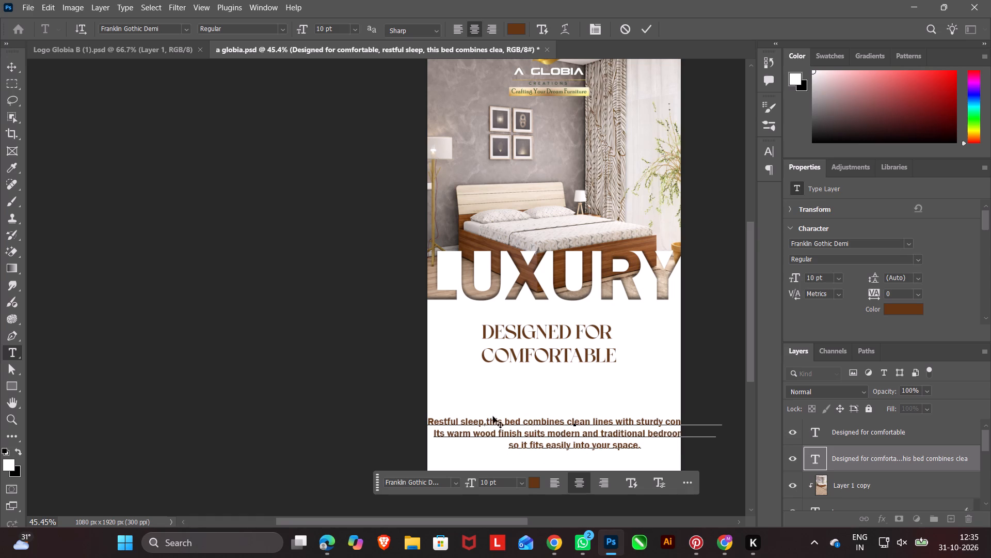
key(space)
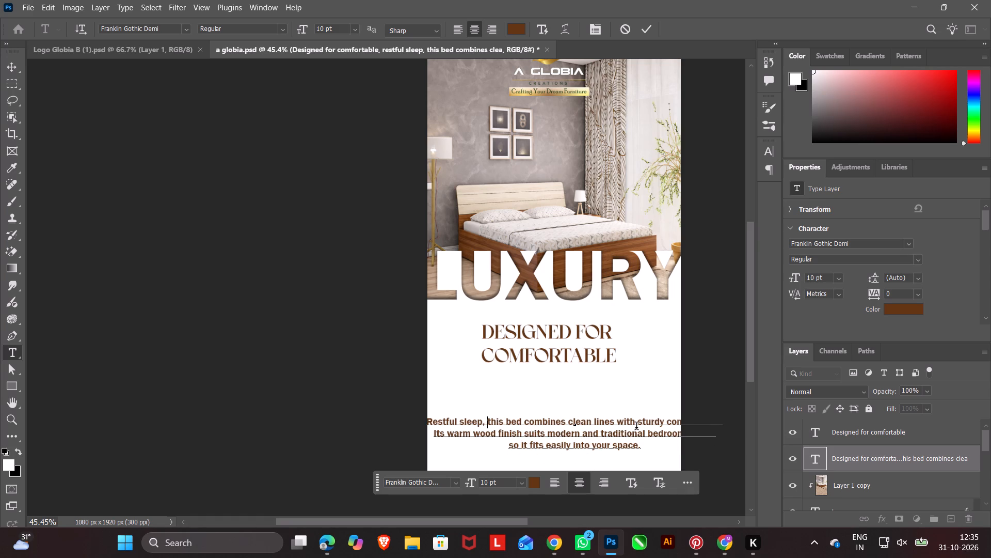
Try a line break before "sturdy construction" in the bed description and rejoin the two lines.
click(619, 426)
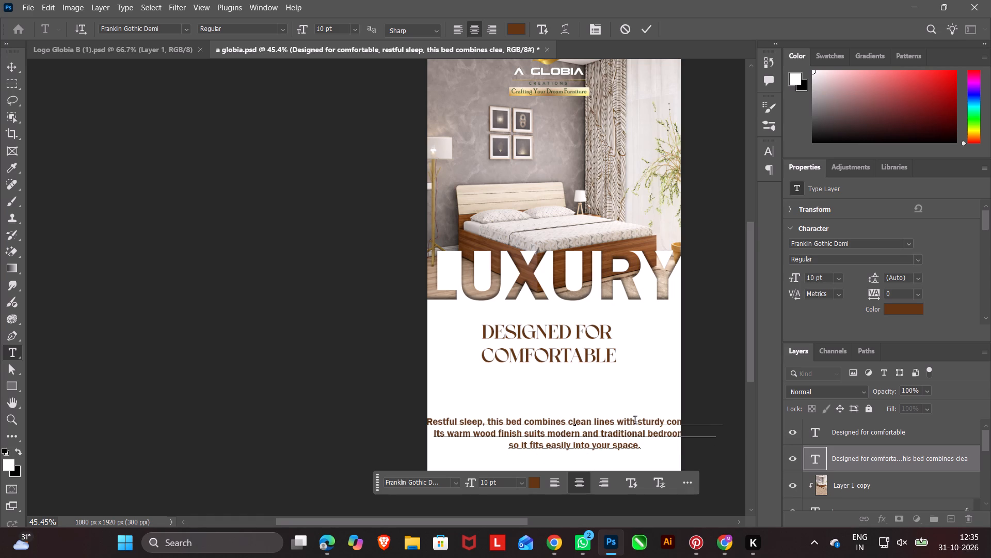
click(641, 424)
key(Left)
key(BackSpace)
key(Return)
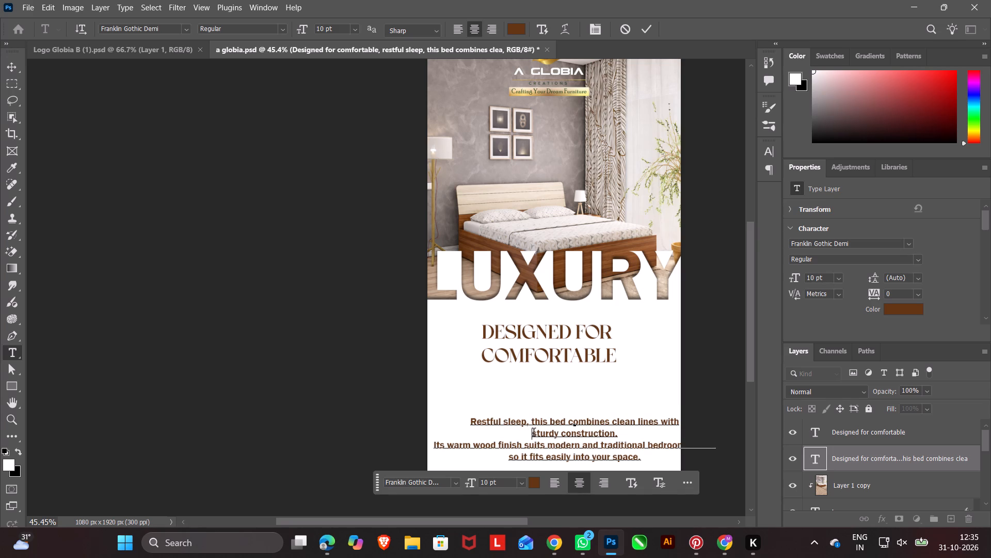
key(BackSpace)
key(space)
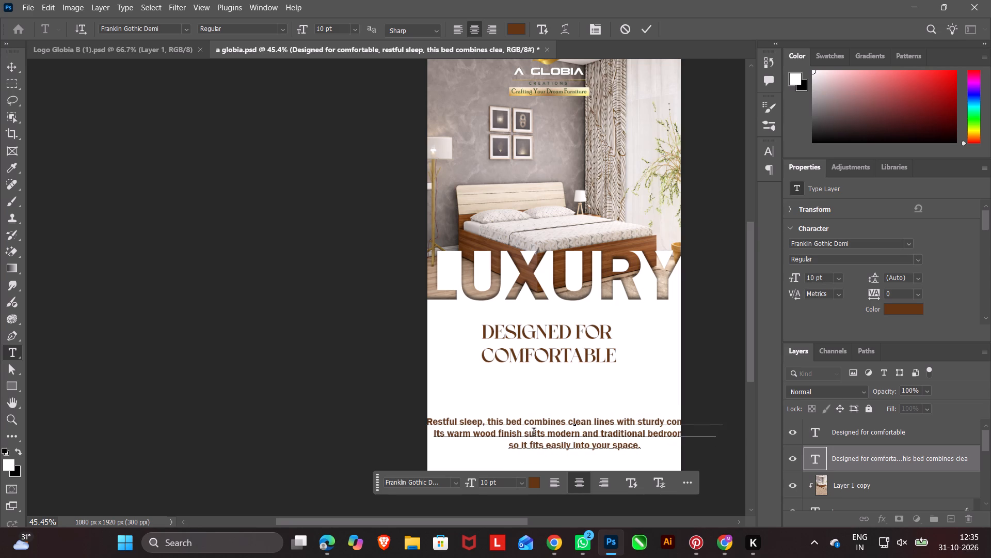
Finish editing the bed description and set its font to Ashigea Regular at 7 pt.
click(696, 451)
click(720, 366)
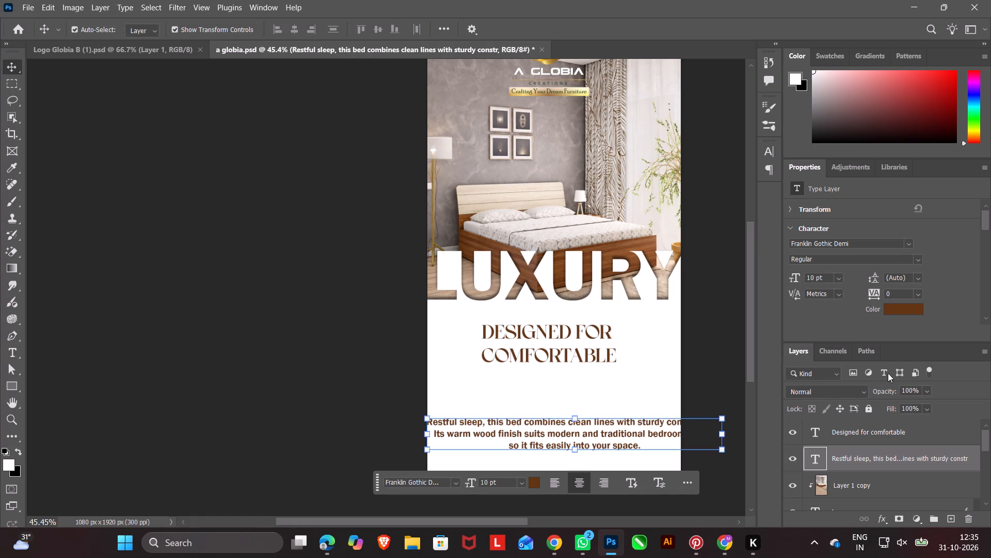
click(909, 240)
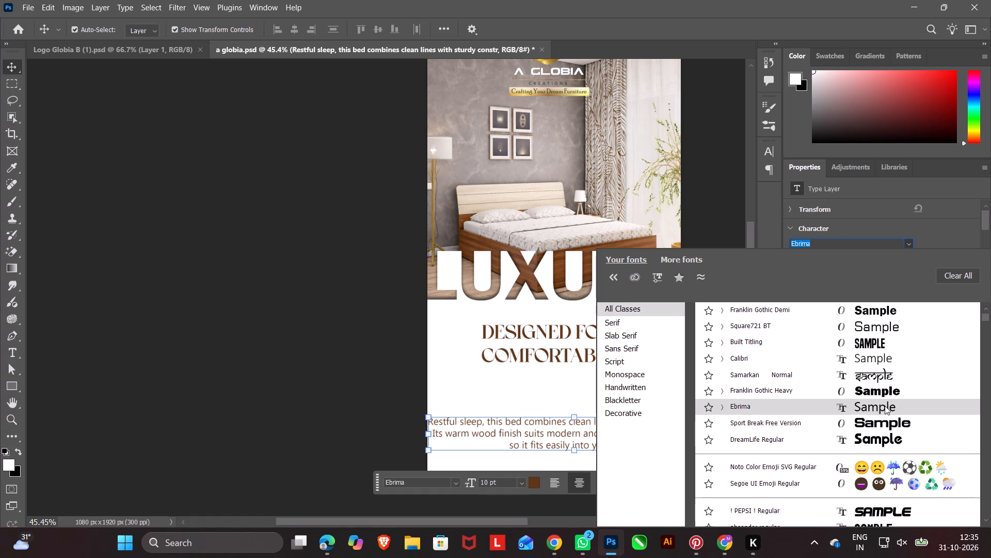
Set the bed description's font to Ashigea Regular.
scroll(885, 406, down, 9)
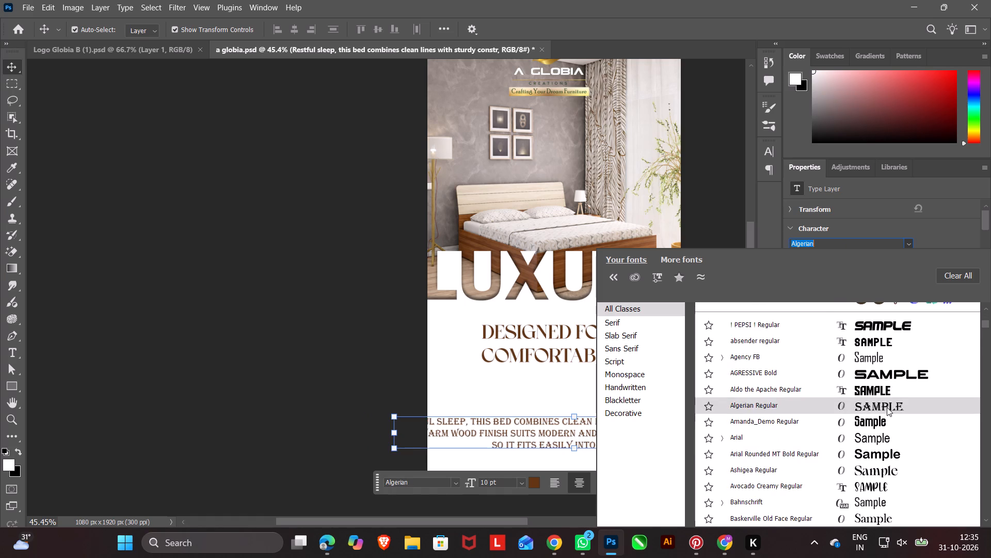
scroll(887, 407, down, 3)
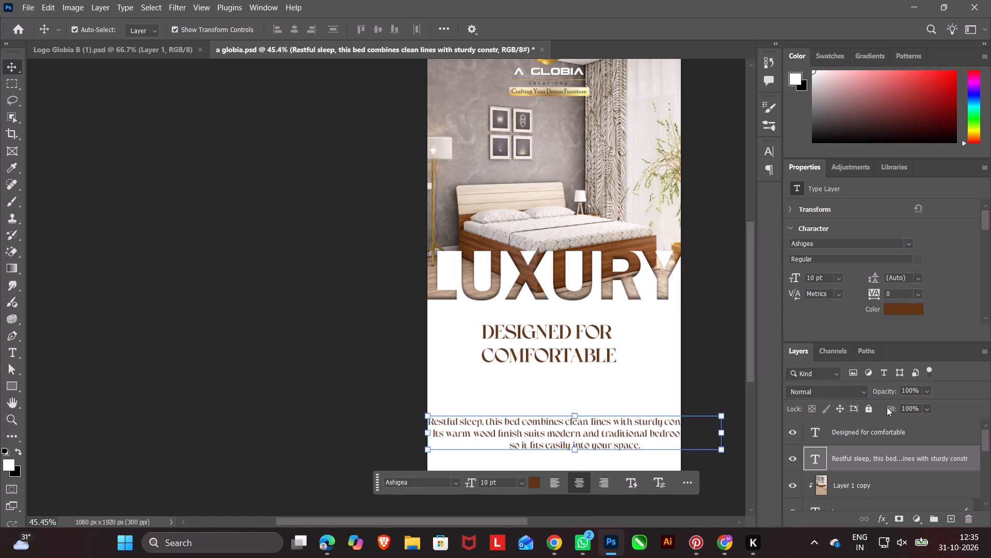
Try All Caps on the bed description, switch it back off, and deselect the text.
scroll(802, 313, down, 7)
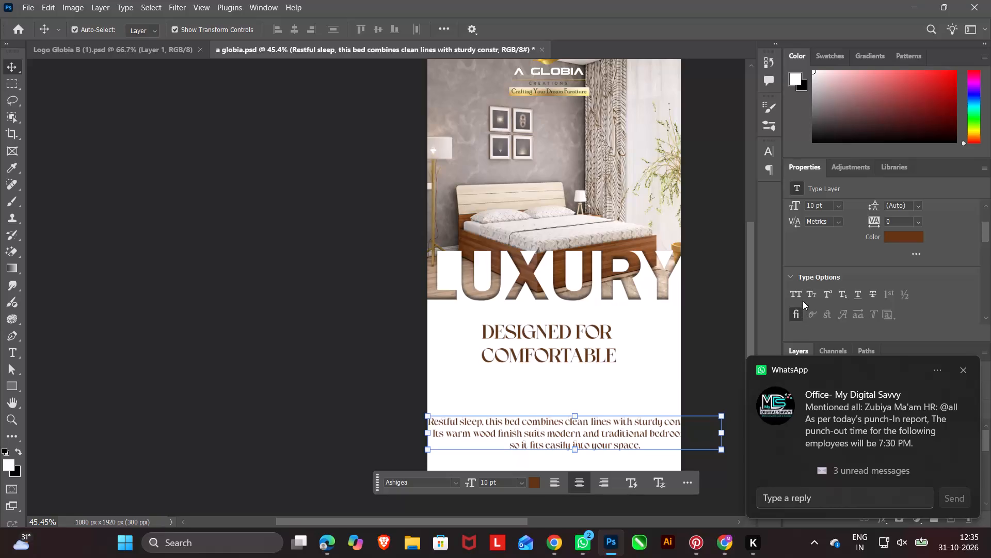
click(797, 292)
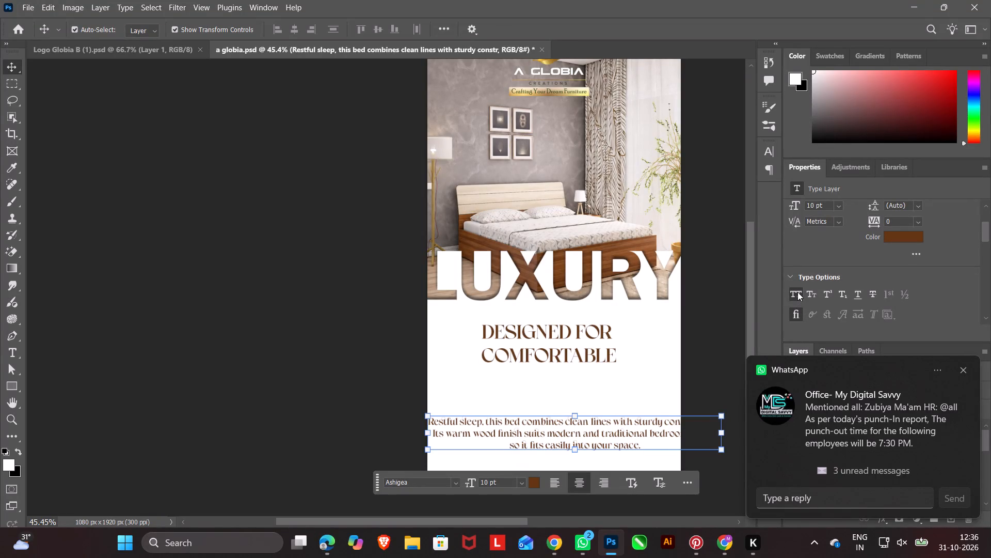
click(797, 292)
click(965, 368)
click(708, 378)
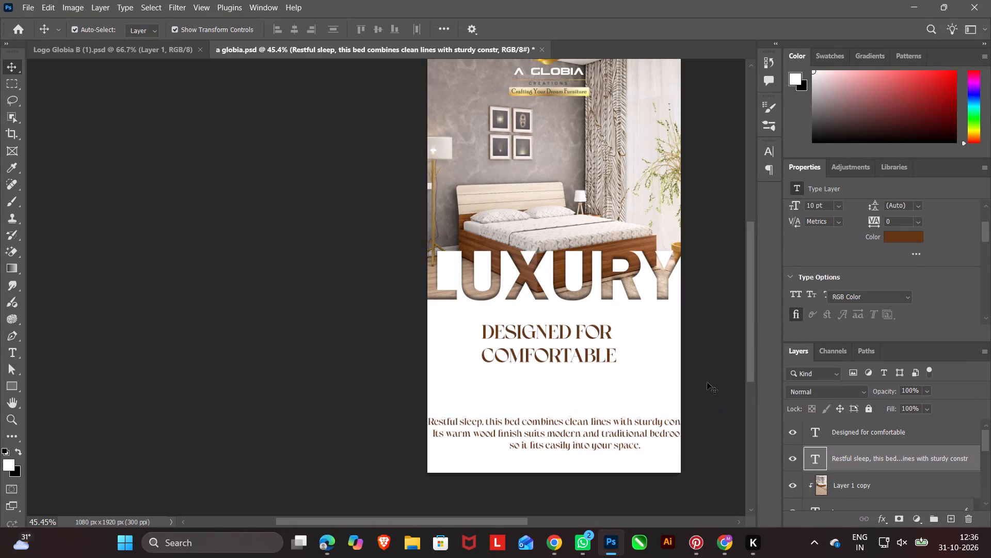
Reduce the bed description's font size to 7 pt.
click(600, 433)
click(506, 484)
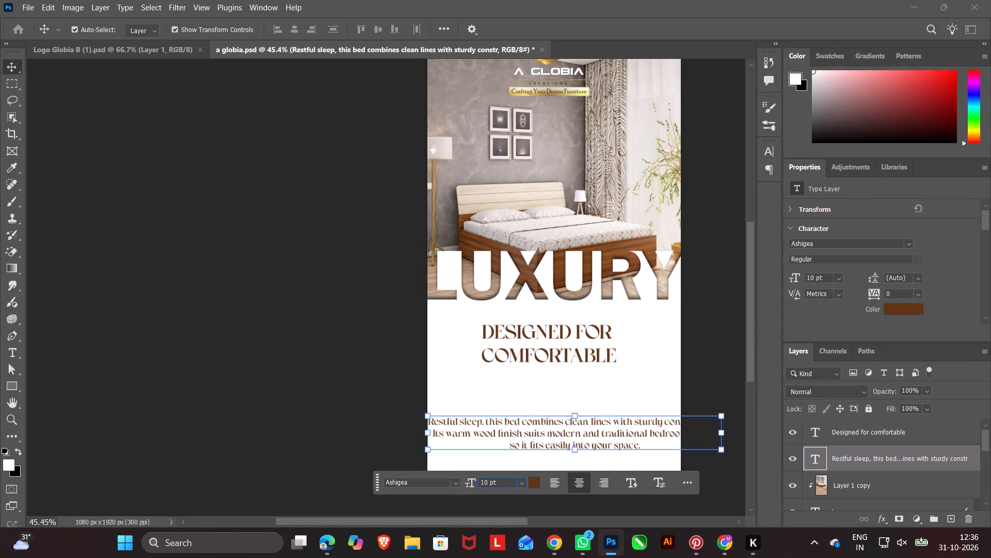
scroll(506, 484, up, 3)
scroll(506, 484, down, 7)
scroll(506, 484, up, 2)
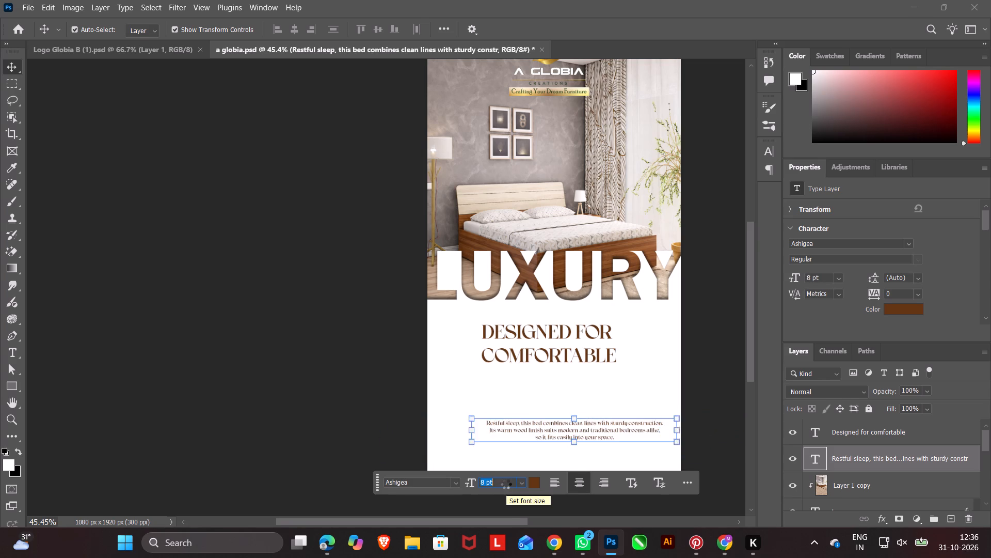
scroll(506, 484, down, 1)
Move the bed description about 156 px left and 107 px up, beneath the DESIGNED FOR COMFORTABLE heading.
drag(604, 437, 568, 406)
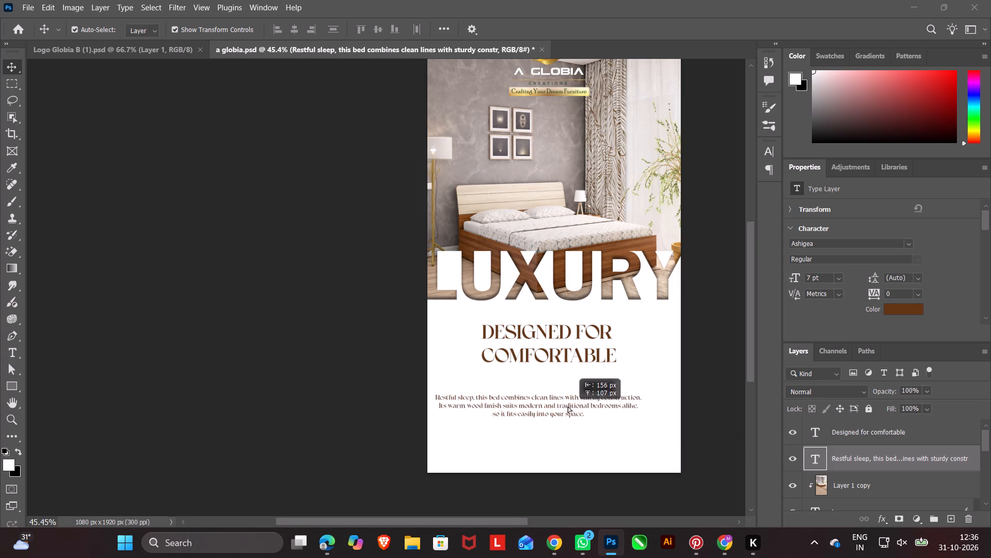
Place the bed description directly beneath the DESIGNED FOR COMFORTABLE heading and nudge the heading sideways so both sit centred on the canvas.
drag(568, 406, 583, 394)
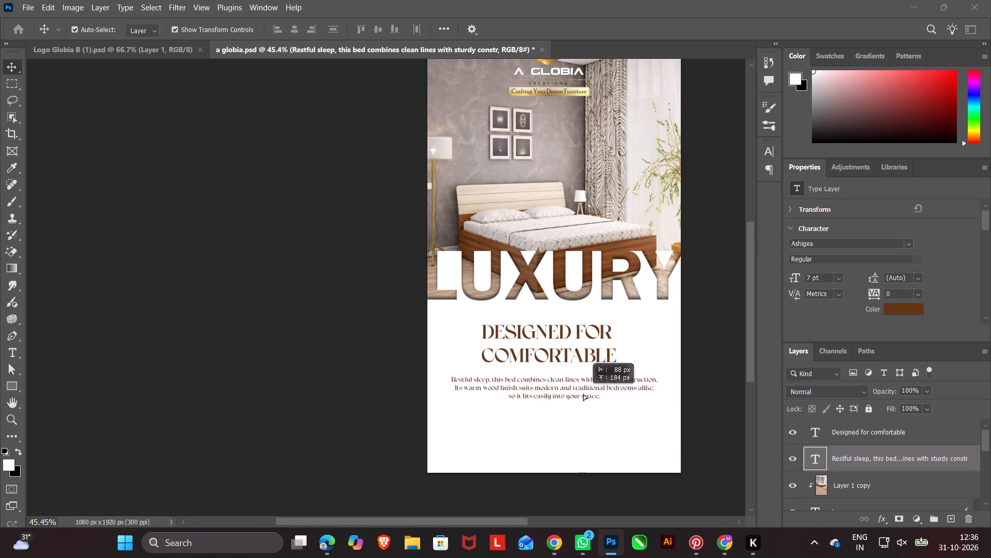
drag(583, 394, 583, 395)
right_click(564, 346)
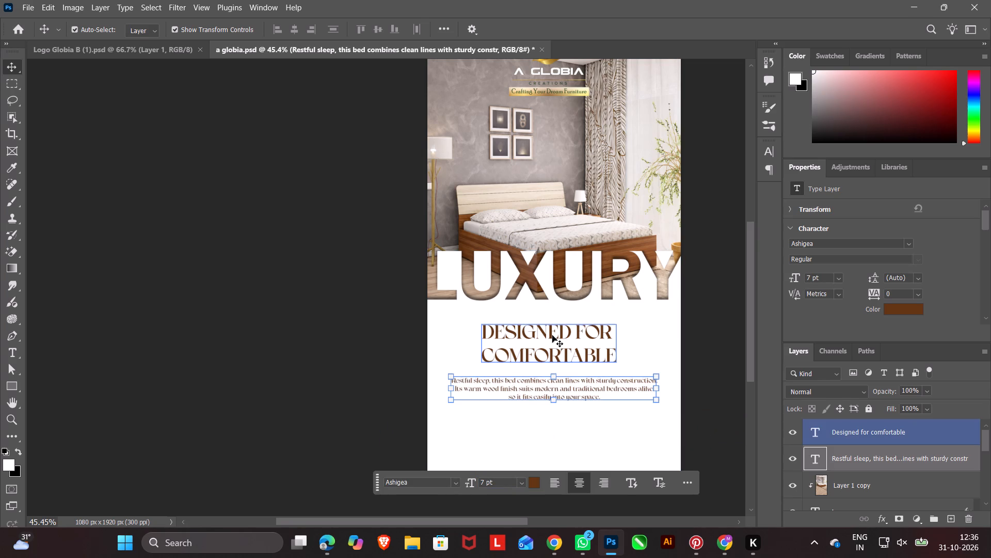
click(552, 335)
drag(552, 335, 557, 336)
click(557, 384)
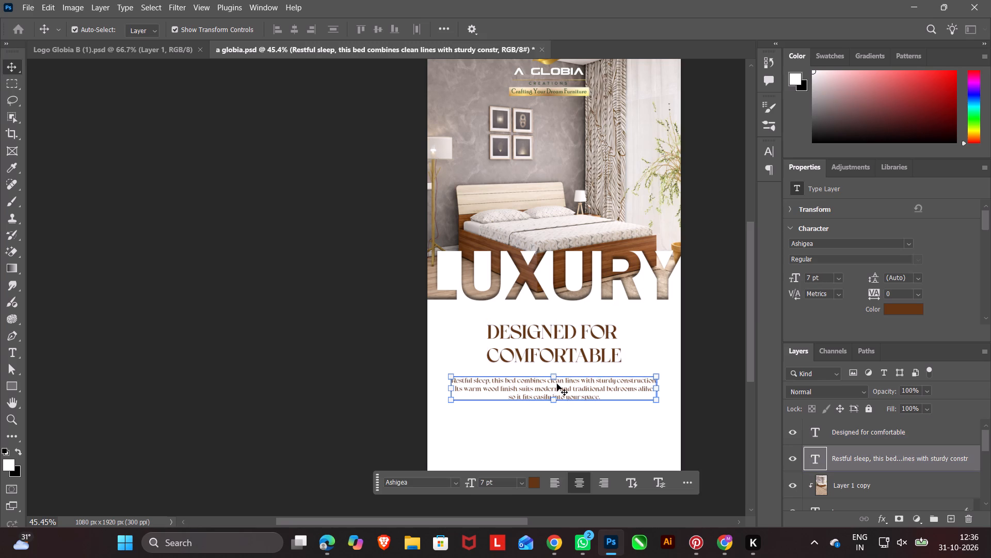
double_click(717, 408)
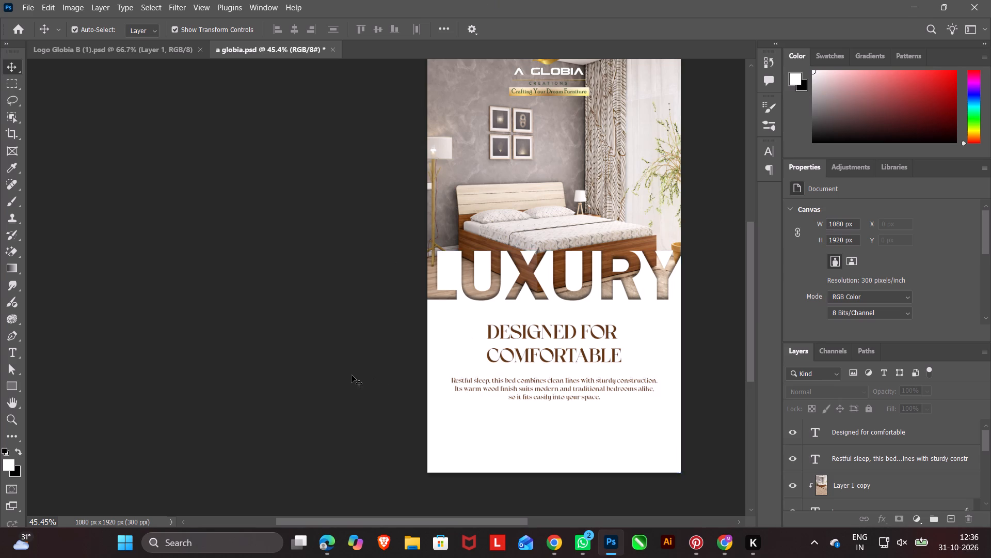
Draw a narrow black vertical rectangle about 35 x 1392 px near the canvas's right edge, running down from above the canvas top.
scroll(351, 375, up, 7)
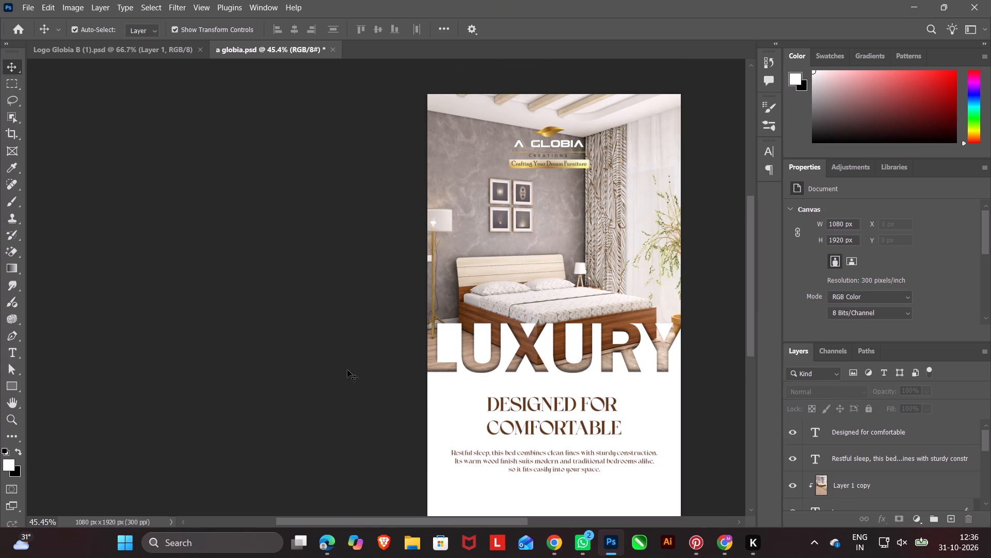
scroll(347, 370, down, 2)
scroll(347, 370, up, 2)
click(10, 389)
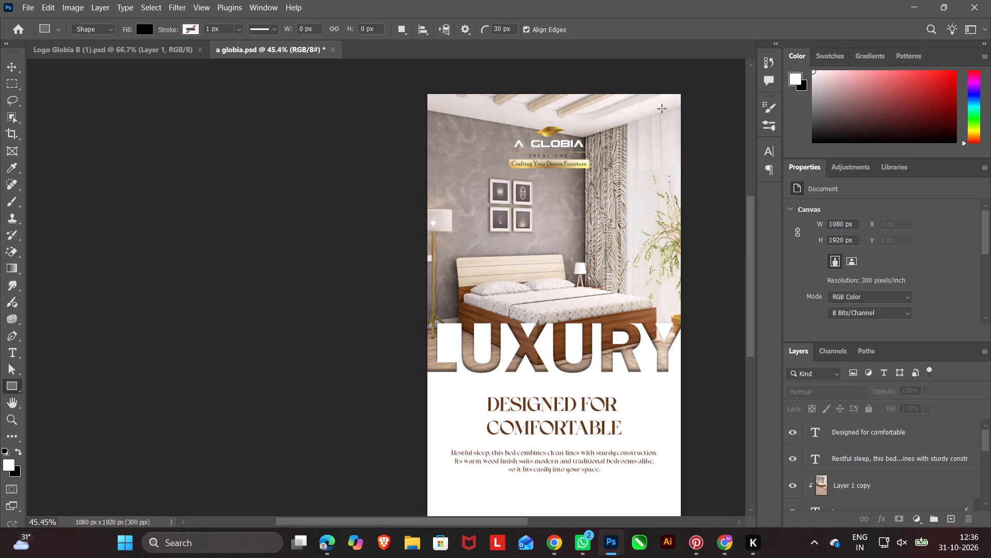
drag(662, 109, 668, 155)
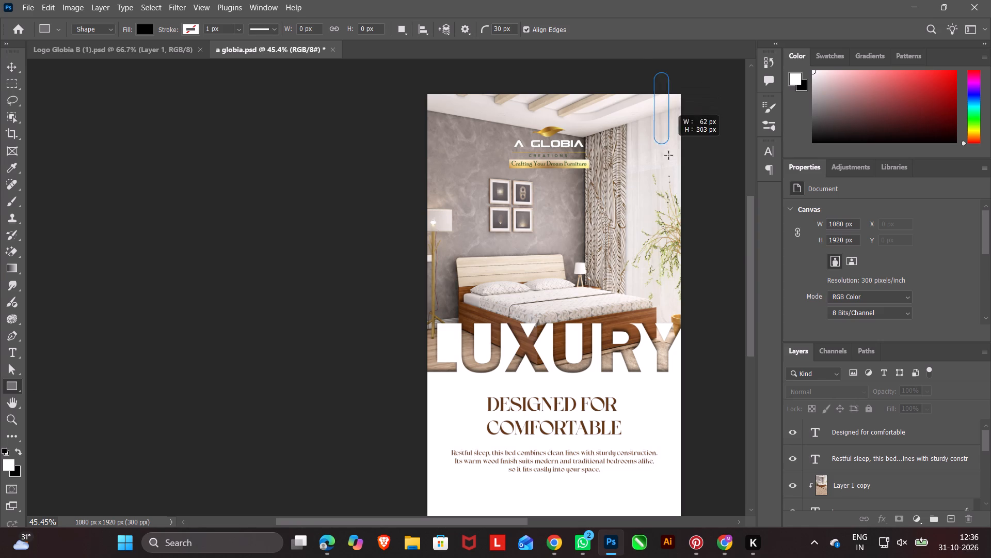
drag(668, 155, 665, 271)
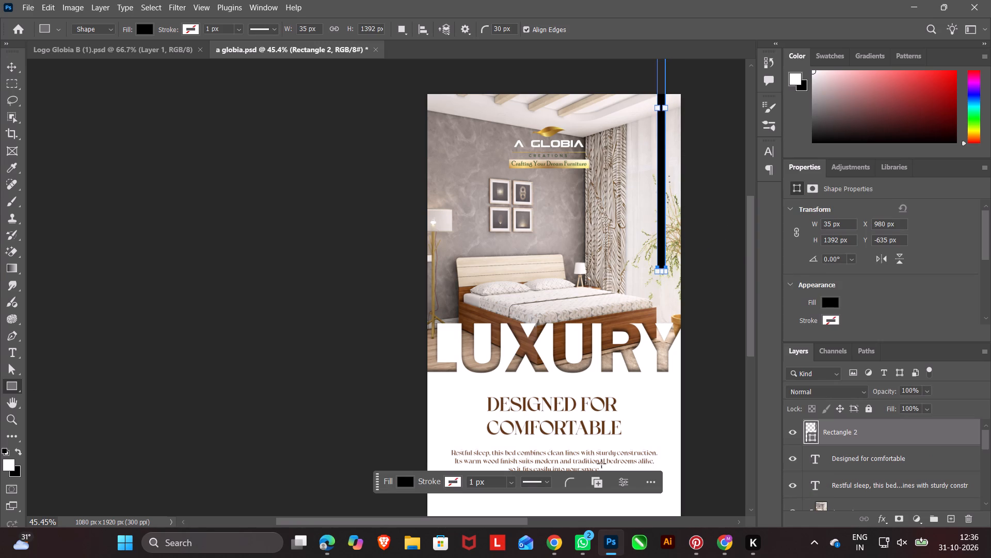
Set the corner radius of the vertical bar to 0 px.
click(571, 487)
click(630, 420)
triple_click(630, 420)
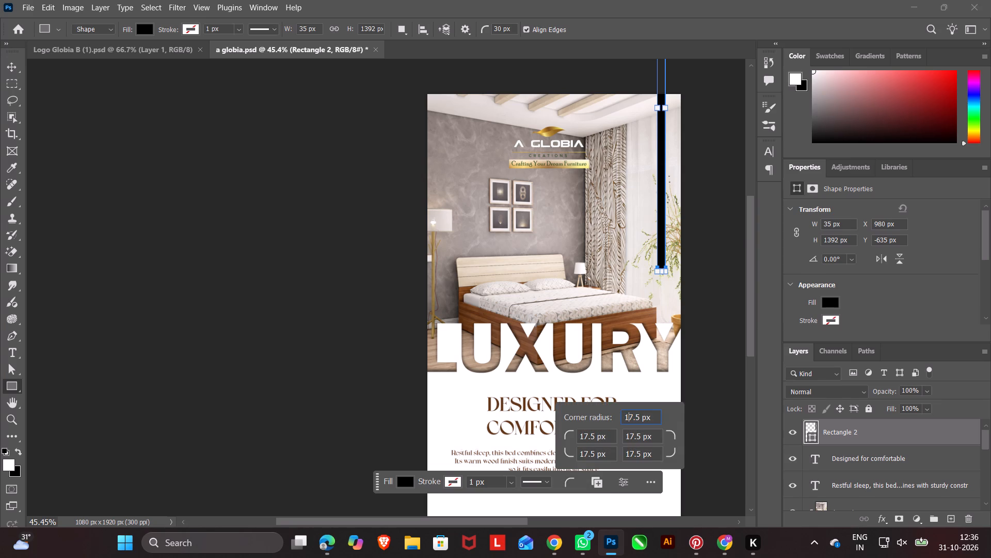
double_click(630, 420)
key(0)
key(Return)
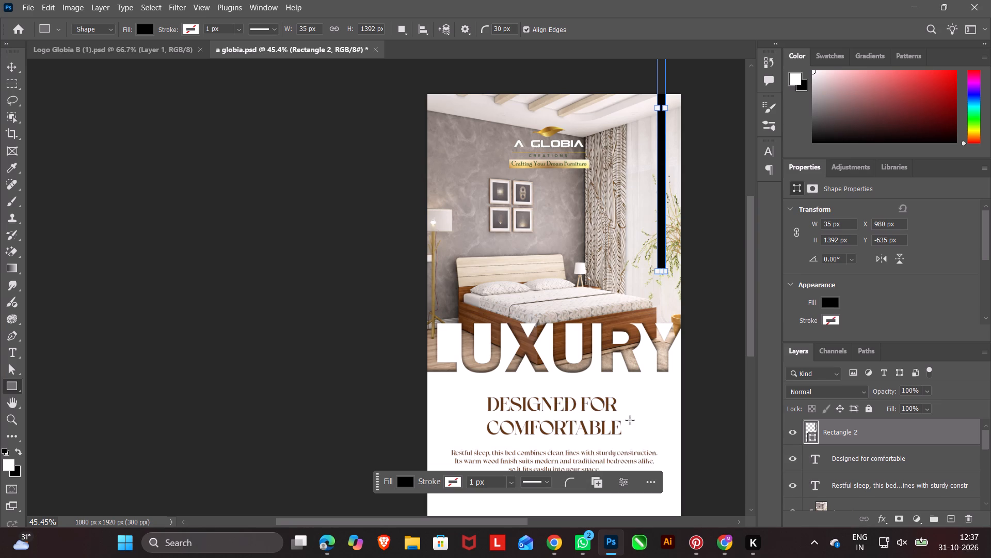
Add a Stroke layer effect to the vertical bar, using the gold gradient preset.
click(11, 63)
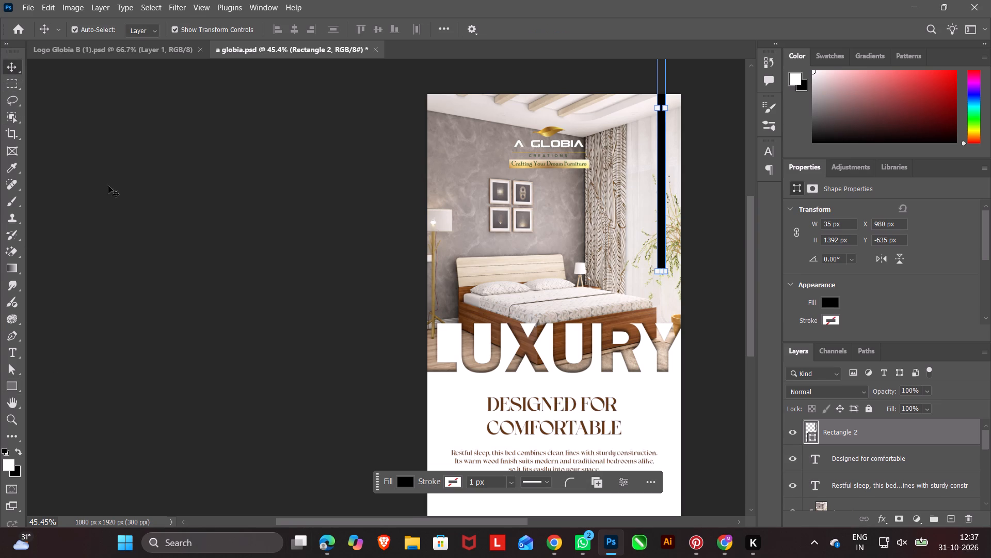
click(879, 522)
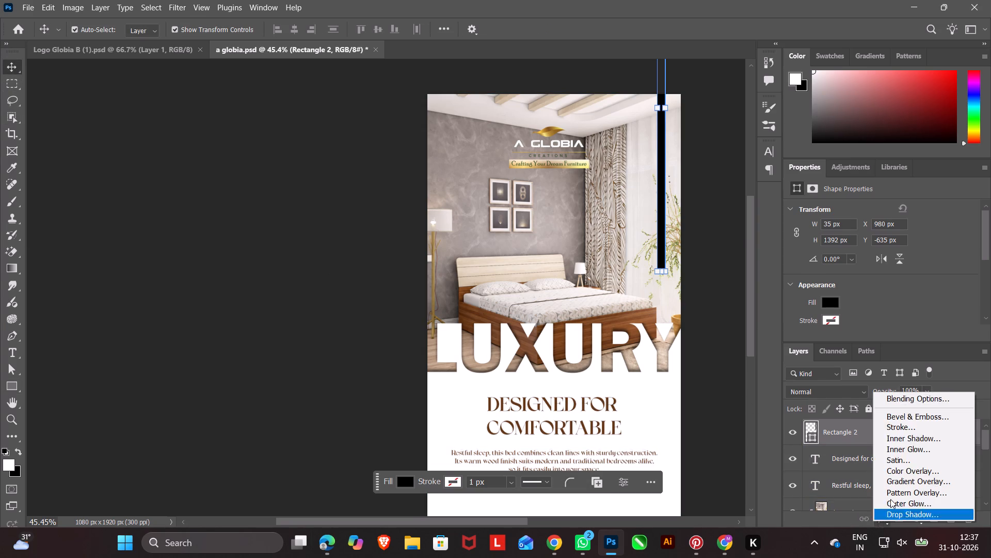
click(914, 427)
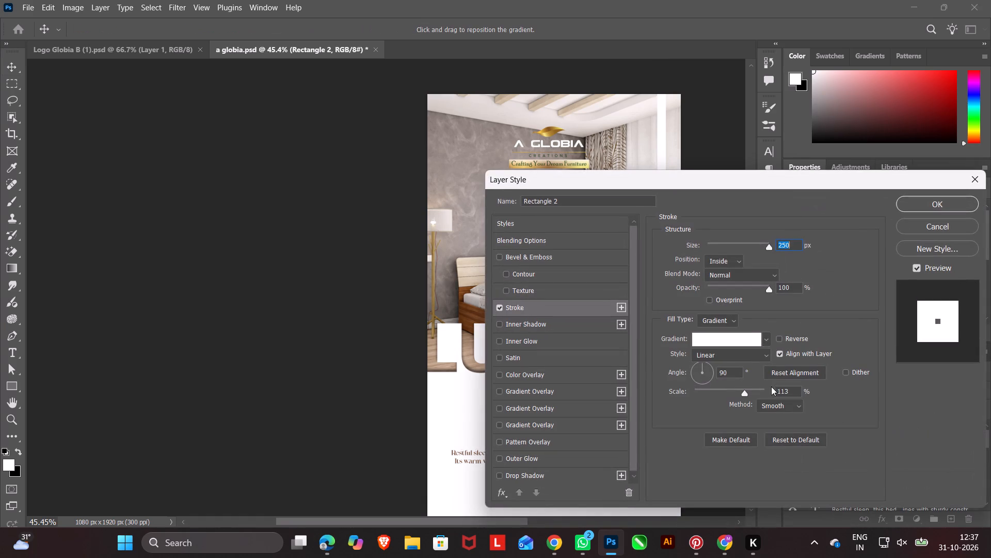
click(767, 337)
scroll(756, 354, down, 20)
scroll(756, 354, down, 4)
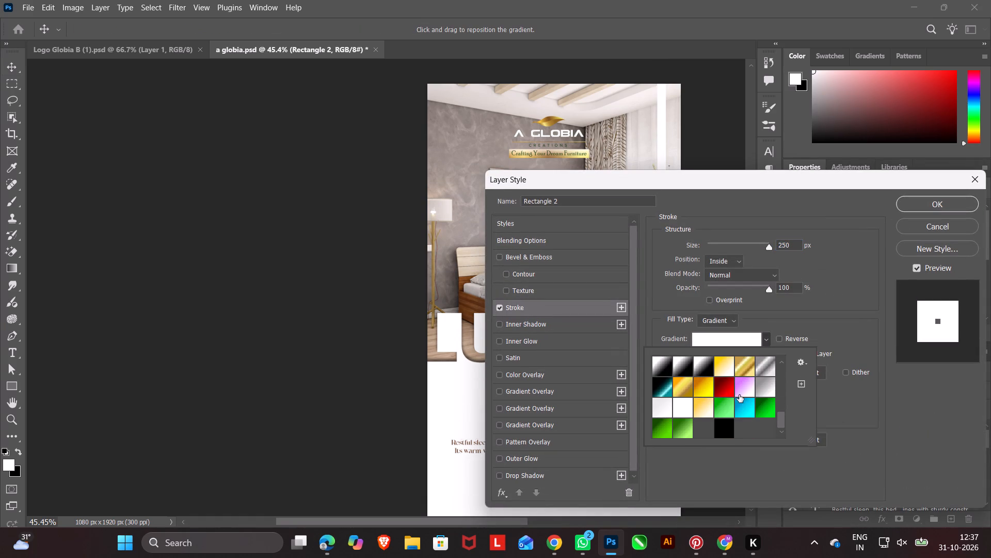
click(747, 371)
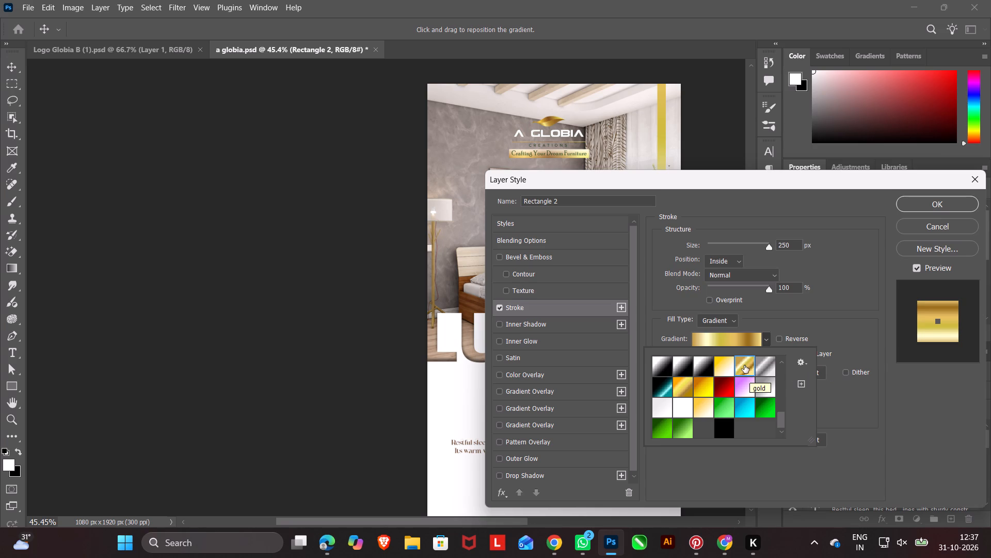
click(810, 321)
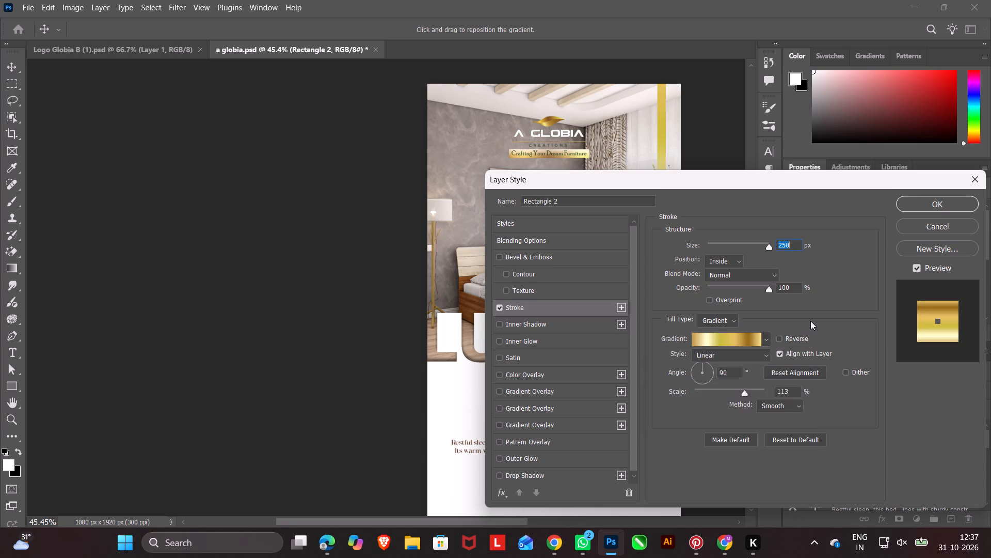
Set the angle of the vertical bar's gold gradient stroke to 180° and apply the layer style.
drag(700, 365, 692, 367)
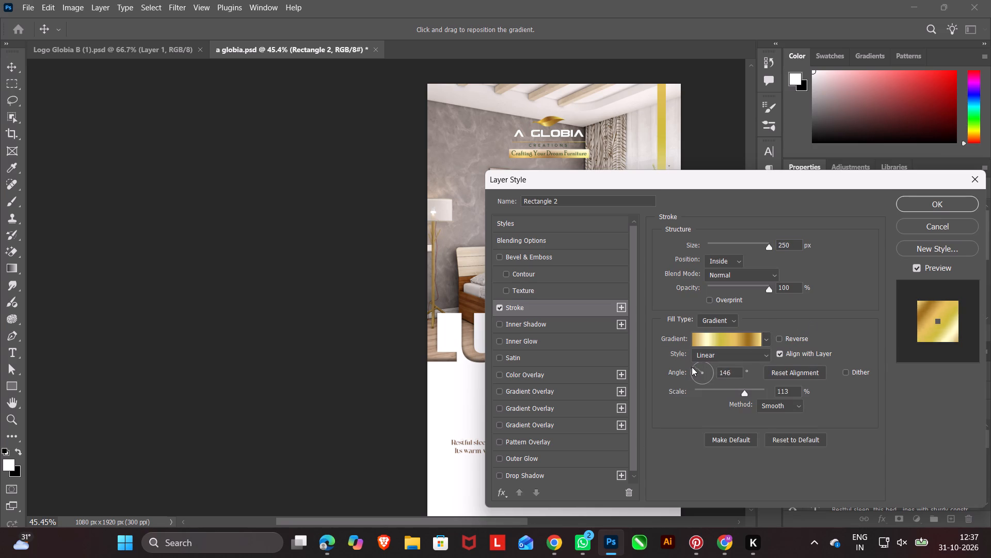
drag(692, 367, 679, 373)
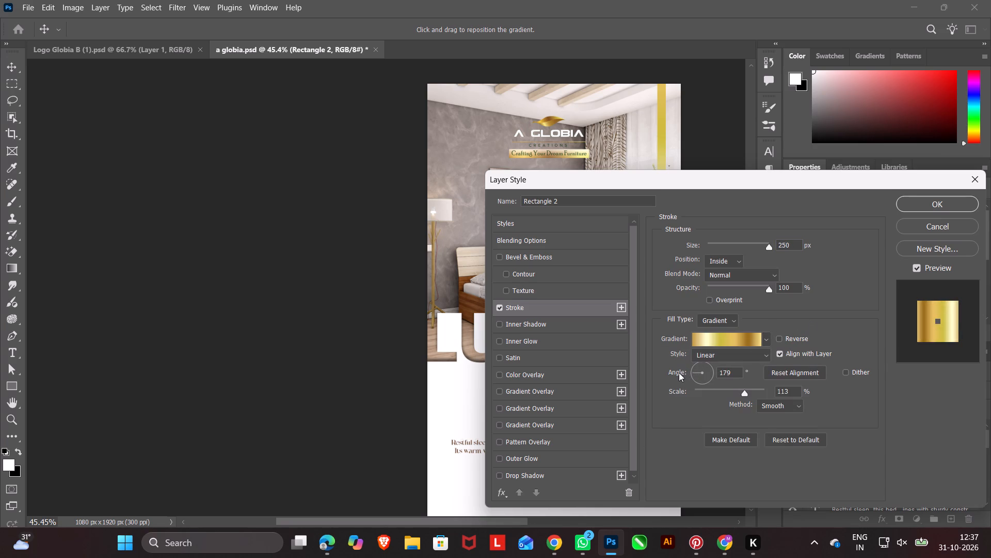
drag(679, 373, 678, 375)
drag(678, 375, 677, 378)
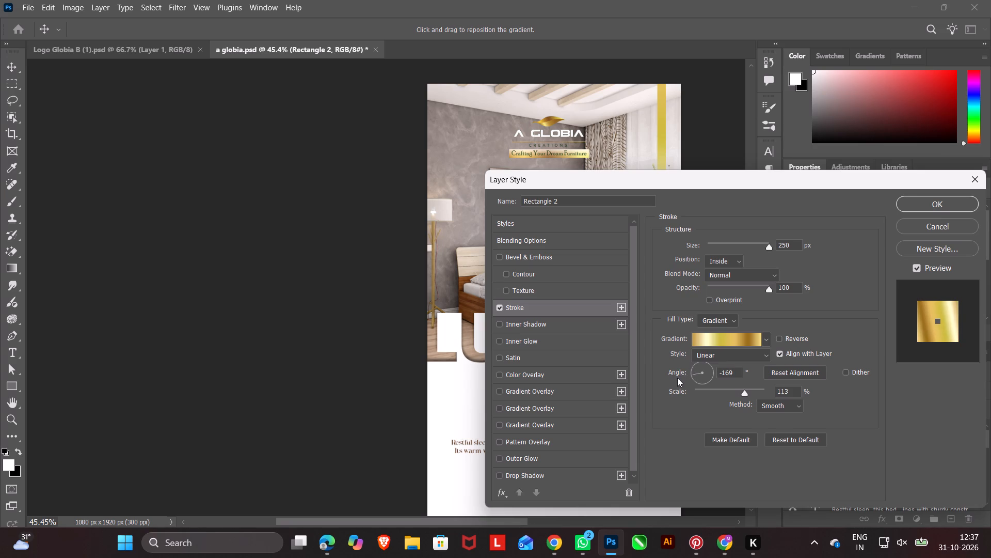
drag(677, 378, 676, 373)
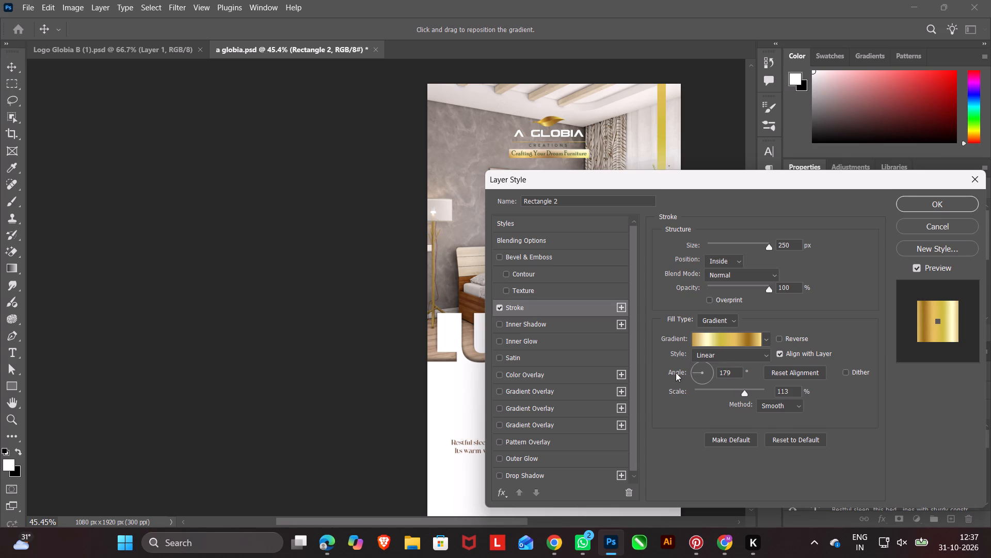
drag(676, 373, 676, 372)
triple_click(732, 371)
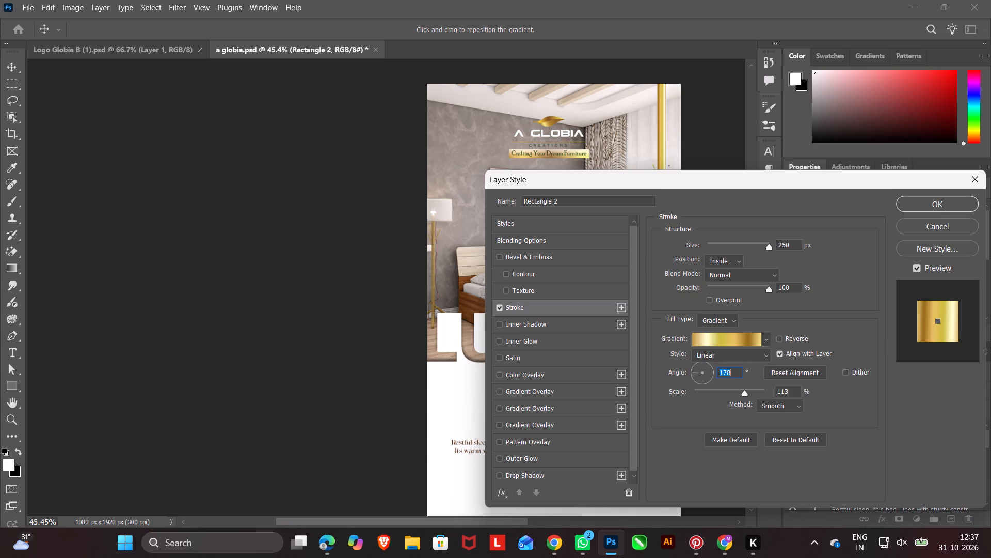
click(732, 371)
text(180)
key(Return)
click(727, 351)
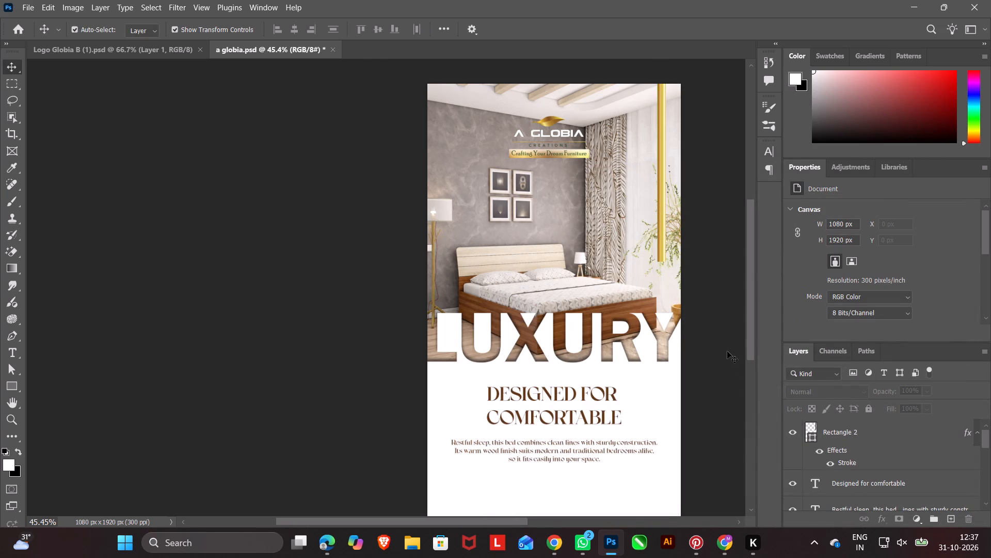
Resize the gold vertical bar to about 13 x 1467 px by lowering its bottom end and narrowing it.
click(664, 249)
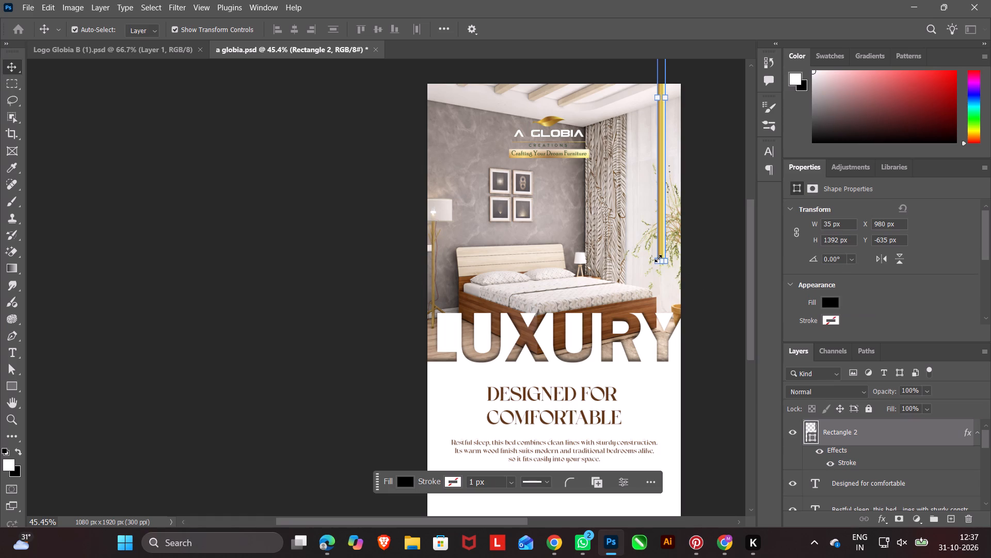
drag(662, 262, 662, 284)
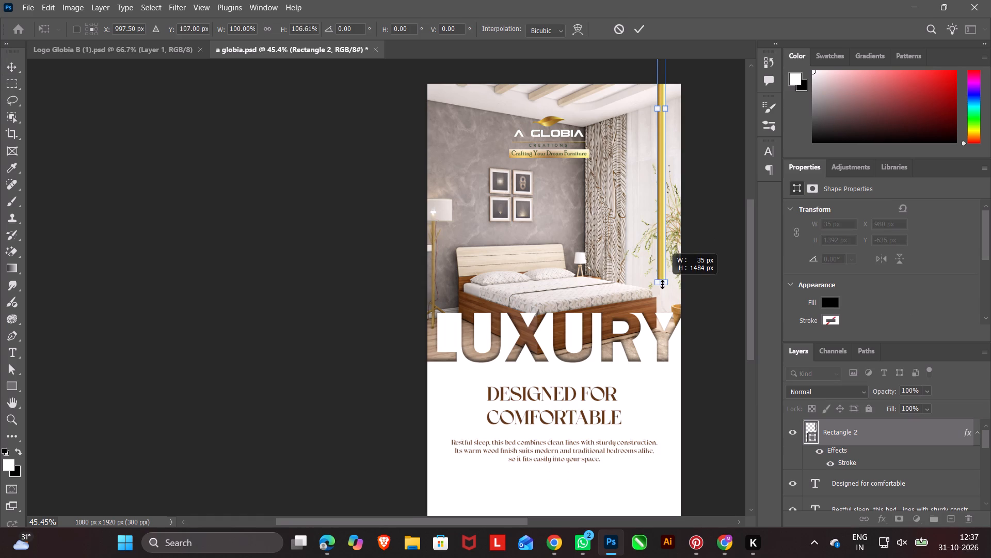
drag(662, 284, 662, 280)
drag(655, 234, 660, 239)
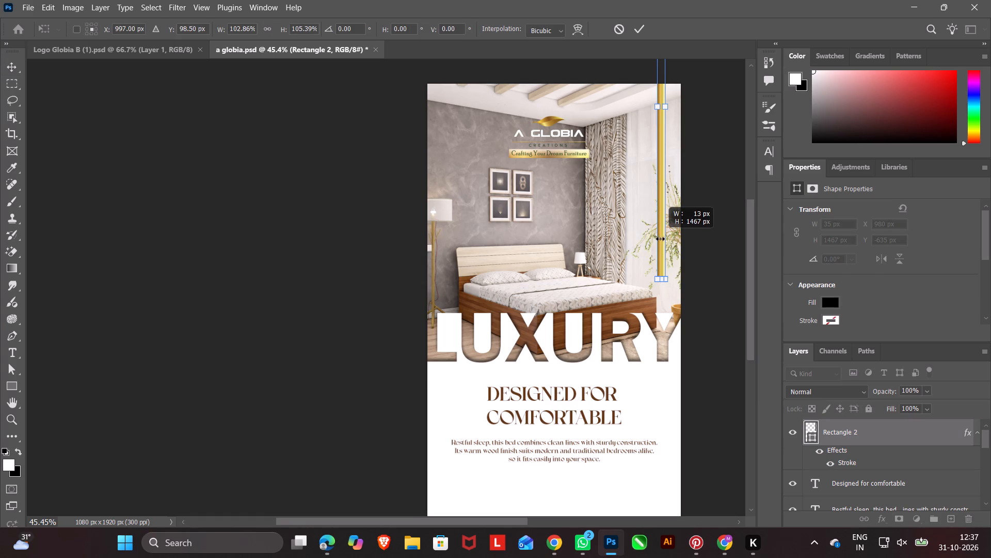
drag(660, 239, 660, 243)
click(510, 483)
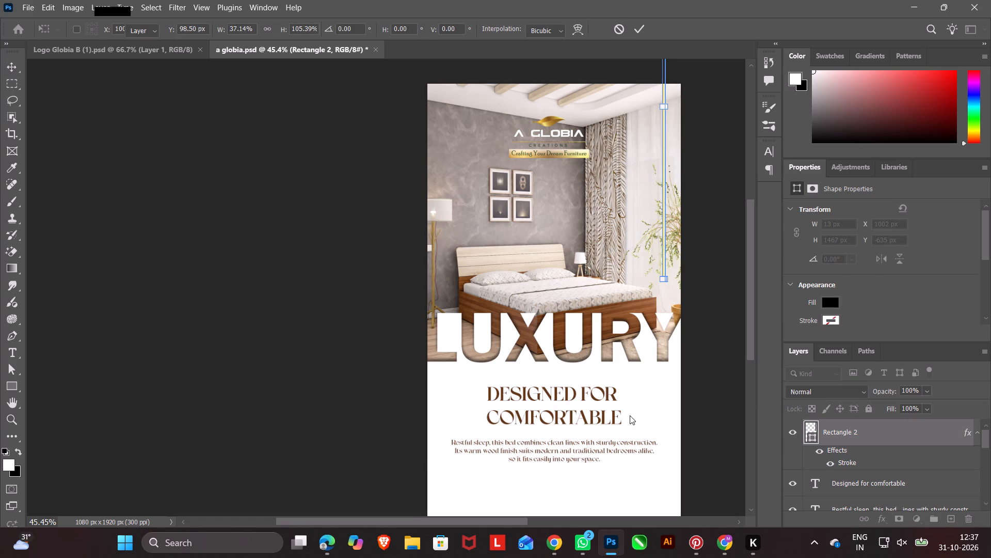
click(708, 334)
Move the thin gold bar closer to the canvas's right edge, to about X 1033 px, Y -596 px, keeping it running off the top.
ctrl+scroll(688, 283, up, 2)
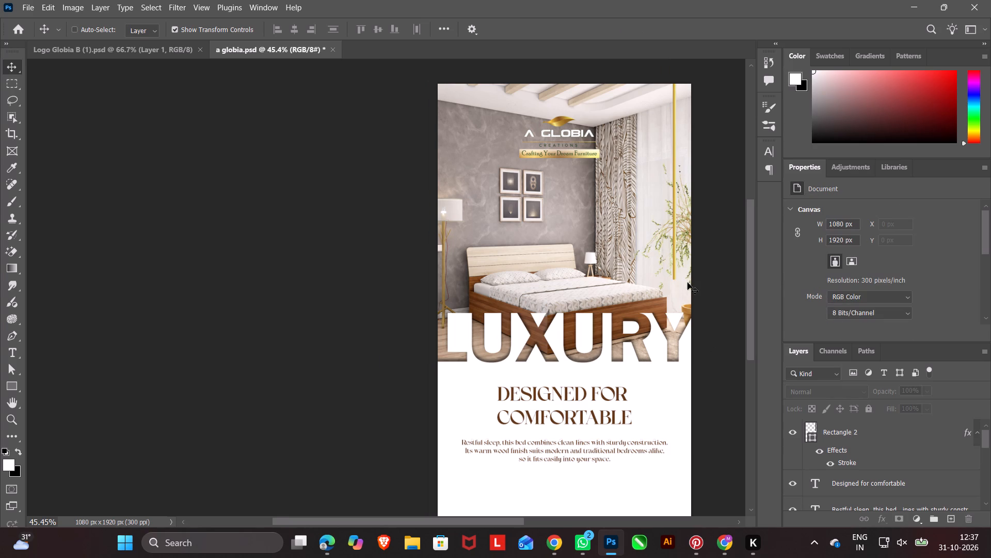
ctrl+scroll(688, 283, up, 3)
ctrl+scroll(688, 283, down, 6)
drag(655, 259, 441, 274)
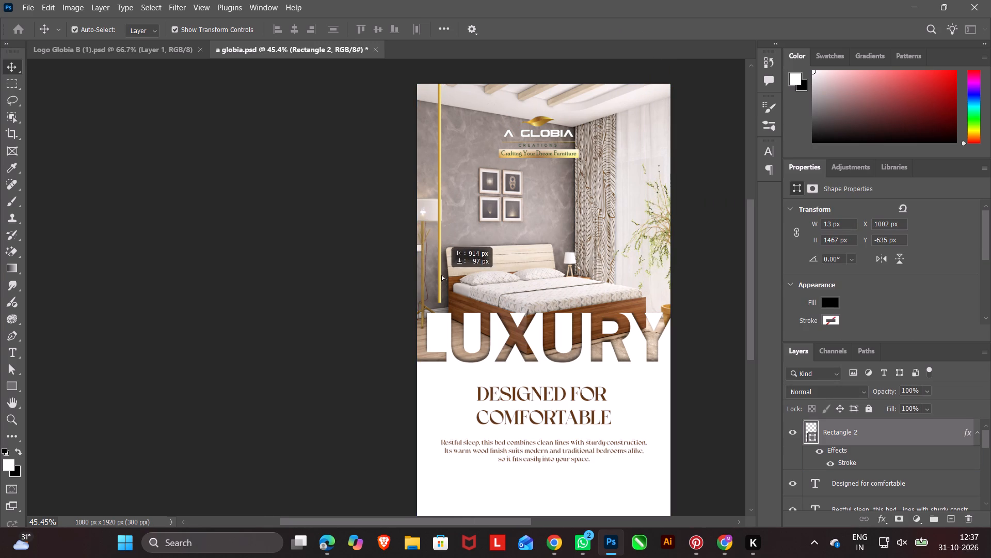
drag(441, 274, 656, 255)
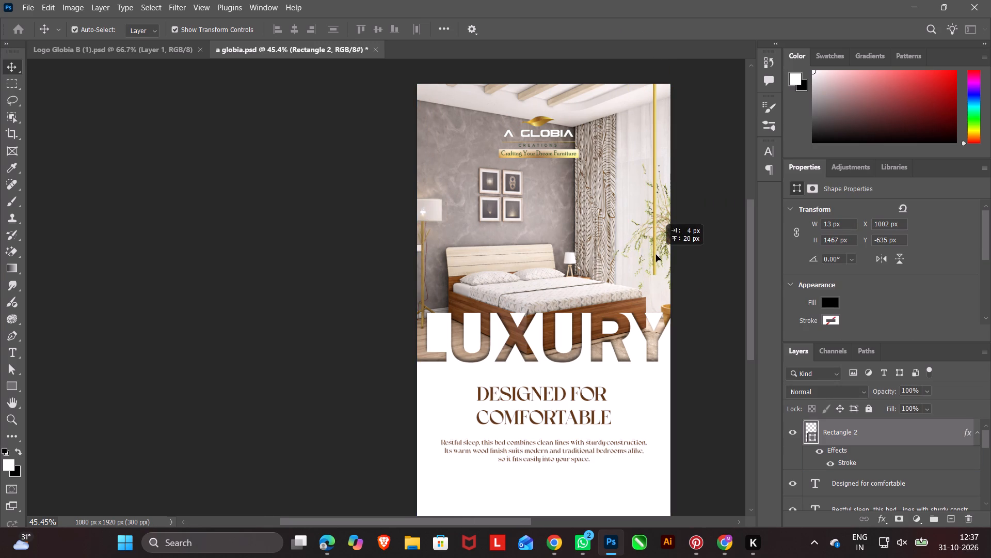
drag(656, 255, 658, 254)
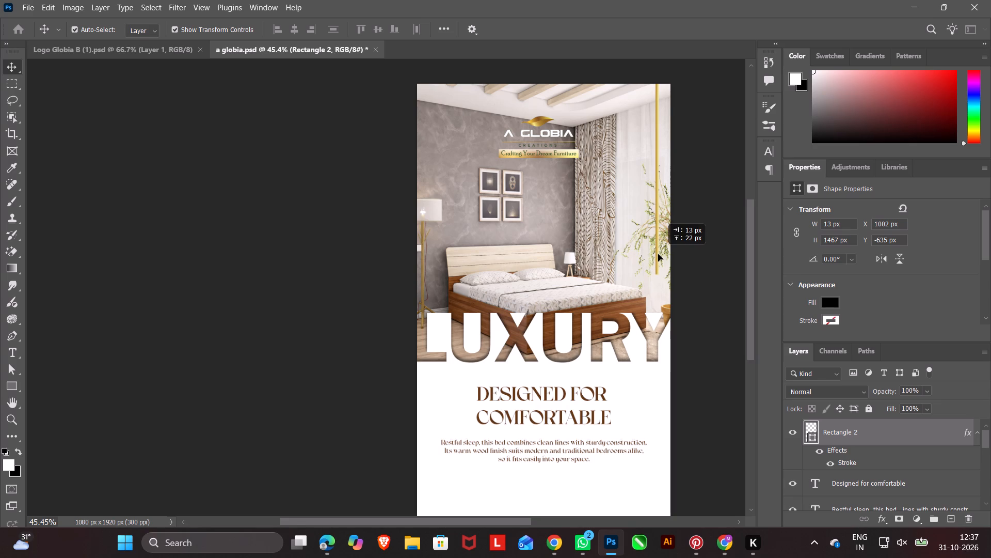
drag(658, 254, 656, 482)
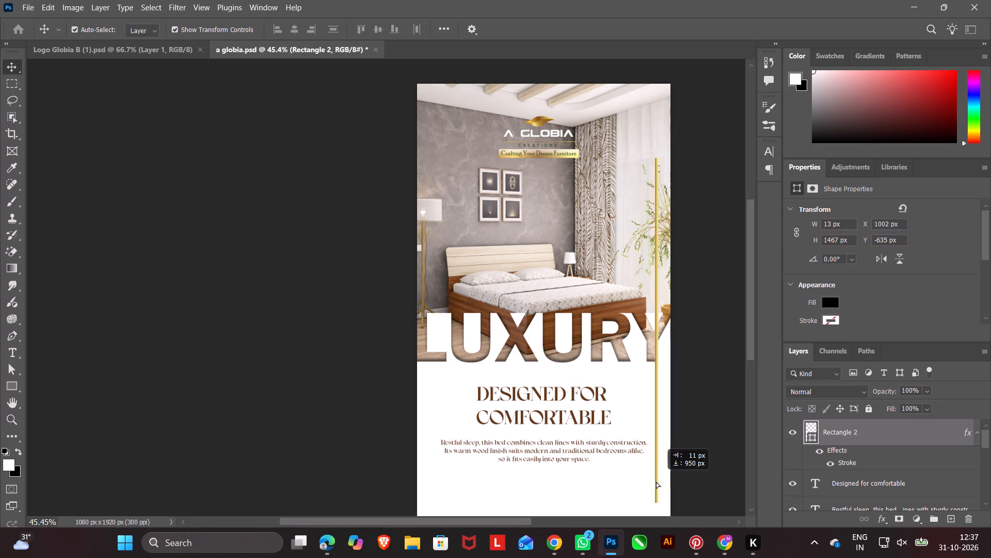
drag(656, 482, 663, 501)
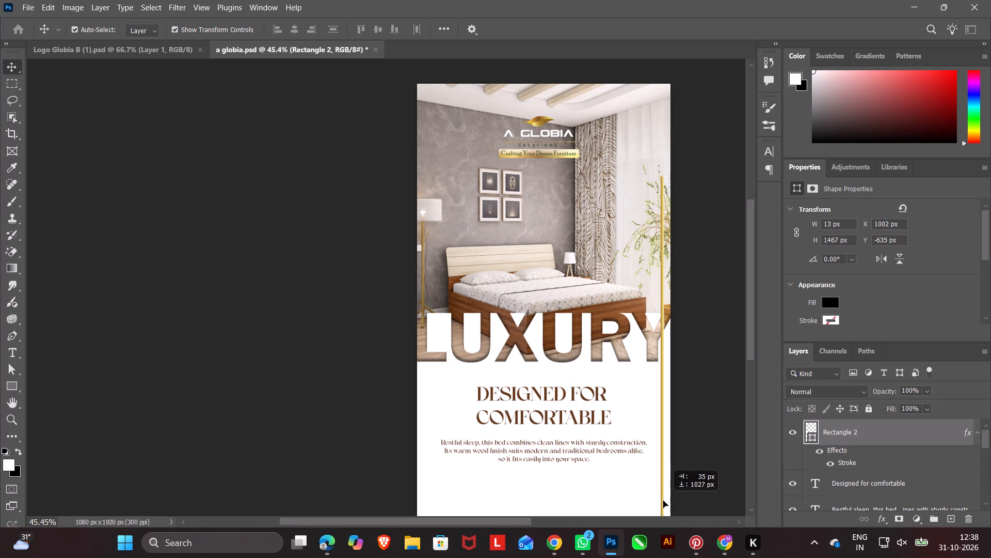
drag(663, 501, 657, 466)
scroll(660, 466, down, 8)
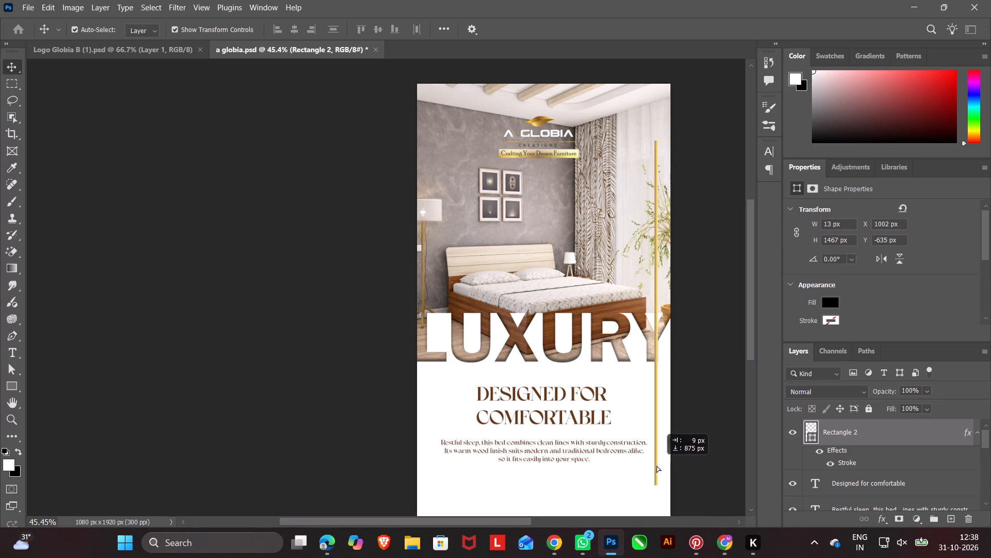
drag(657, 466, 663, 526)
scroll(657, 472, down, 2)
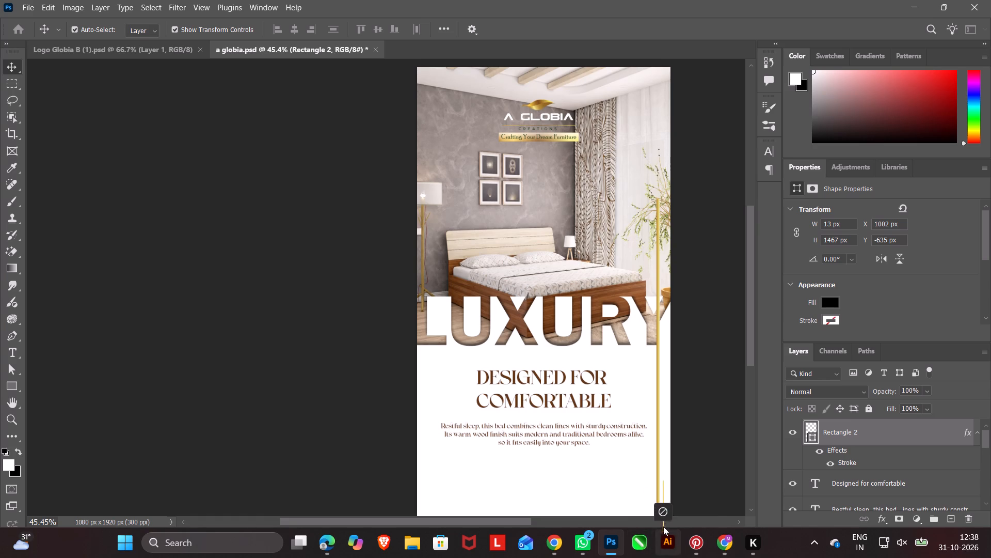
drag(663, 526, 659, 316)
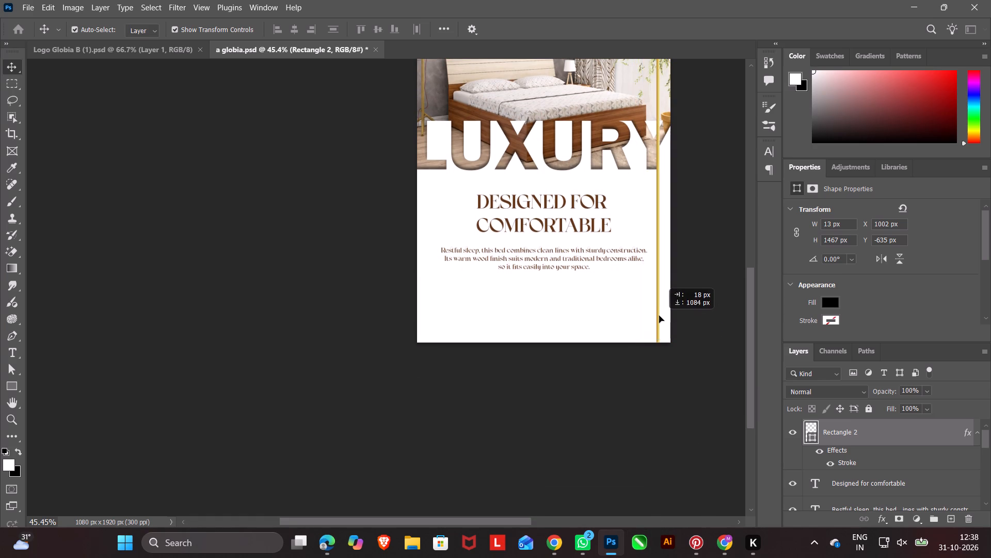
drag(659, 316, 660, 319)
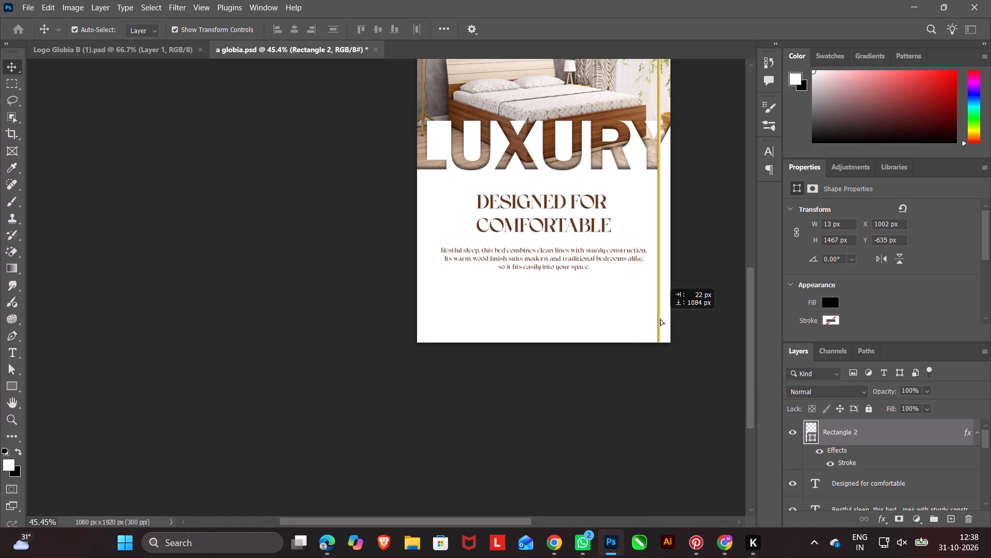
drag(660, 319, 662, 320)
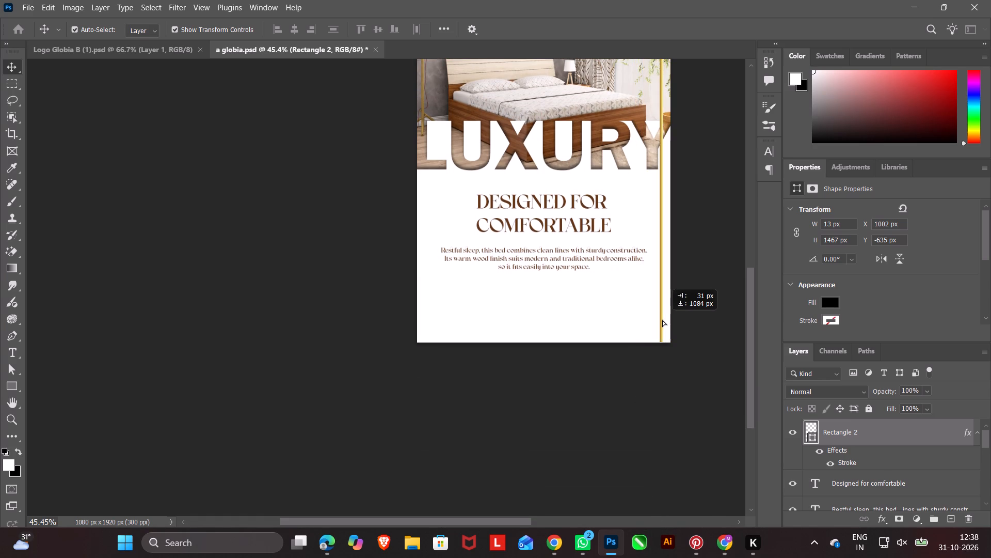
drag(662, 320, 662, 61)
scroll(662, 320, up, 5)
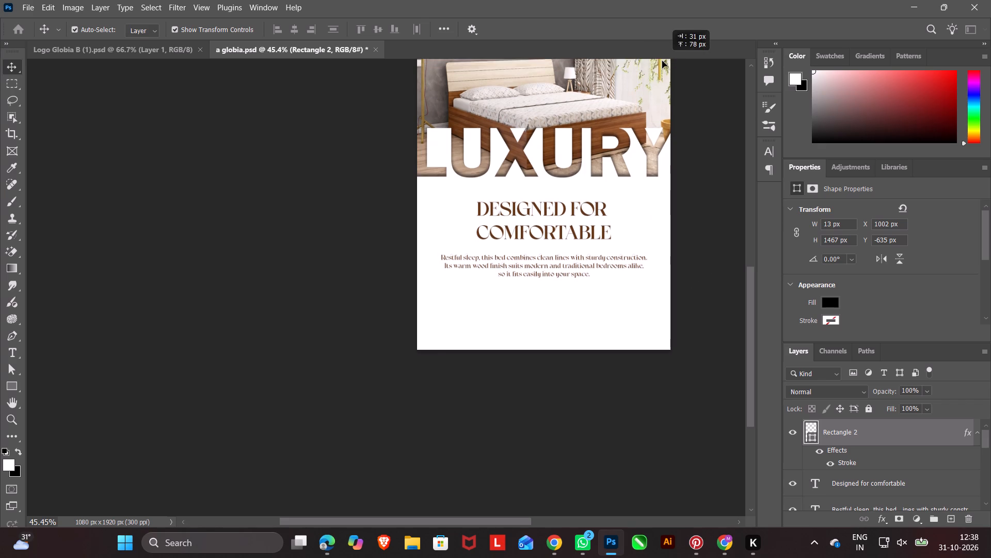
drag(662, 61, 663, 52)
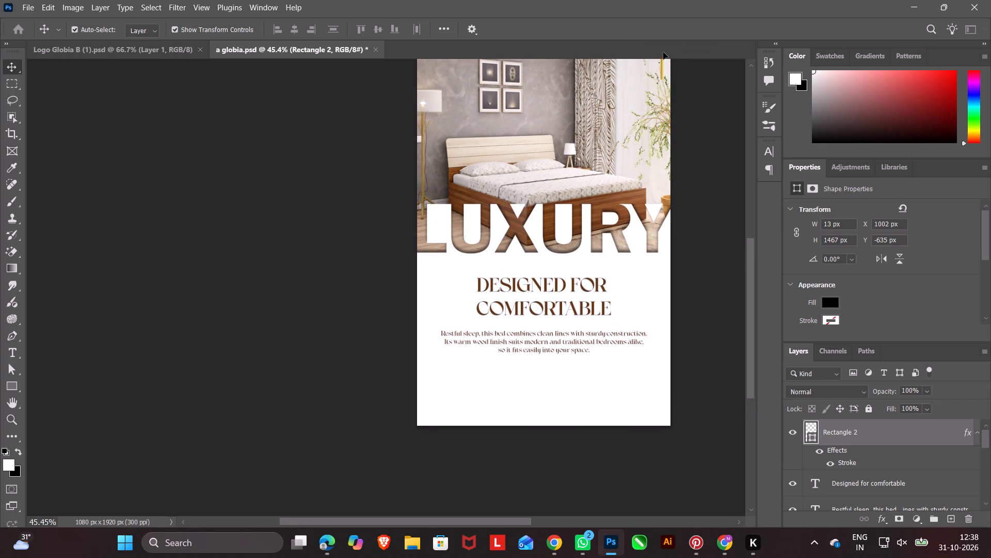
drag(663, 52, 659, 60)
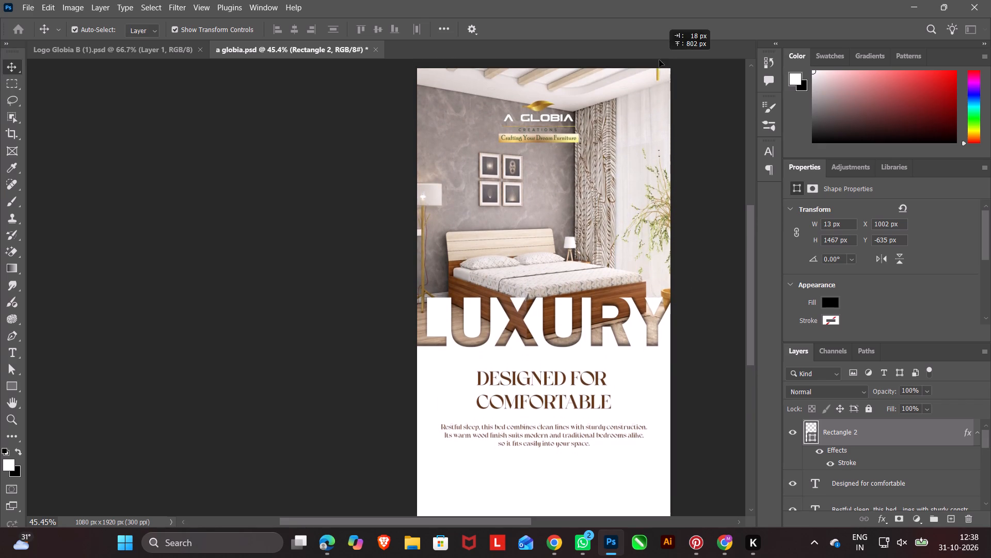
drag(659, 60, 661, 267)
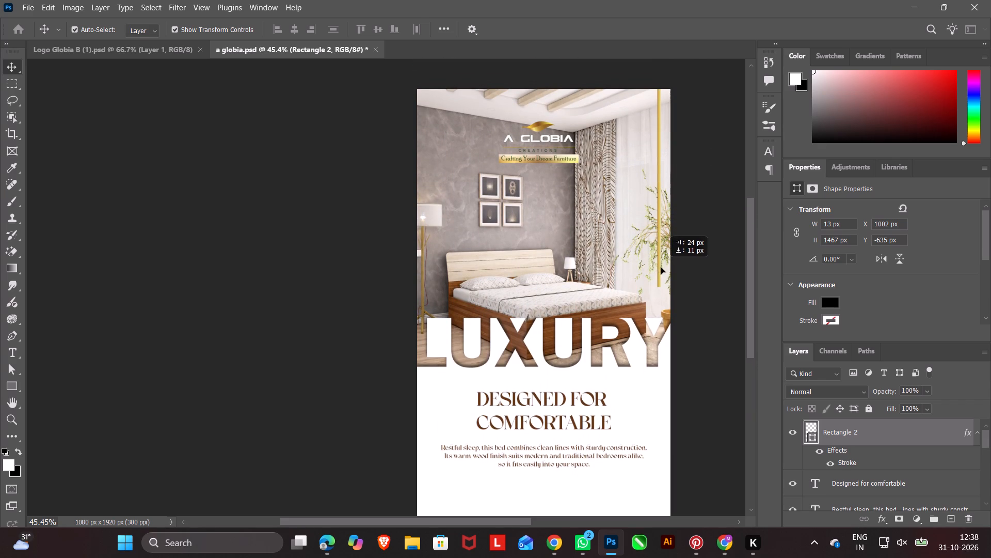
drag(661, 267, 662, 271)
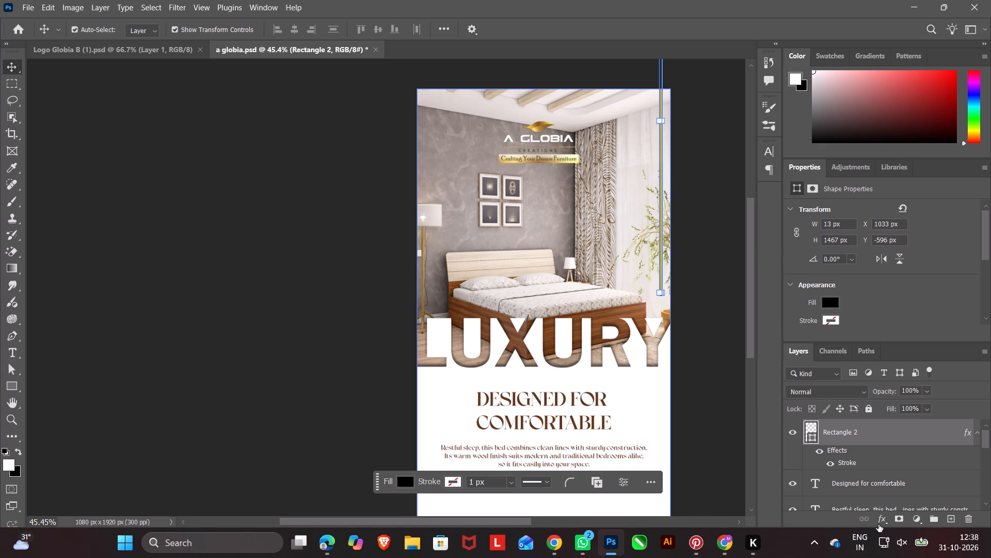
Duplicate the gold vertical bar and rotate the copy 90° into a horizontal bar crossing it near the canvas top.
key(ctrl+j)
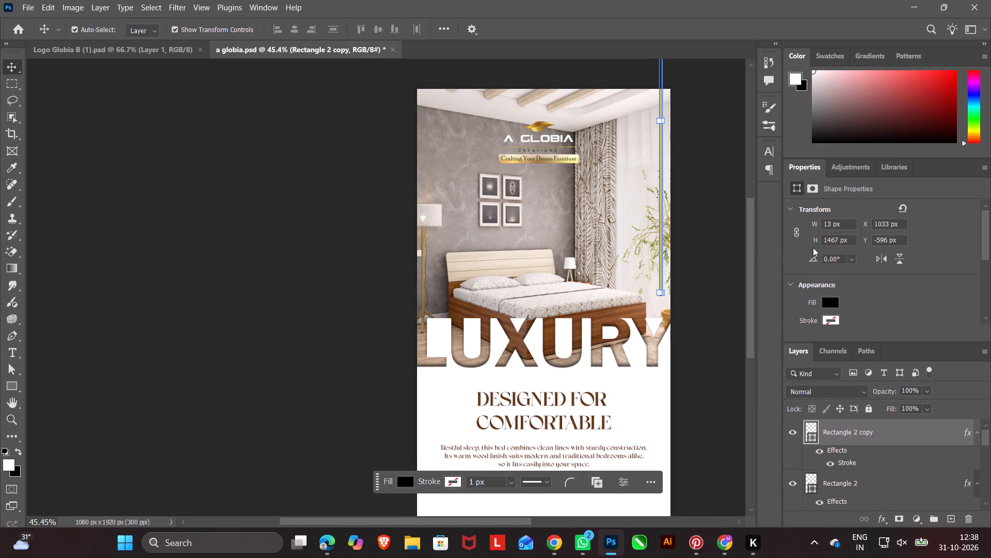
click(854, 260)
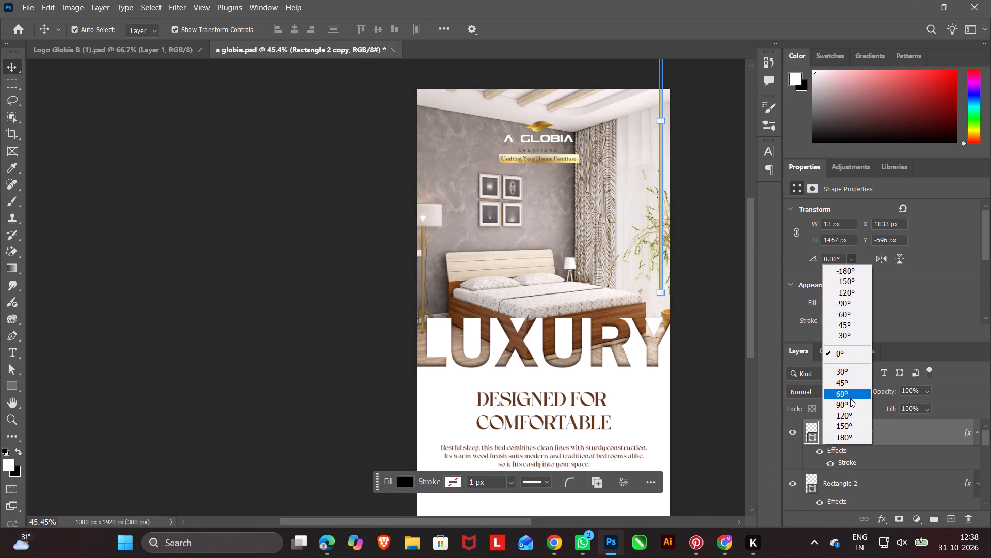
click(849, 405)
drag(699, 121, 581, 121)
click(697, 162)
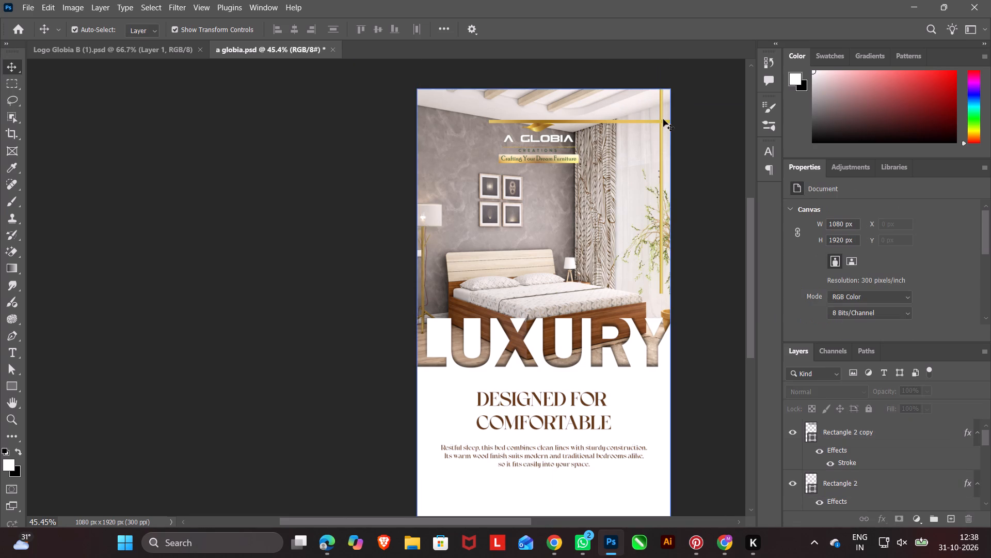
Set the gradient angle of the horizontal bar's Stroke effect to 90°.
click(663, 120)
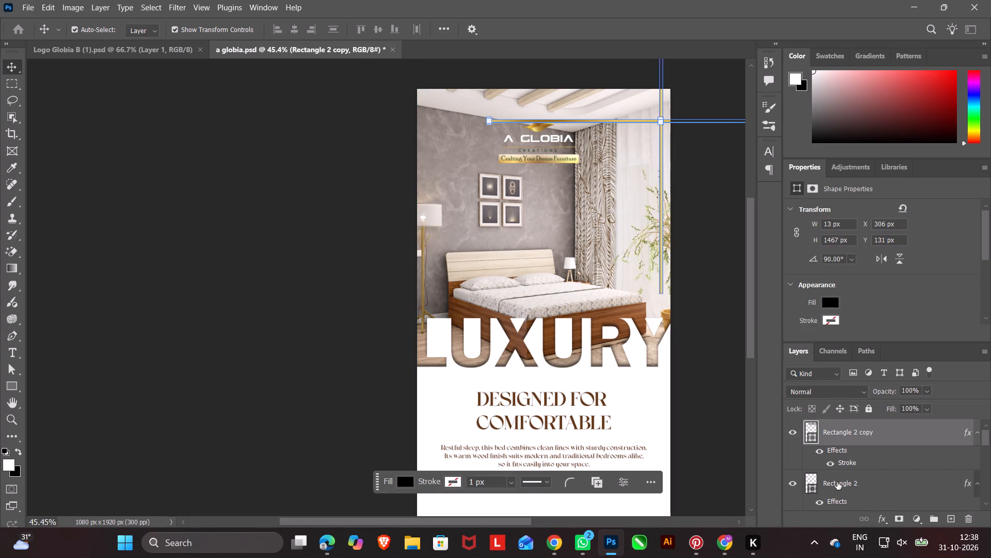
double_click(844, 462)
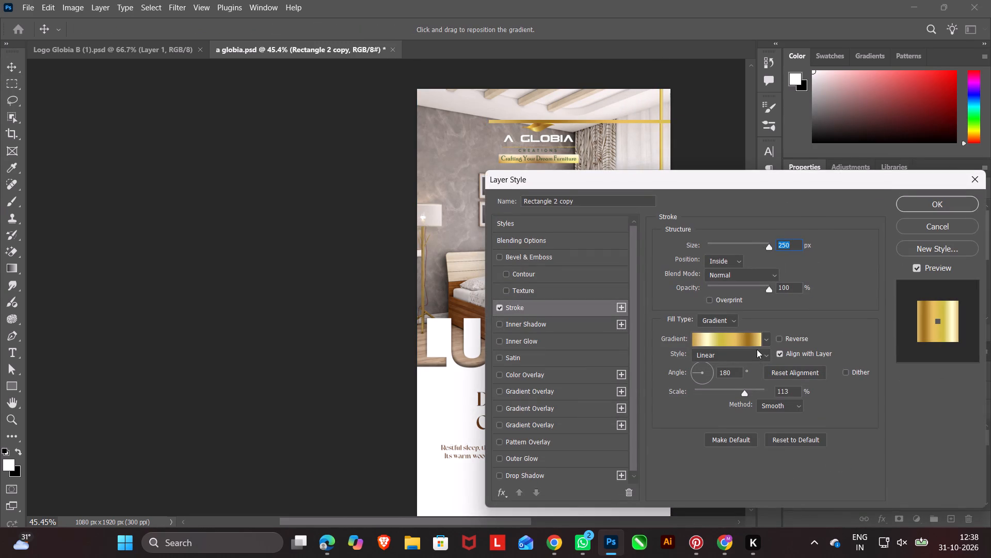
double_click(731, 373)
text(90)
key(Return)
click(712, 135)
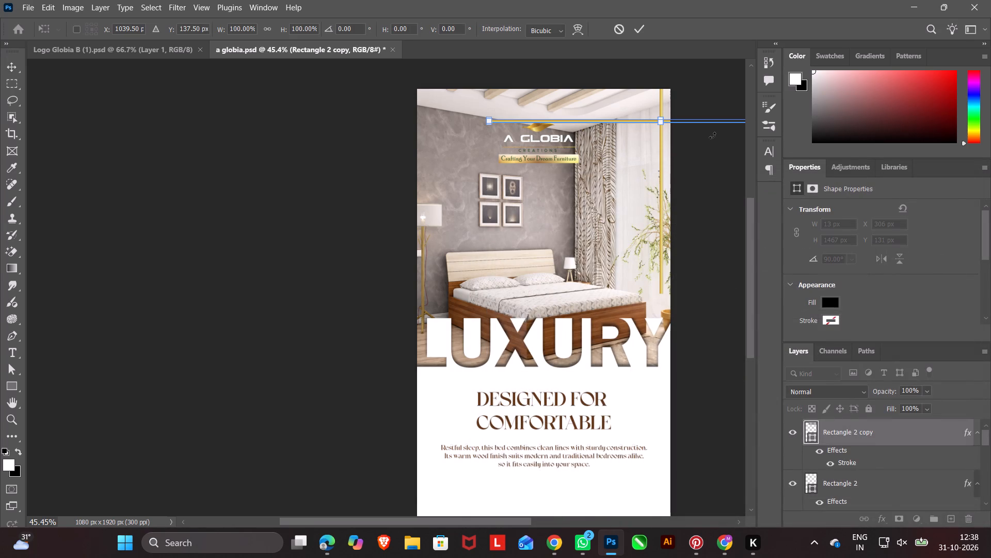
click(515, 481)
click(709, 269)
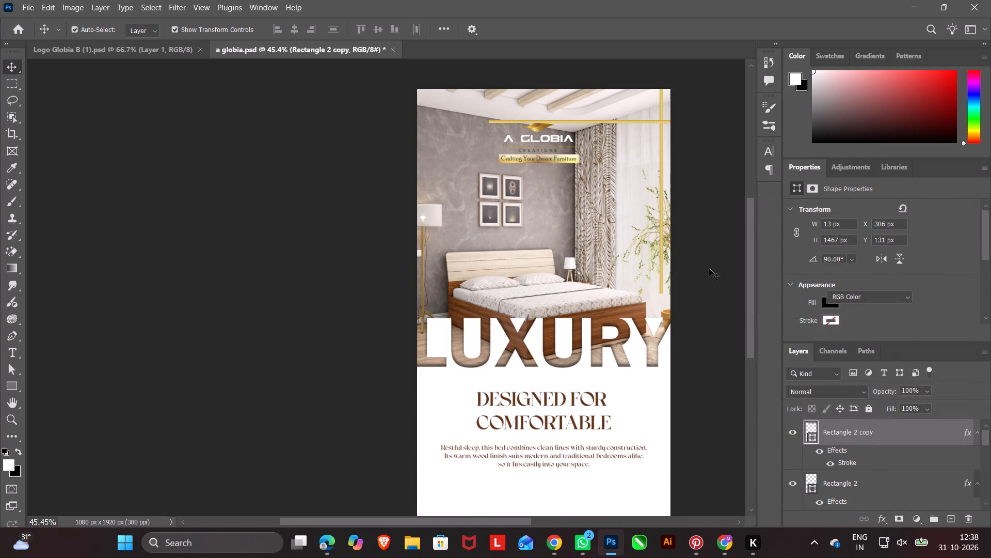
Move the gold horizontal bar closer to the canvas top and further left, to about X 172 px, Y 34 px.
click(661, 122)
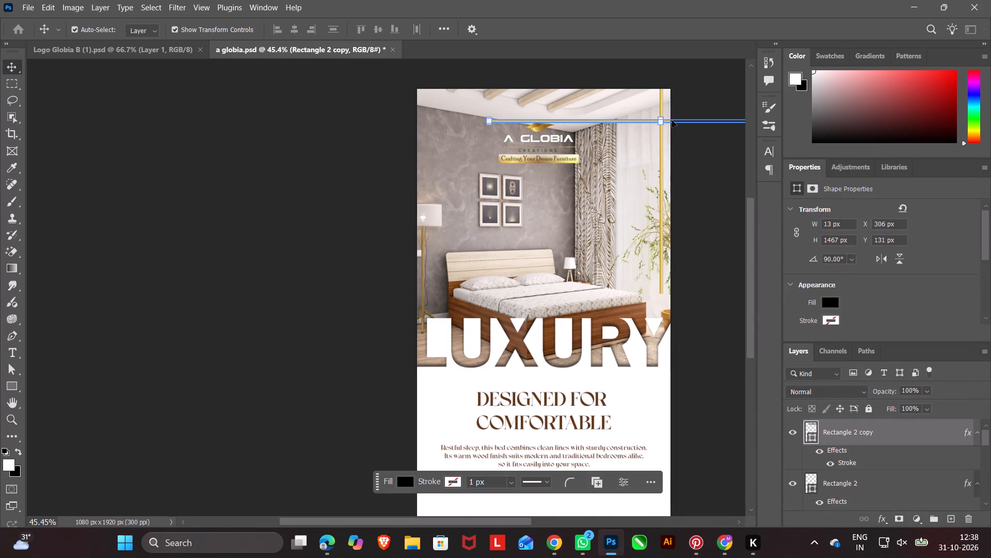
click(673, 121)
double_click(664, 122)
drag(664, 122, 634, 105)
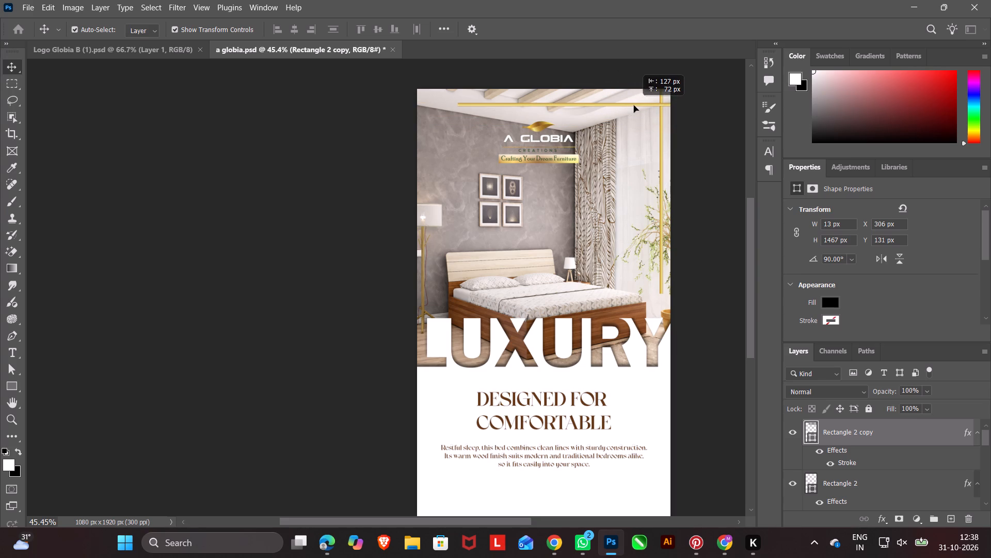
drag(634, 105, 635, 98)
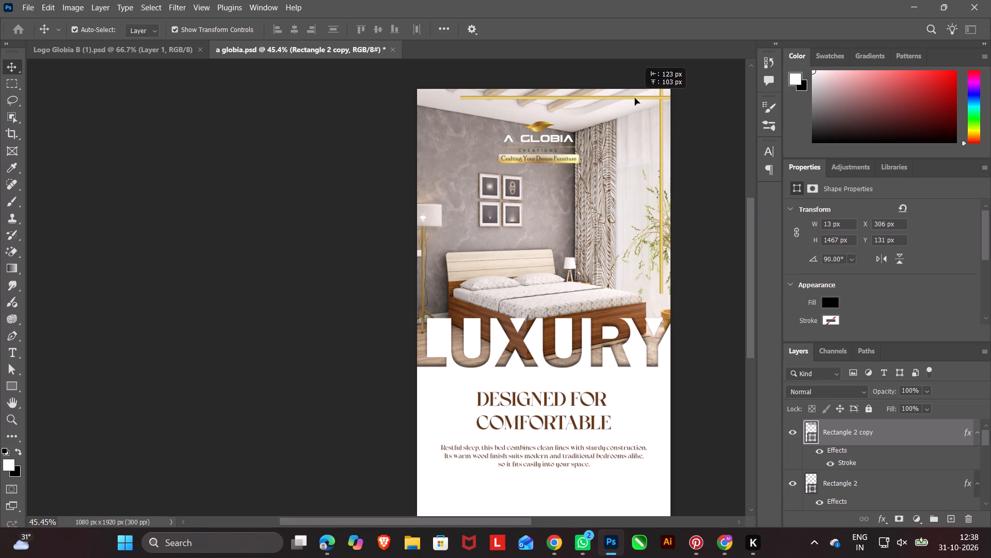
drag(635, 98, 631, 101)
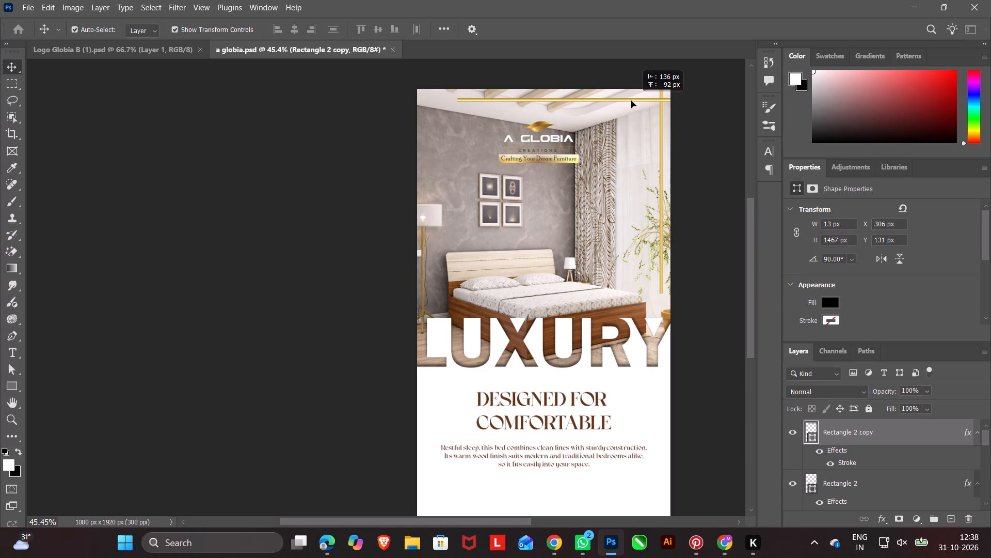
drag(631, 101, 632, 100)
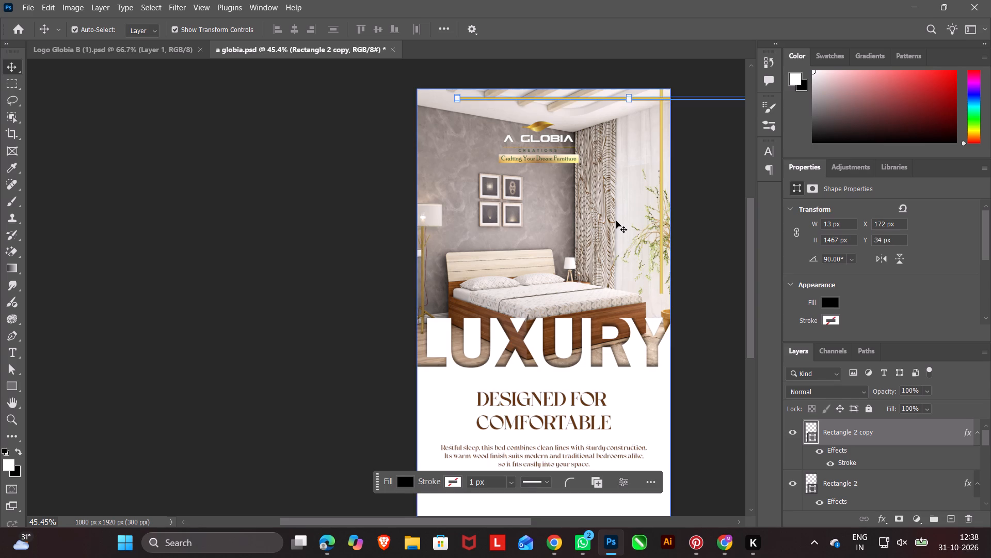
Duplicate the gold horizontal bar and place the copy just below it, shifted right to about X 390 px, Y 62 px.
key(ctrl+j)
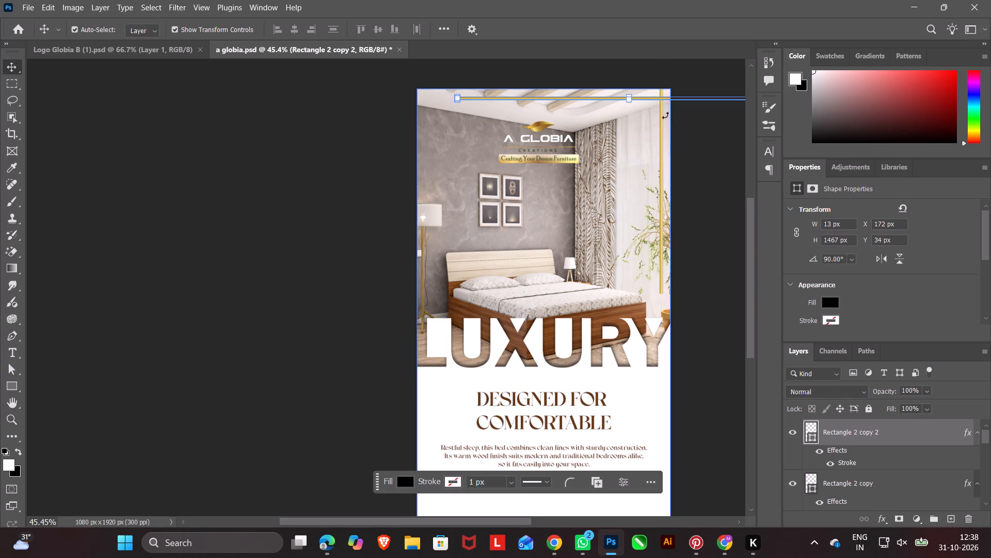
drag(656, 98, 657, 111)
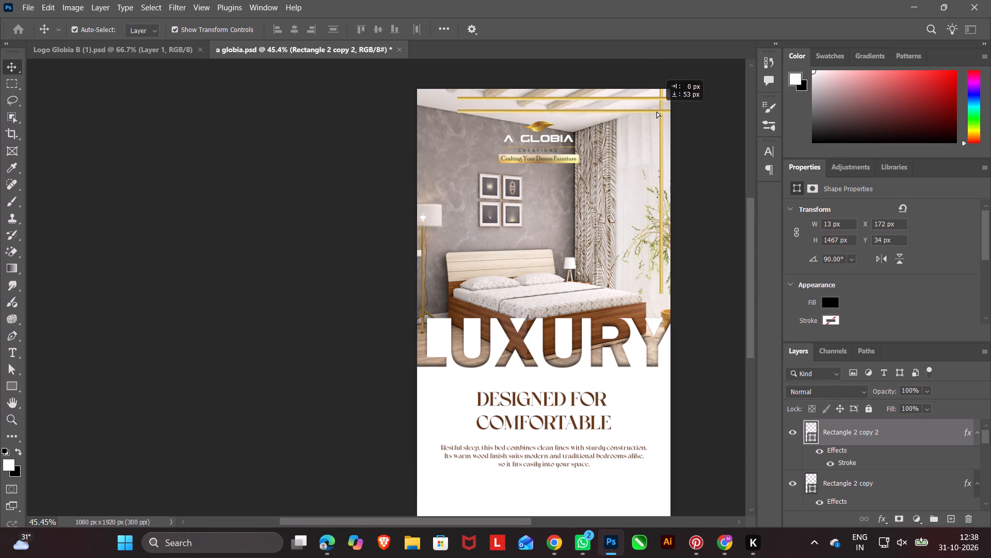
drag(657, 111, 701, 108)
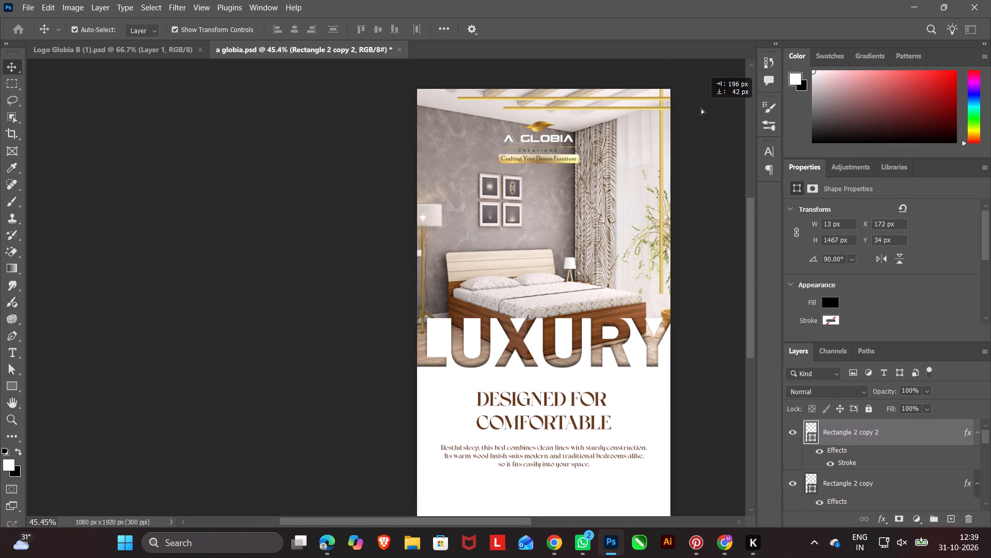
drag(701, 108, 706, 105)
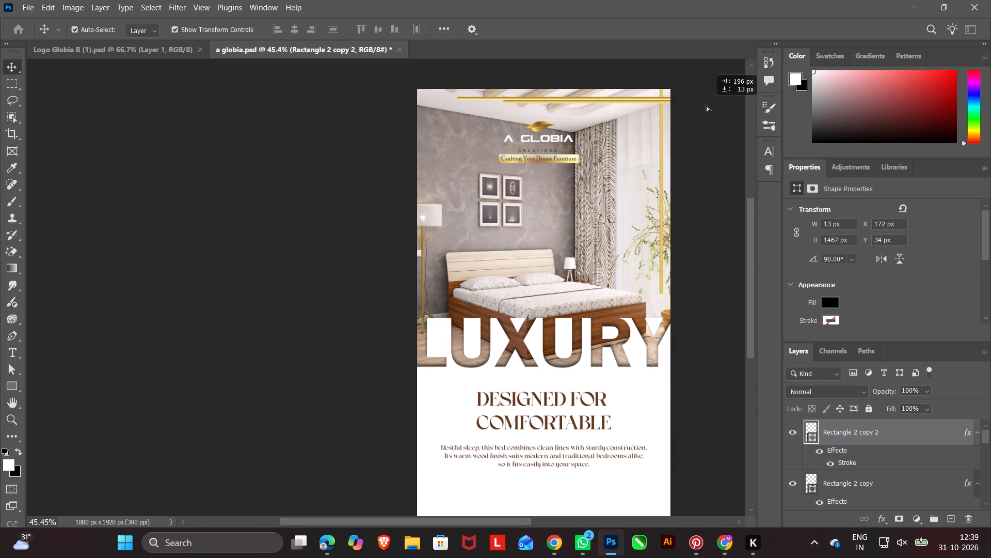
drag(706, 105, 707, 107)
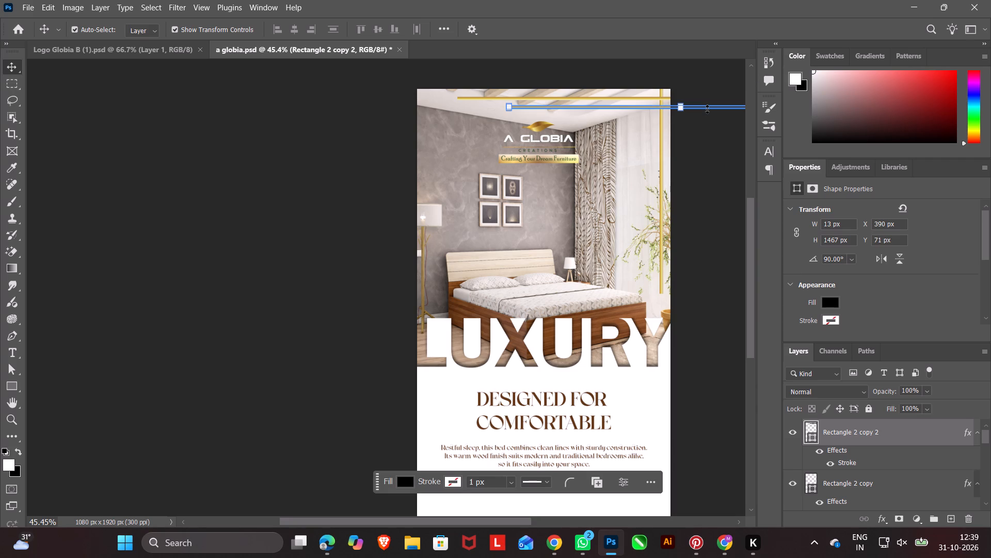
key(Up)
key(Up)
key(Up)
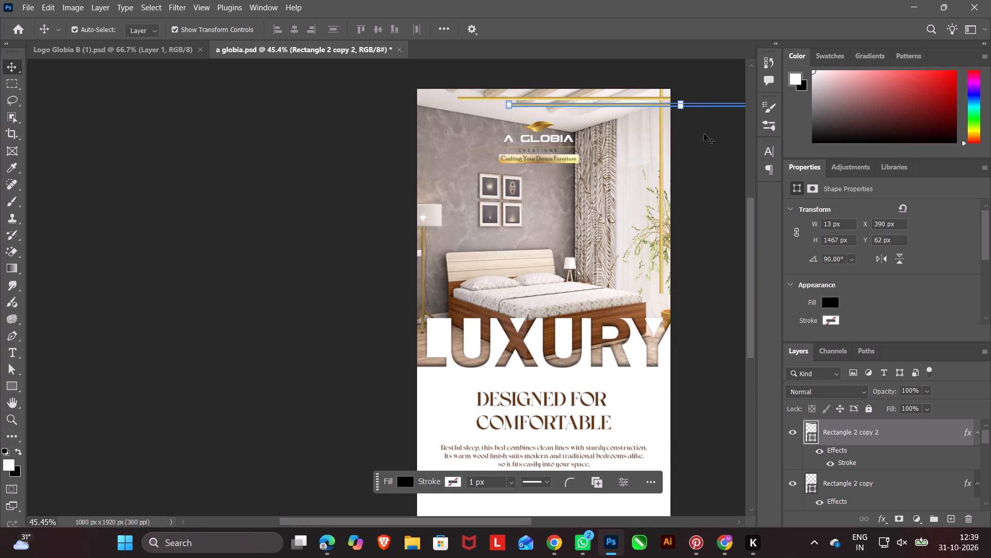
Duplicate the gold vertical bar and offset the copy left and upward, to about X 1003 px, Y -721 px.
click(662, 187)
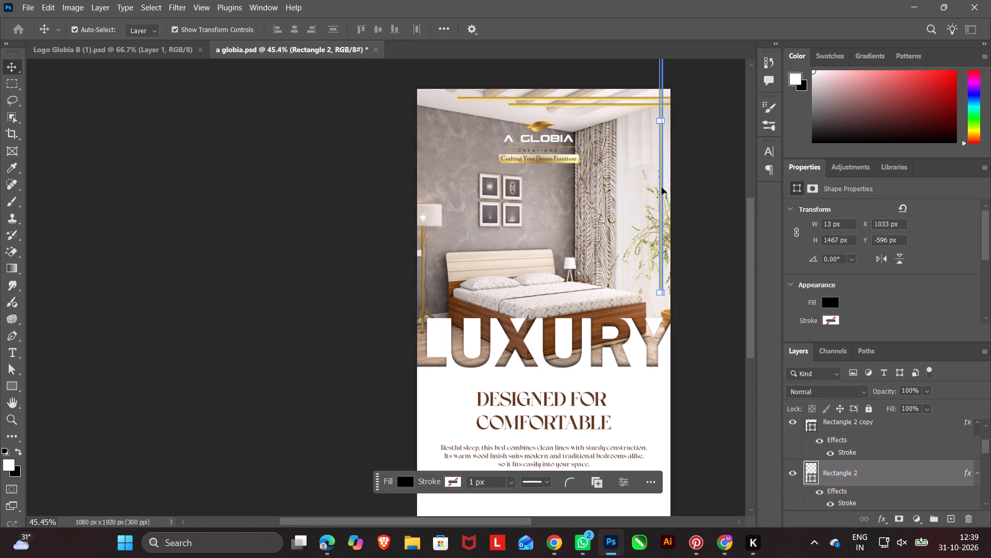
key(ctrl+j)
key(Left)
key(Left)
key(Left)
key(Left)
key(Left)
key(Left)
key(Left)
key(Left)
key(Left)
key(Left)
key(Left)
key(Left)
key(Left)
key(Left)
key(Left)
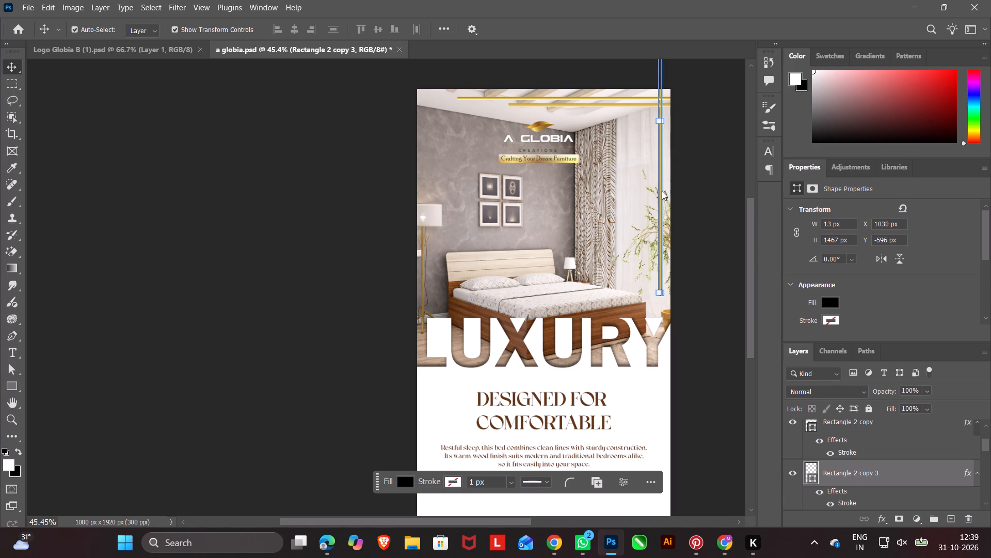
key(Left)
key(Up)
key(Up)
key(Up)
key(Up)
key(Up)
key(Up)
key(Up)
key(Up)
key(Up)
key(Up)
key(Up)
key(Up)
key(Up)
key(Up)
key(Up)
key(Up)
key(Up)
key(Up)
key(Up)
key(Up)
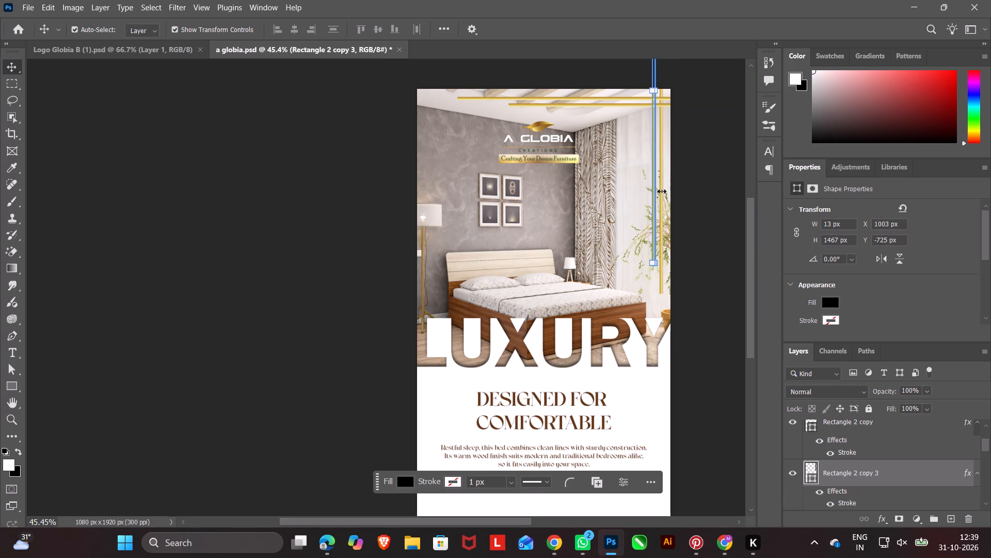
key(Down)
key(Down)
click(716, 249)
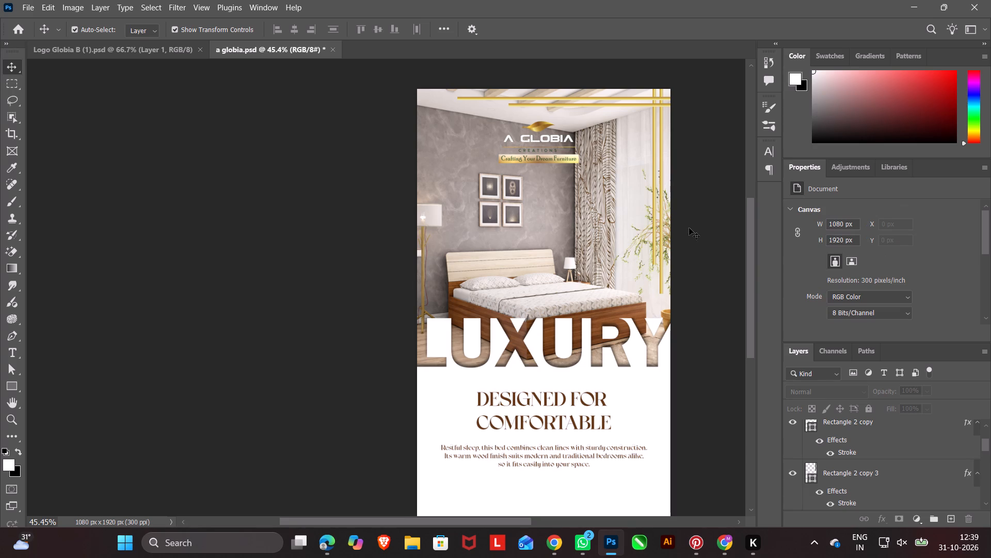
Enlarge the A Globia logo with its tagline to about 446 x 222 px, keeping its top edge in place.
click(544, 130)
click(540, 121)
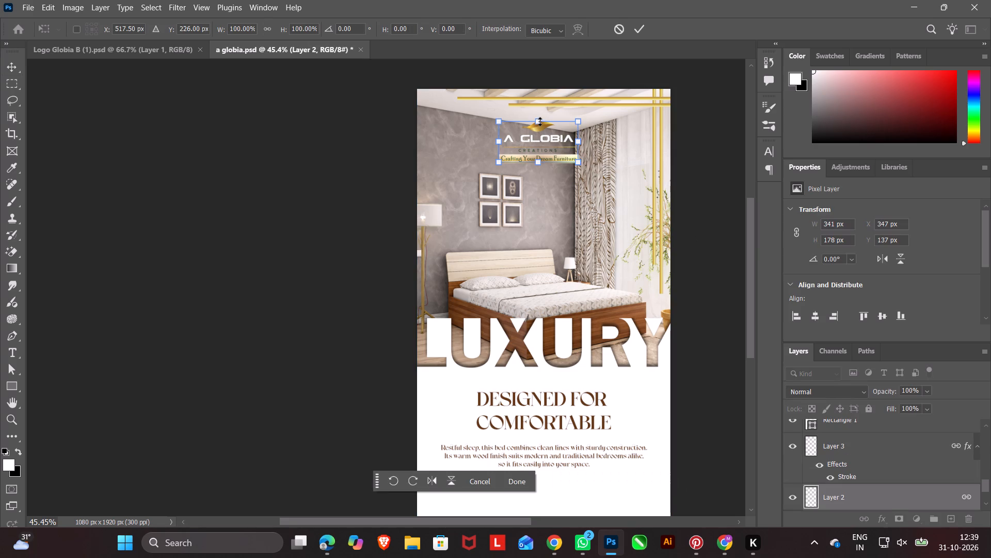
drag(500, 143, 480, 145)
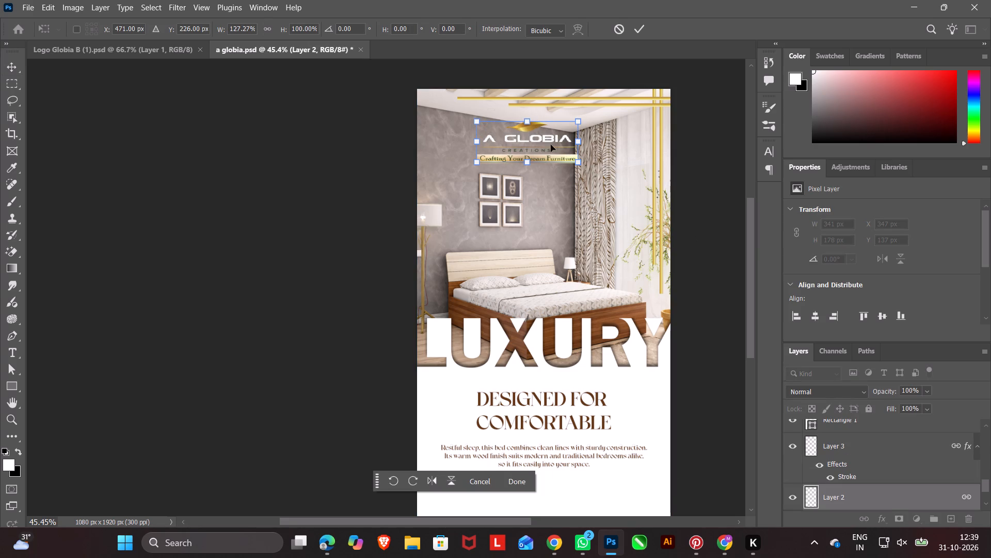
drag(580, 142, 609, 142)
drag(542, 163, 544, 185)
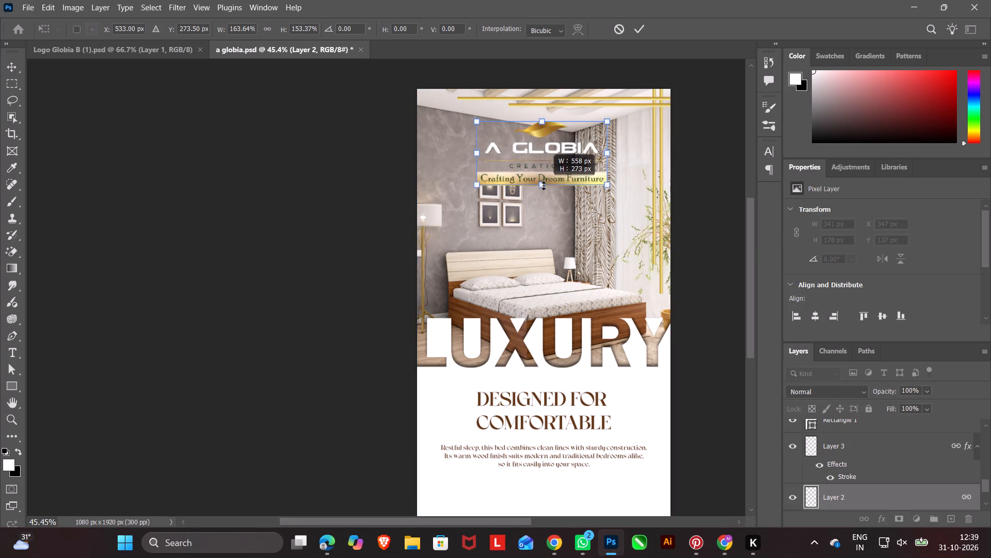
drag(544, 185, 544, 184)
drag(478, 153, 494, 156)
drag(609, 156, 598, 158)
drag(546, 185, 546, 174)
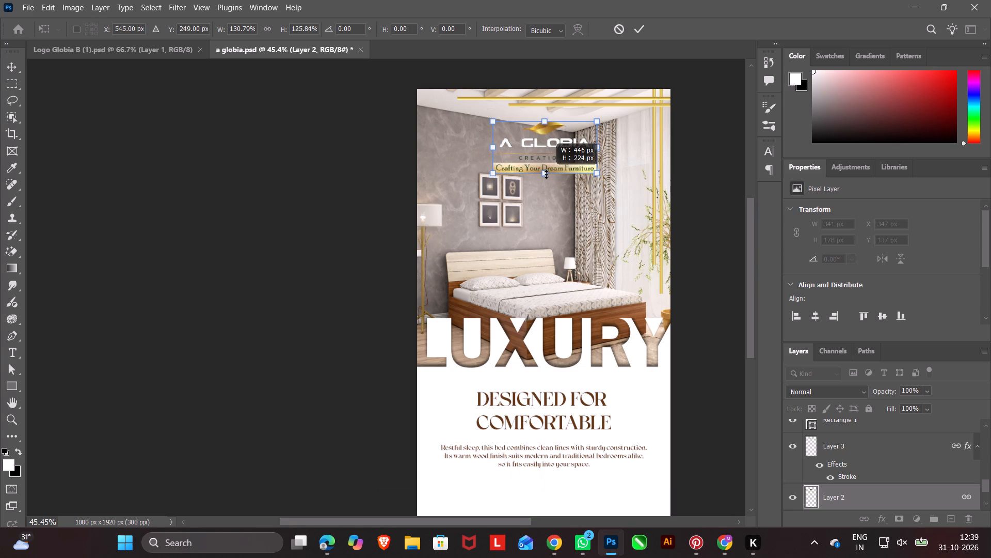
drag(546, 174, 547, 174)
click(514, 480)
double_click(337, 433)
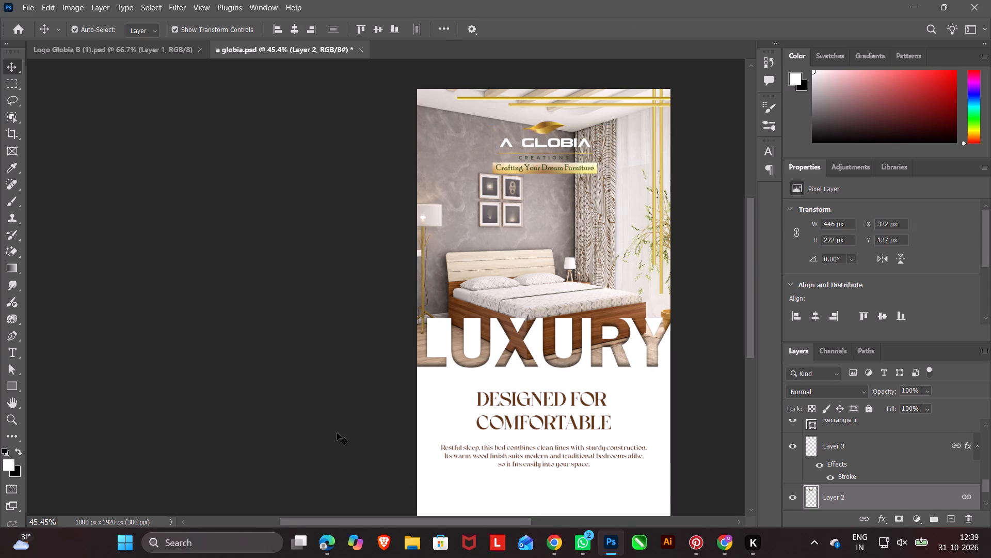
Review the lower part of the story and compare it with the LUXURY reference post on Pinterest.
scroll(450, 357, down, 2)
scroll(532, 331, down, 3)
scroll(599, 406, down, 2)
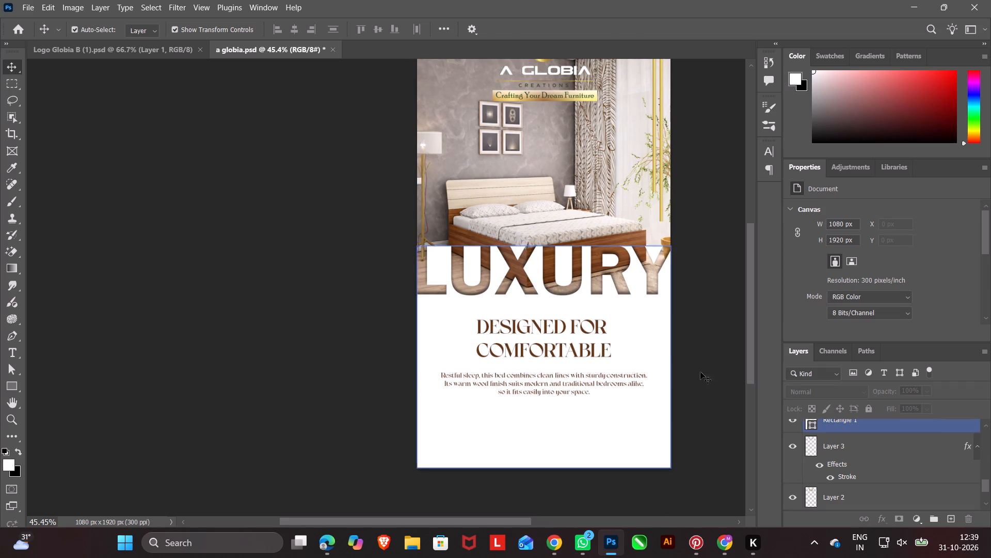
scroll(705, 369, up, 3)
scroll(746, 350, down, 5)
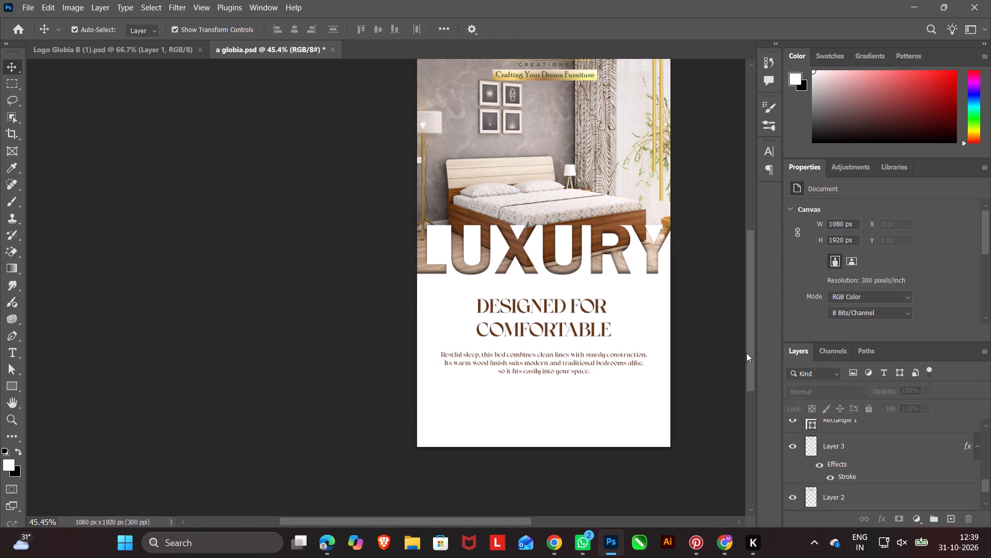
scroll(746, 354, down, 1)
click(692, 542)
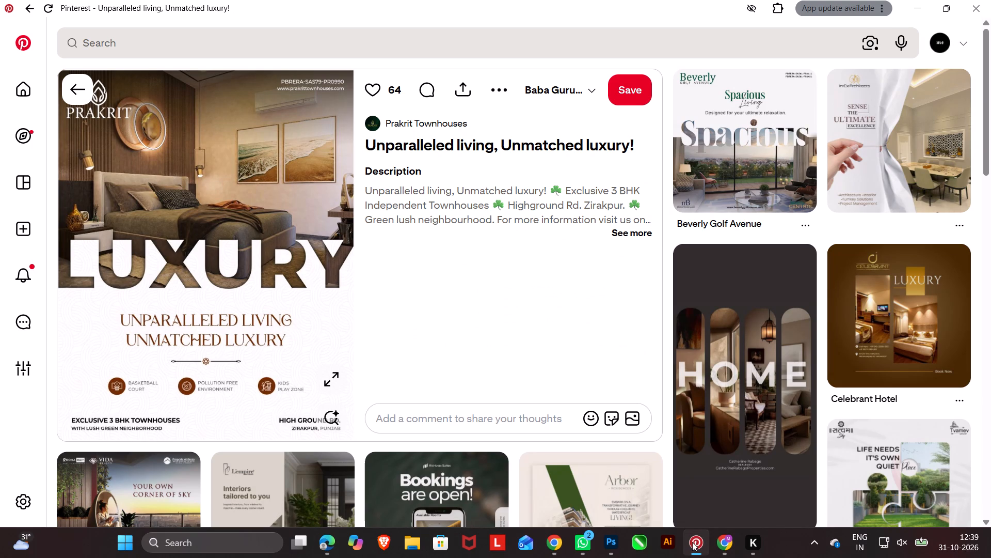
click(692, 542)
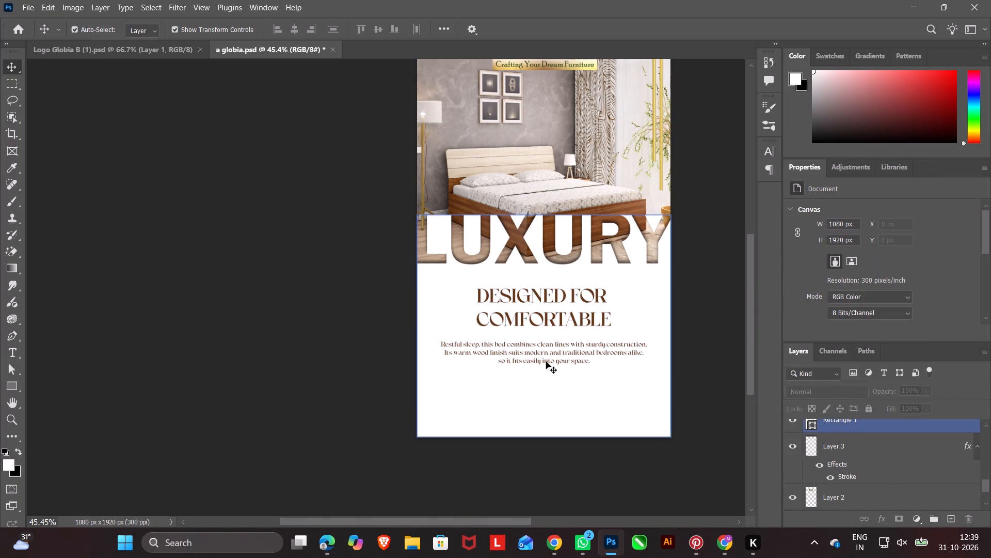
Nudge the description paragraph slightly down, widening the gap below the DESIGNED FOR COMFORTABLE heading.
click(546, 362)
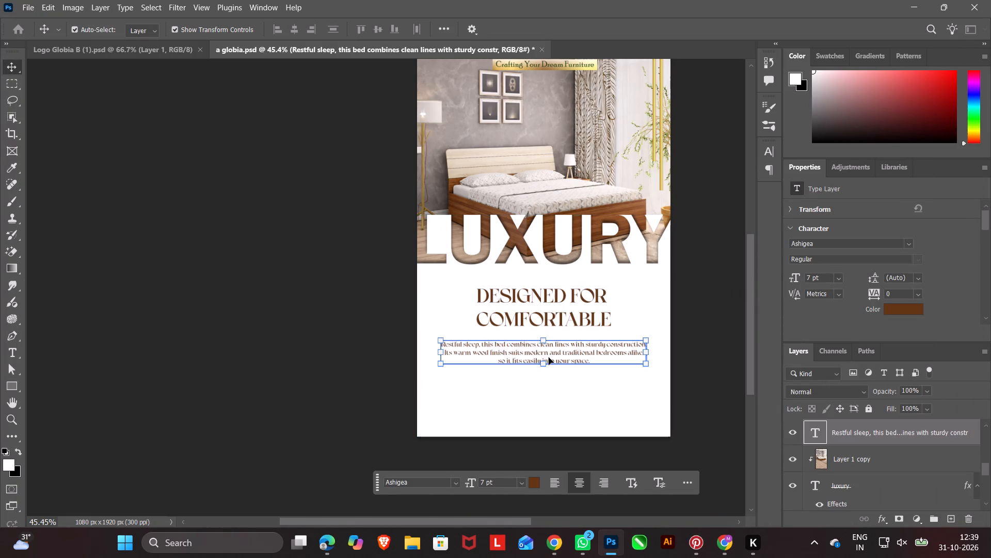
key(Down)
key(Down)
key(Down)
key(Down)
key(Down)
key(Down)
key(Down)
key(Down)
key(Down)
key(Down)
key(Down)
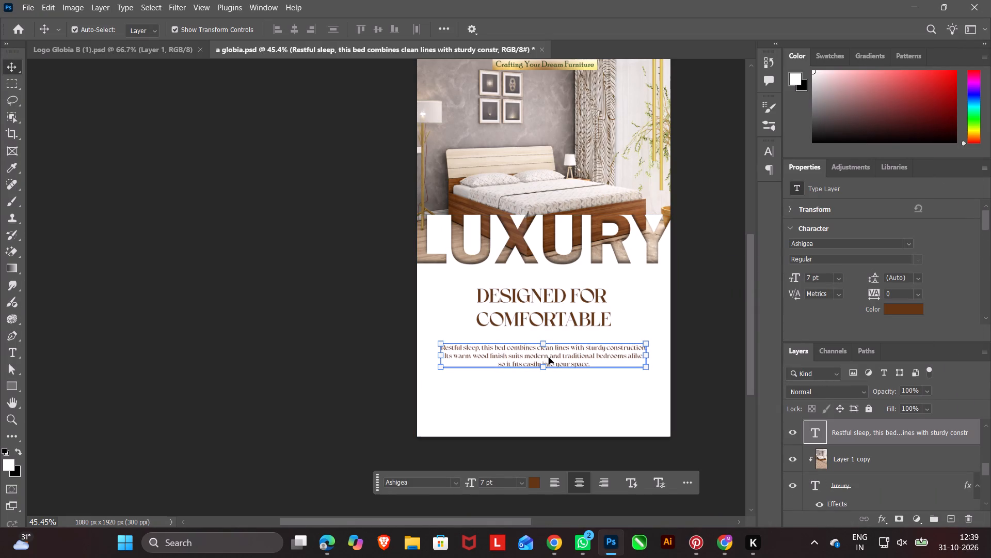
click(349, 391)
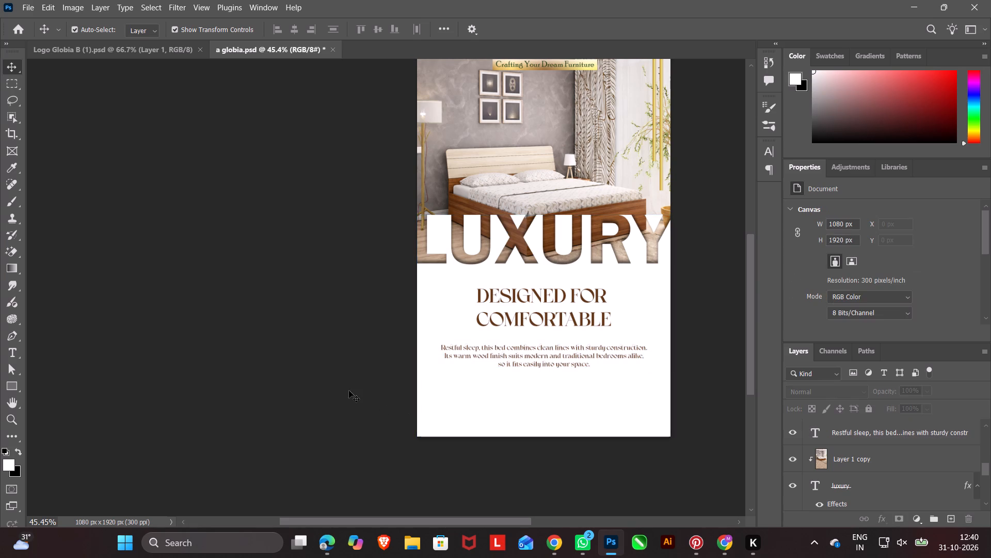
Check the whole story layout and its heading against the Pinterest reference post and the ChatGPT bedroom image.
scroll(266, 466, up, 4)
scroll(619, 453, up, 2)
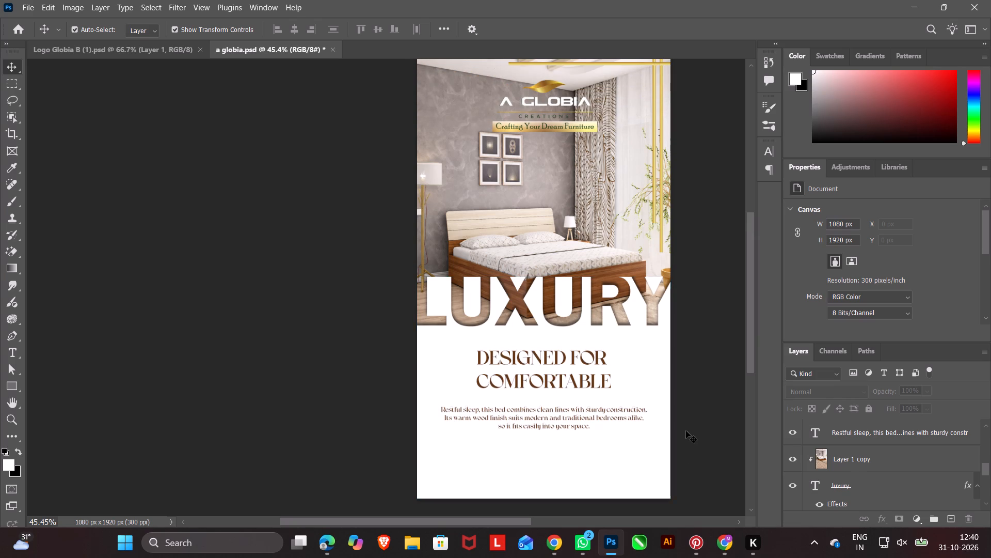
scroll(681, 431, right, 1)
scroll(668, 427, up, 1)
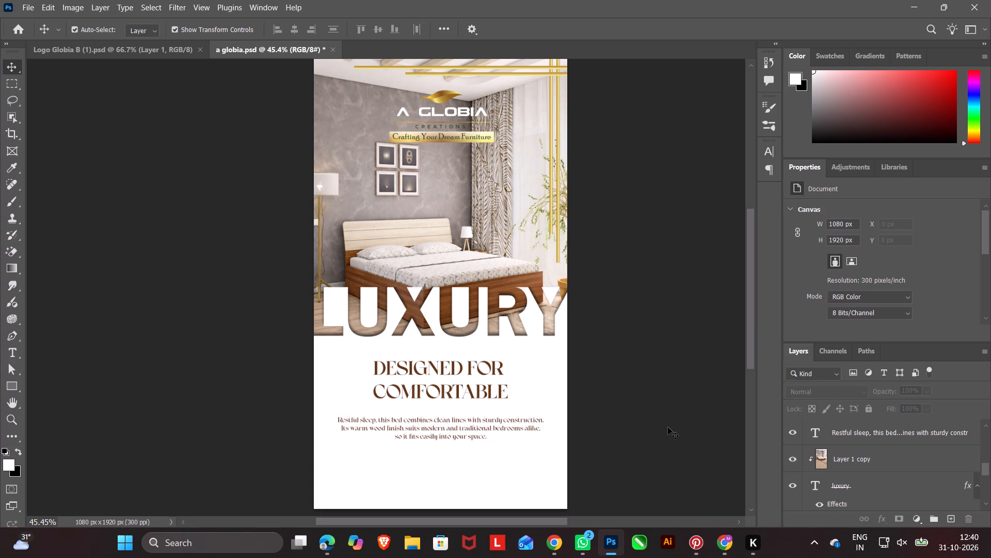
click(471, 398)
click(726, 545)
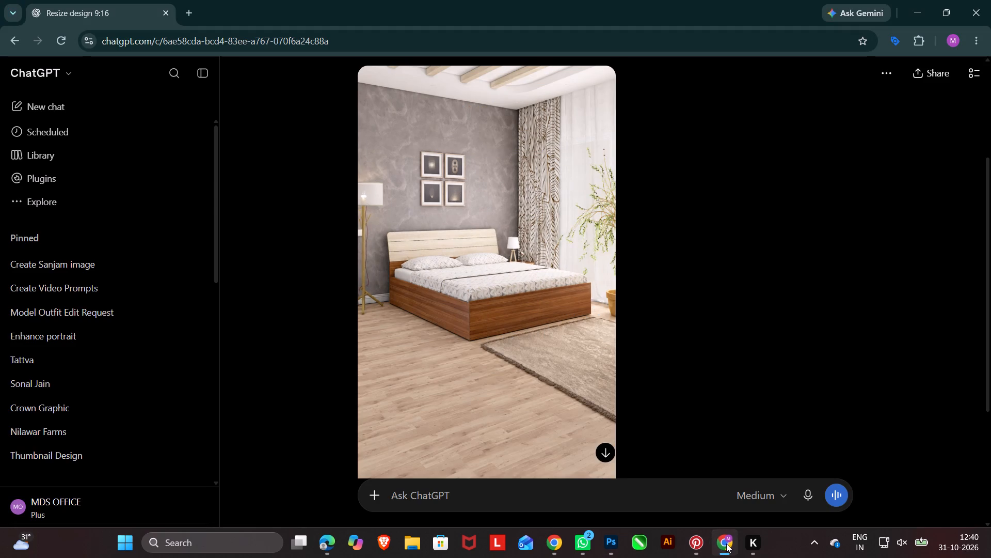
click(726, 544)
click(701, 540)
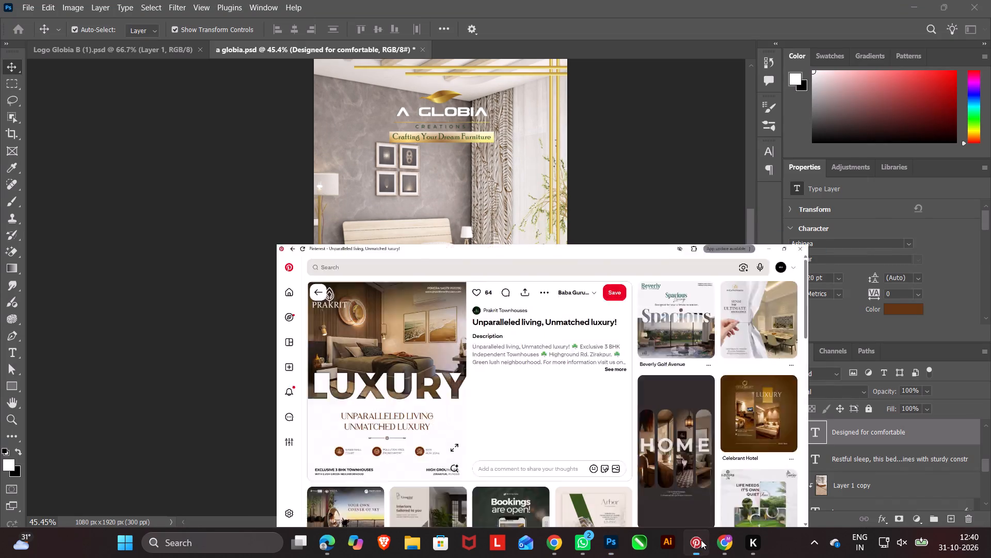
click(701, 540)
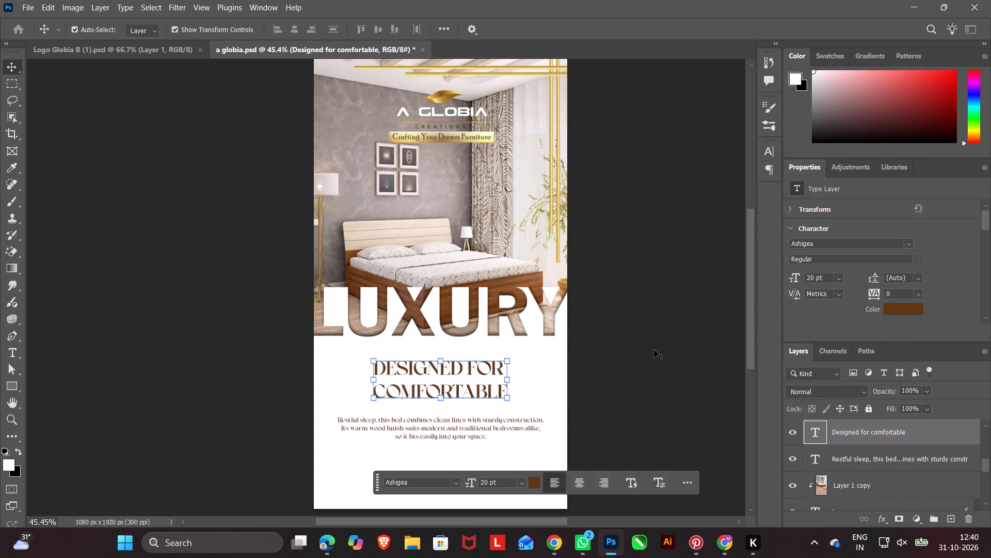
click(668, 349)
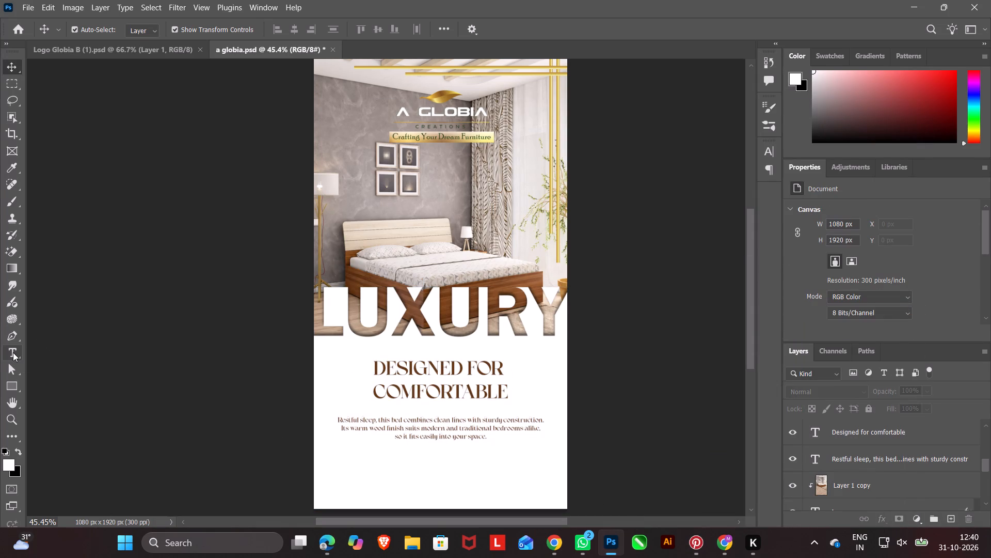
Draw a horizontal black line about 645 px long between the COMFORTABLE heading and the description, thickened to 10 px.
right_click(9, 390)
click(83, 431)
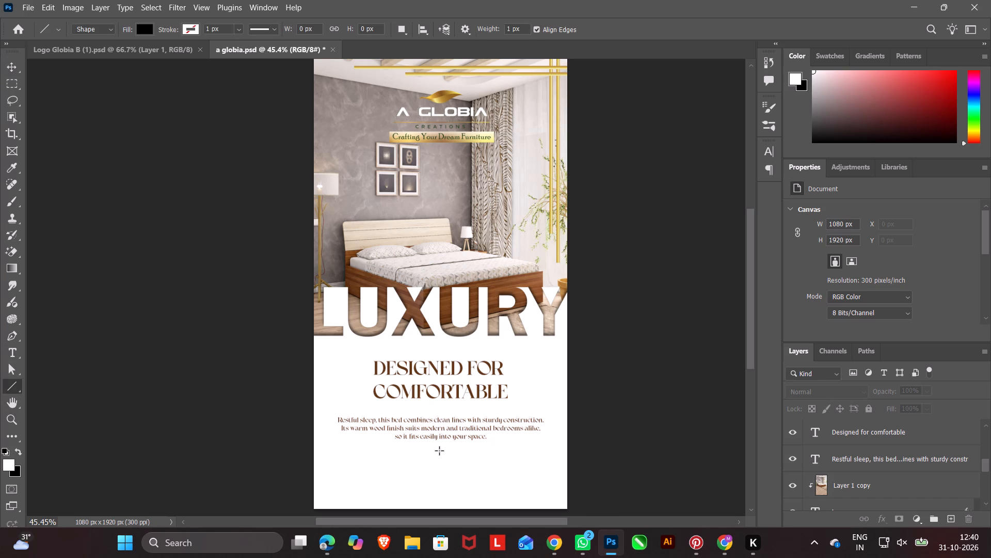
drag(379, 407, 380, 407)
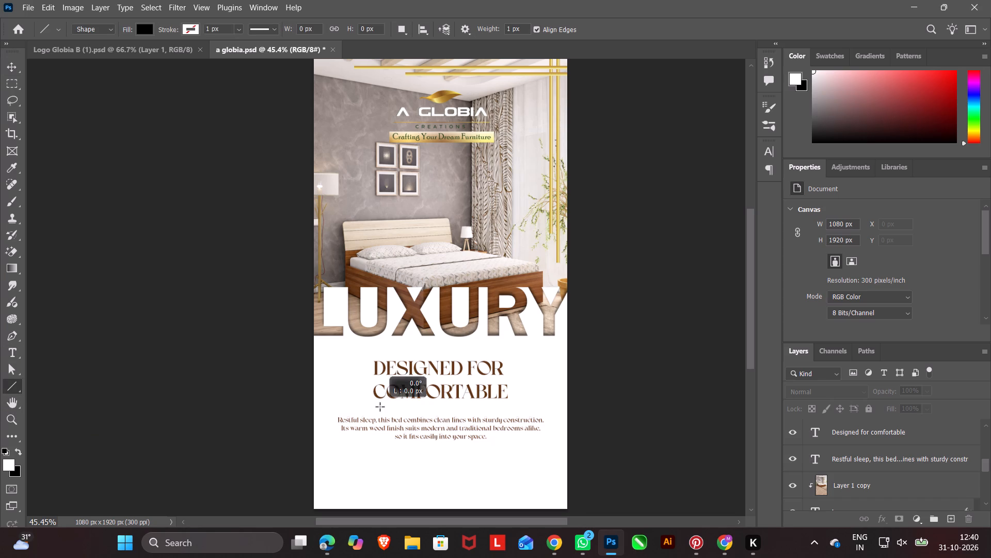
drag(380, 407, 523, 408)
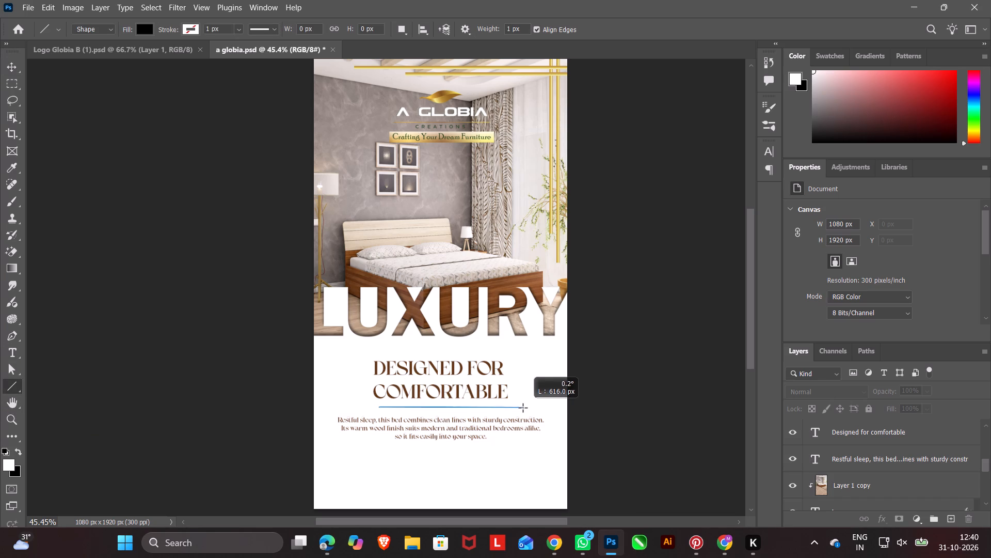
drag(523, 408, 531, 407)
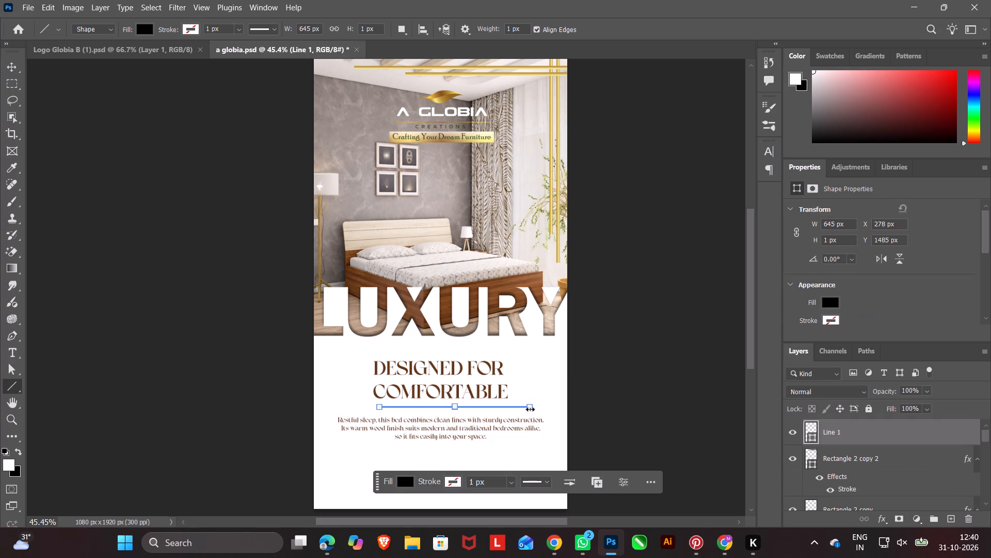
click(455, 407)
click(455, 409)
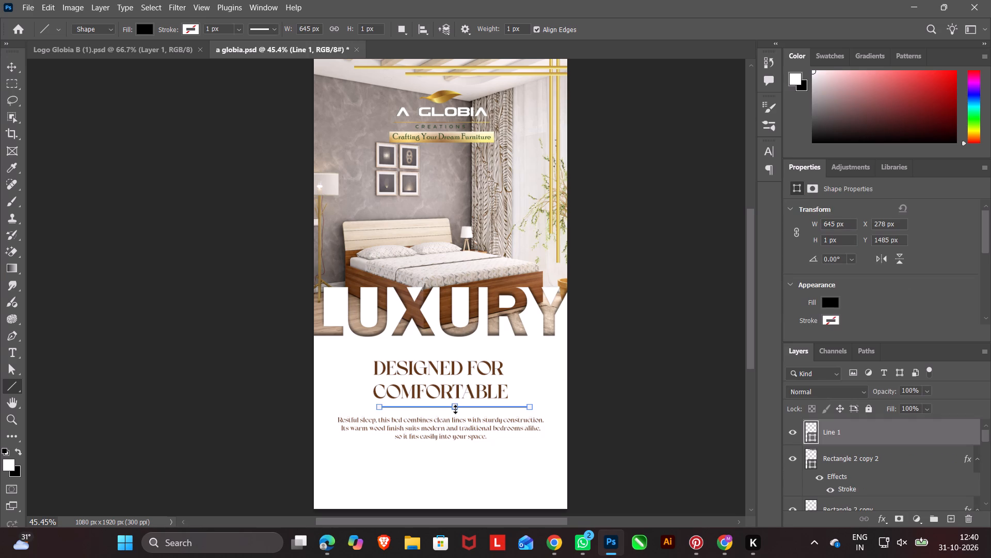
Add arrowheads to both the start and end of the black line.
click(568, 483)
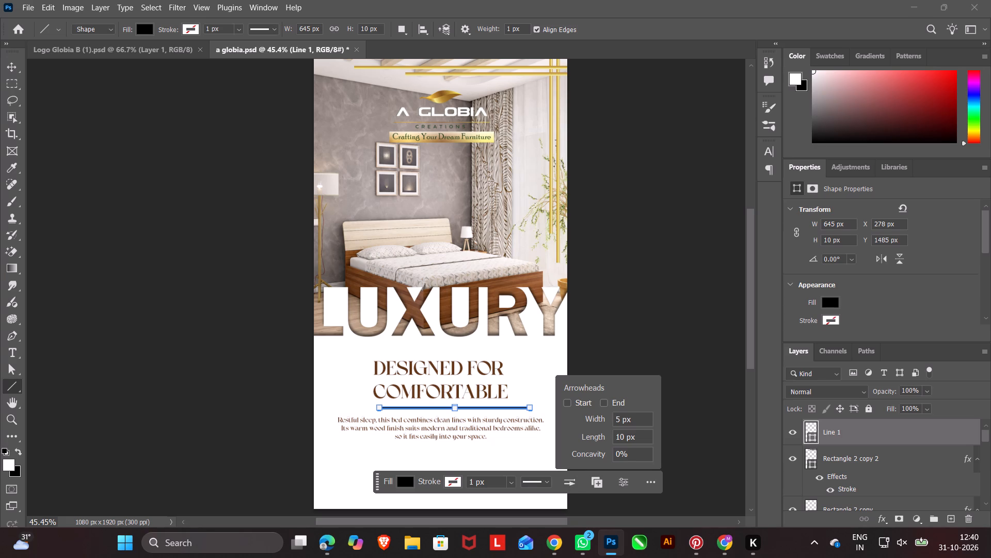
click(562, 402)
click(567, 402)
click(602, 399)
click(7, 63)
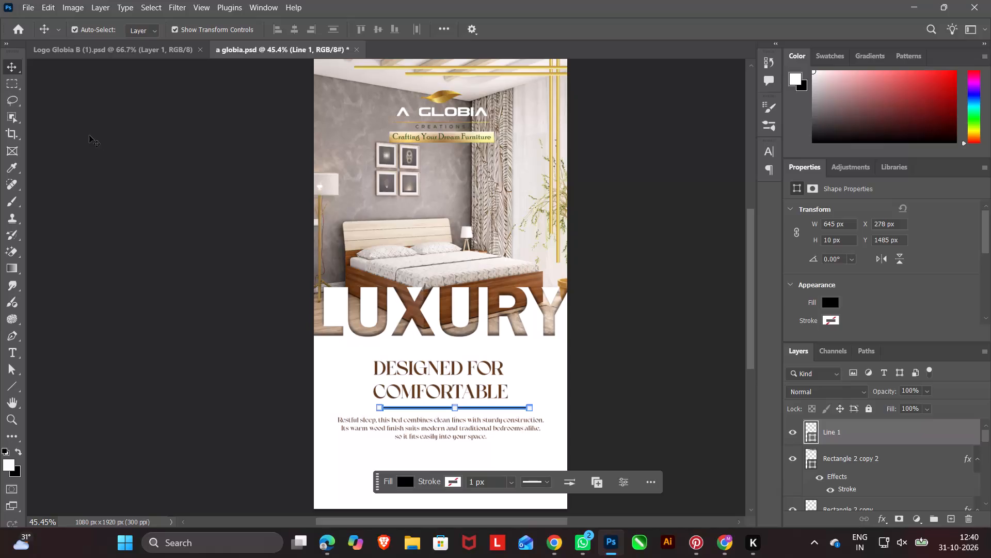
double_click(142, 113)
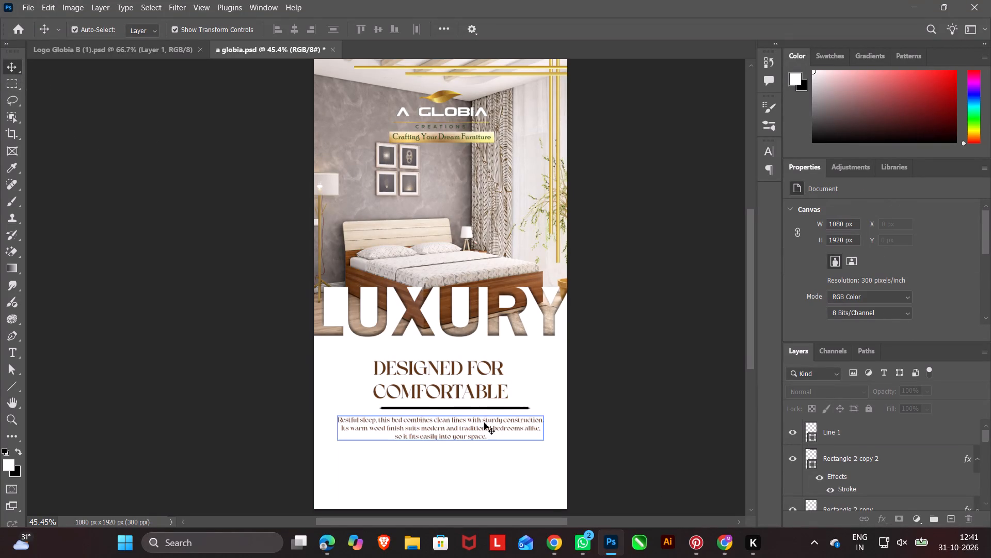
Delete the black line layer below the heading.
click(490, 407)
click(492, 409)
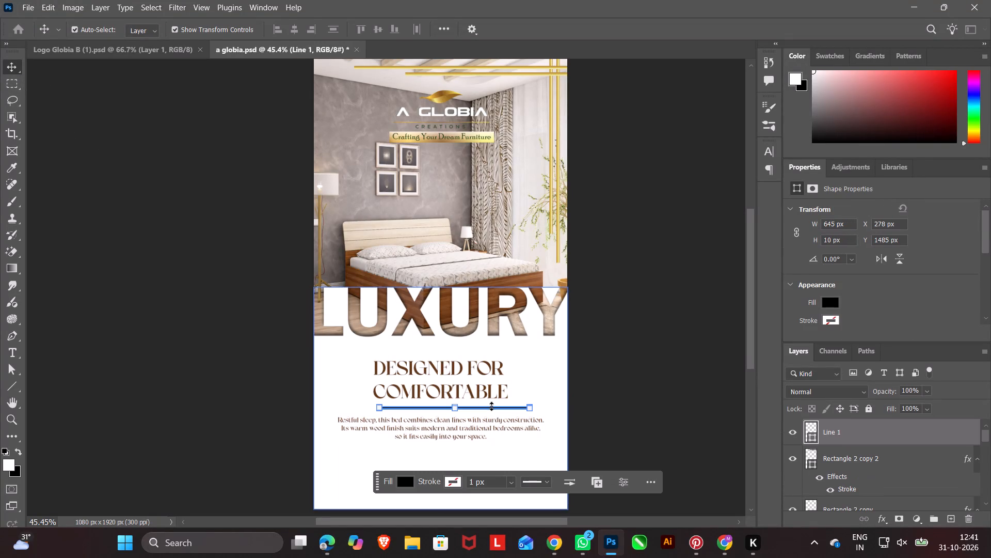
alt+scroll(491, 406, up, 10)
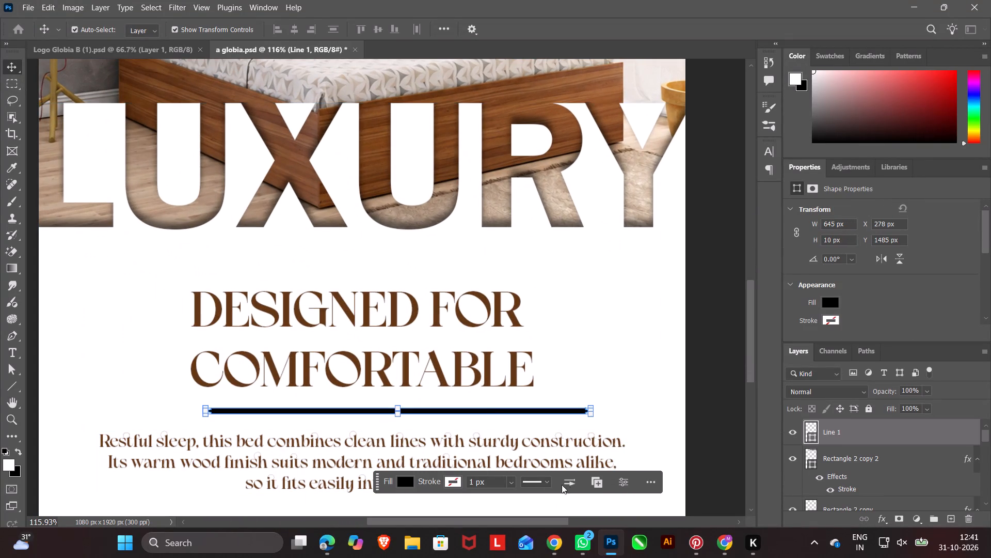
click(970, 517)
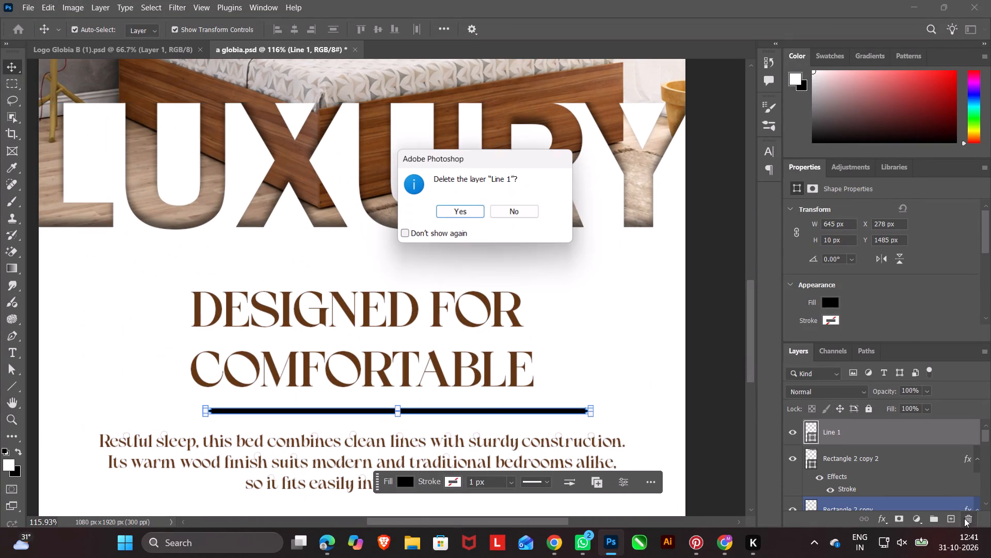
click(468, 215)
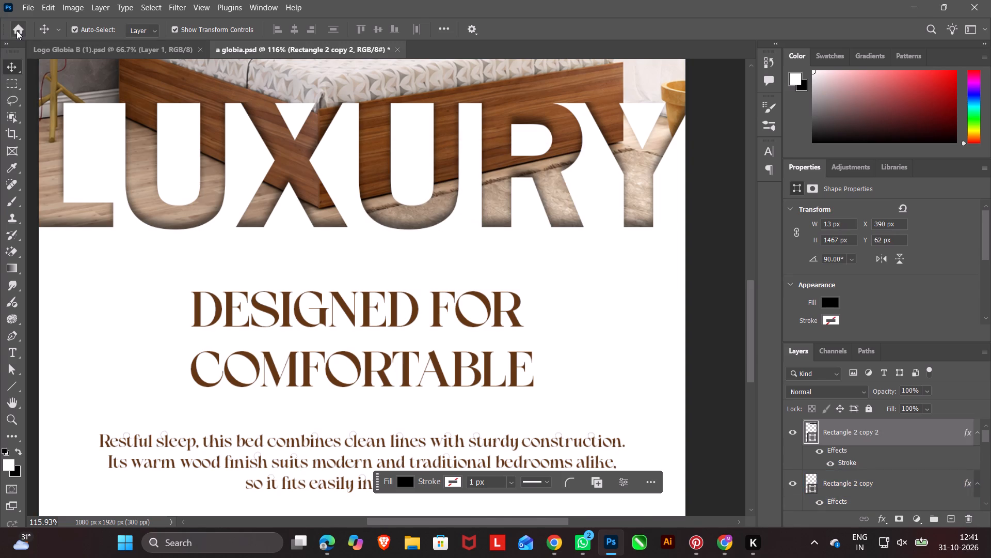
Open pantha.psd and copy the thin white tapered line beneath the "interiors by" text.
click(17, 30)
click(516, 401)
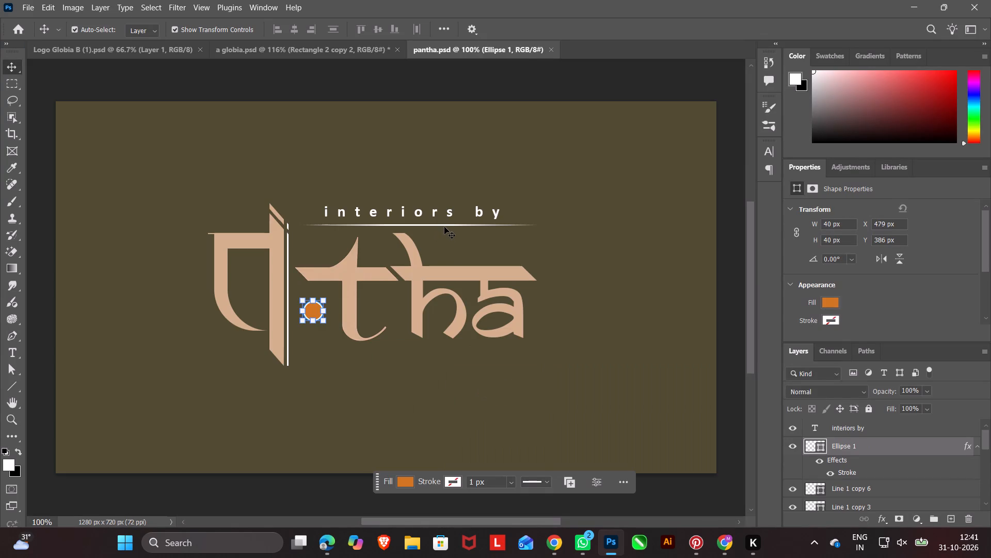
click(444, 227)
click(446, 224)
click(446, 224)
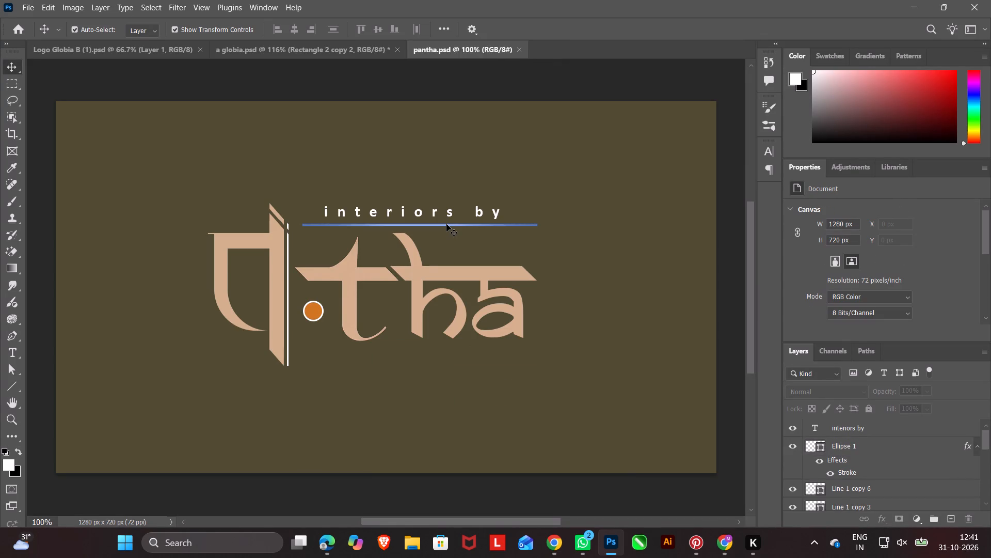
click(450, 226)
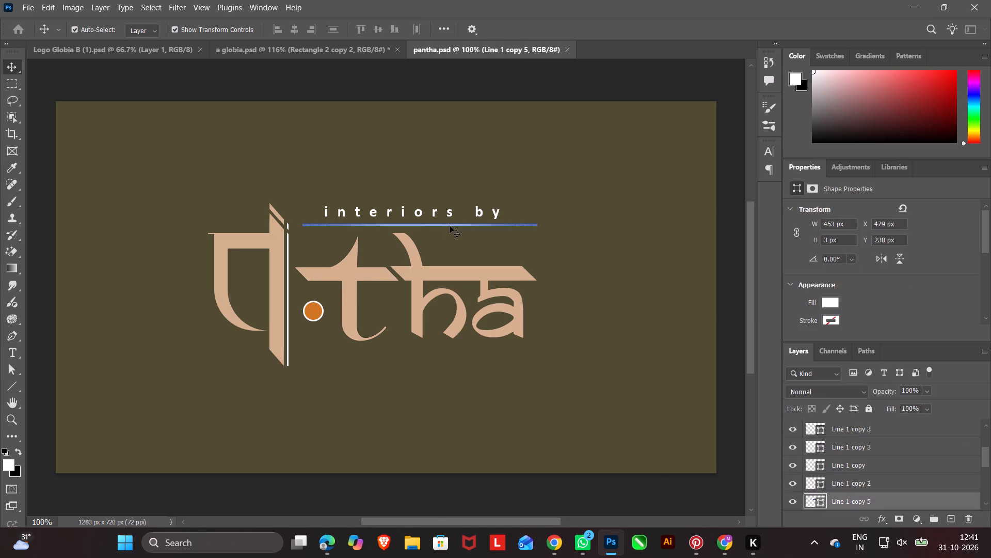
key(ctrl+c)
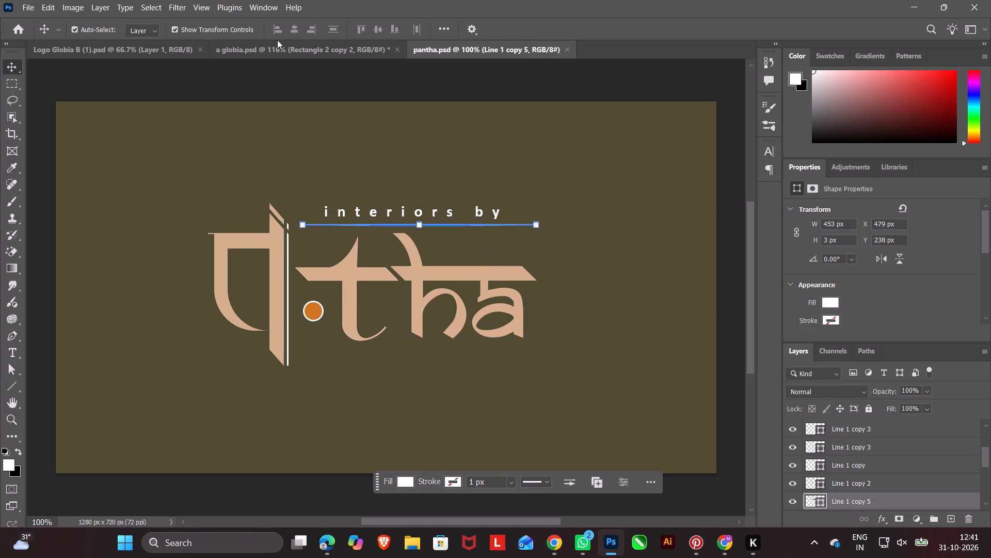
Paste the tapered line into the a globia.psd story, above the white background rectangle.
click(276, 47)
click(441, 344)
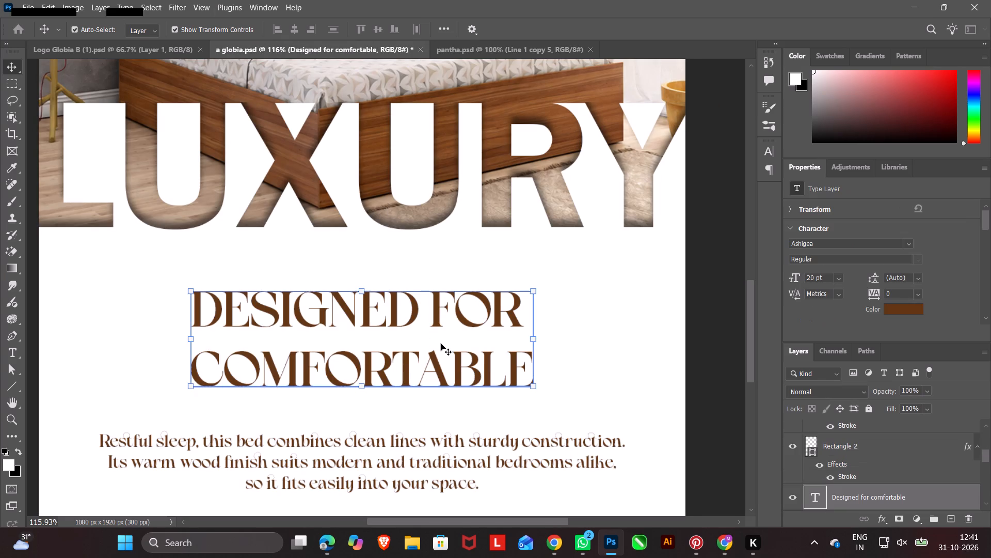
click(542, 424)
key(ctrl+v)
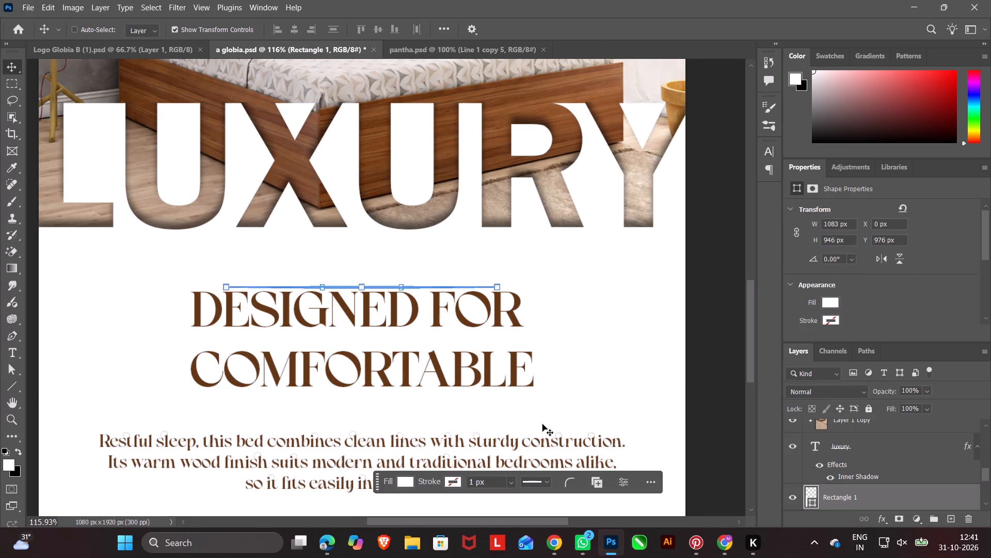
Change the pasted line's fill to the dark brown of the heading text.
click(407, 480)
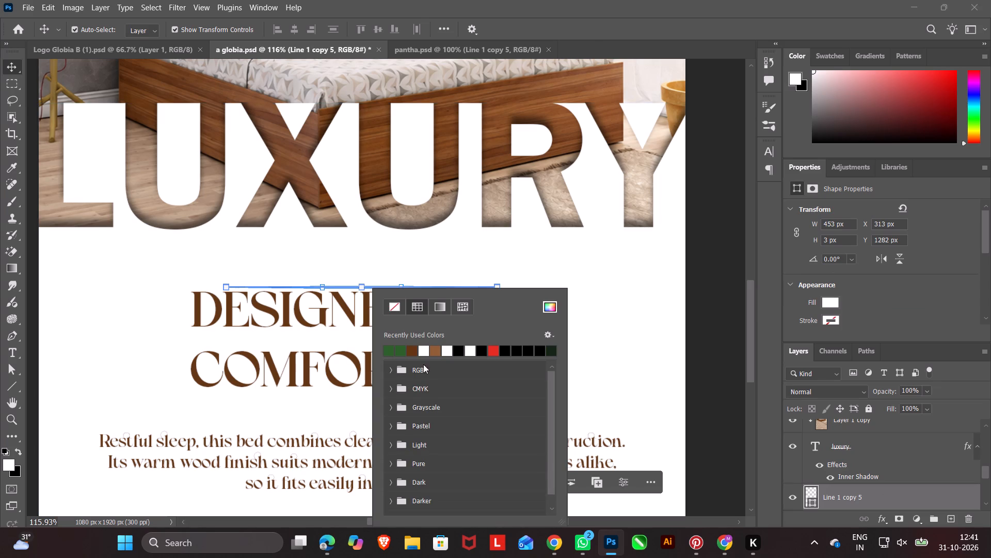
click(433, 352)
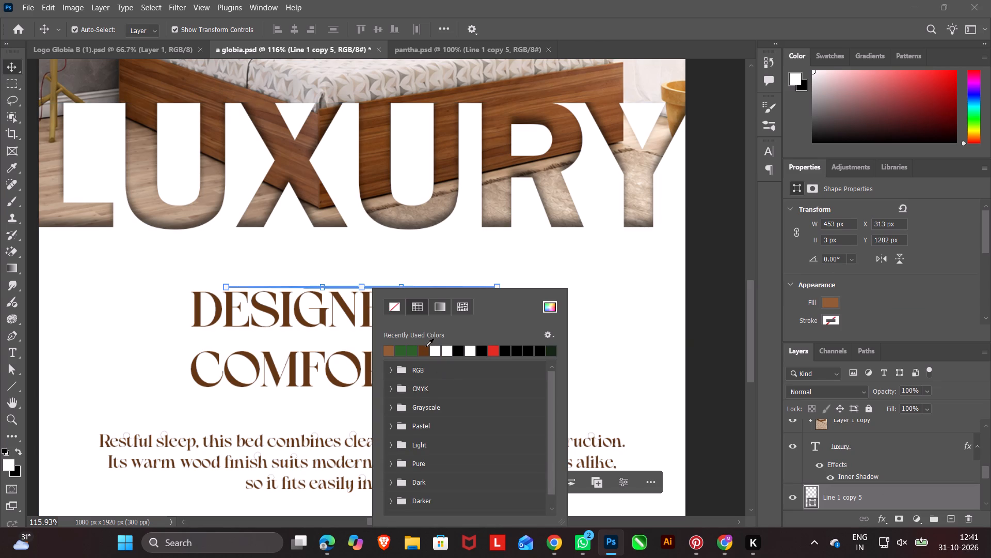
click(428, 349)
click(10, 67)
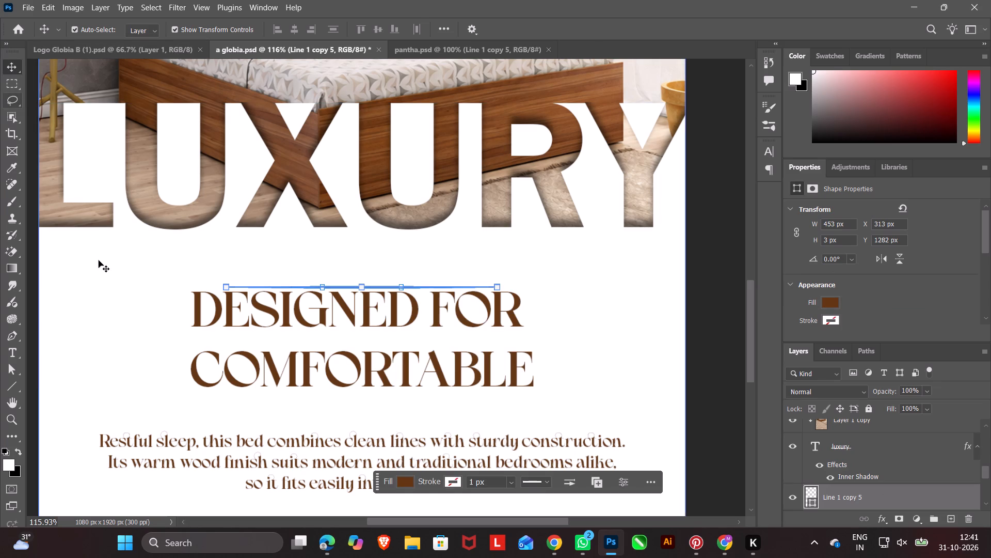
click(100, 267)
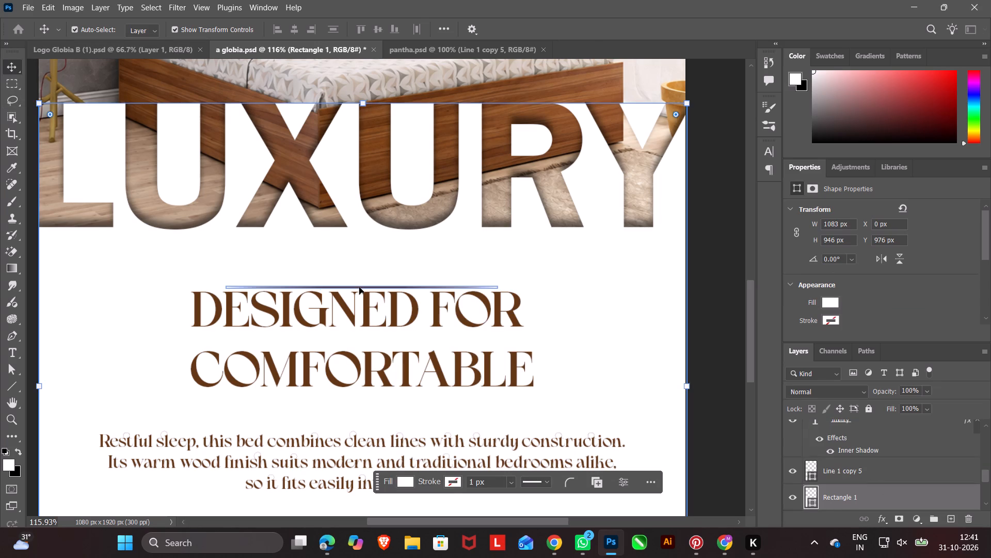
Move the brown tapered line into the gap between the heading and the description, at about X 304, Y 1490 px.
click(359, 287)
click(361, 287)
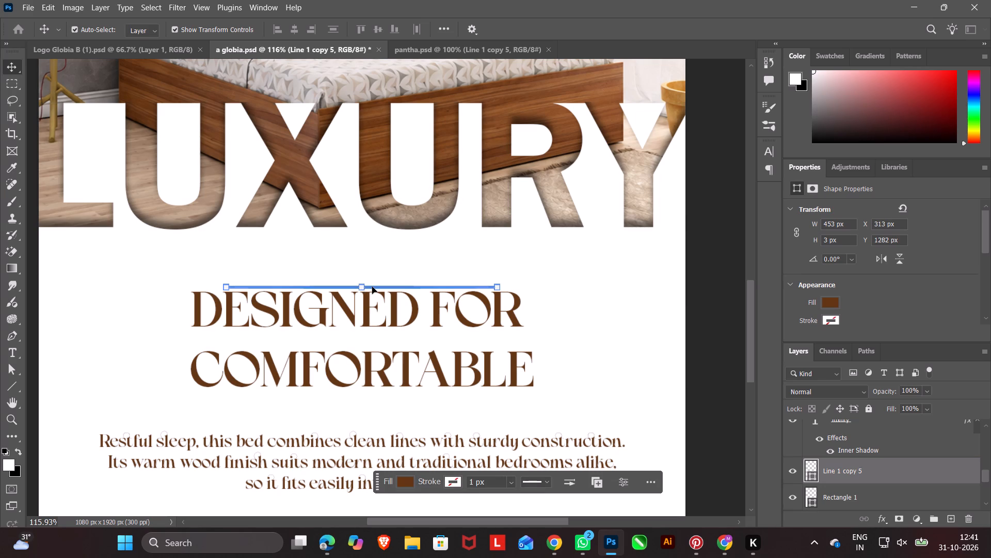
drag(372, 287, 364, 408)
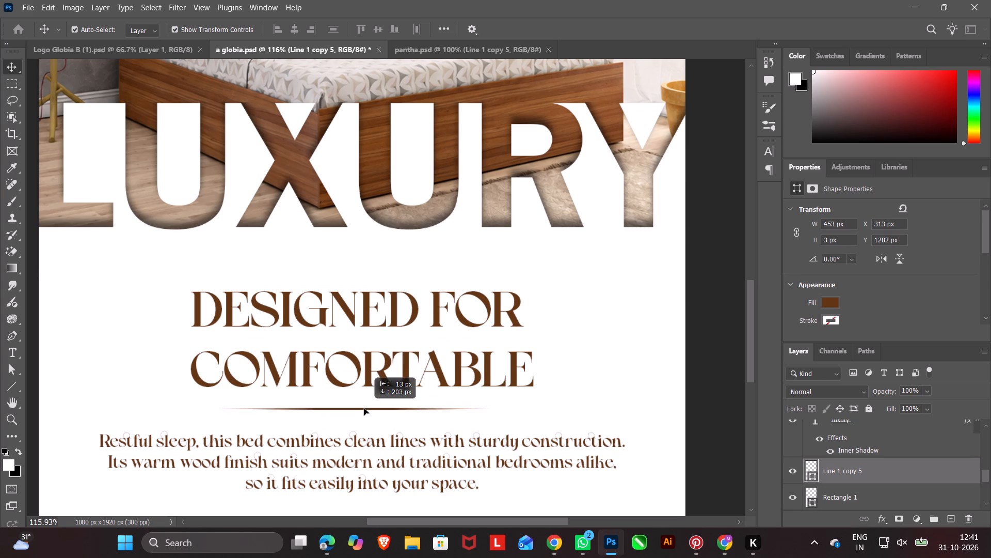
drag(364, 408, 367, 411)
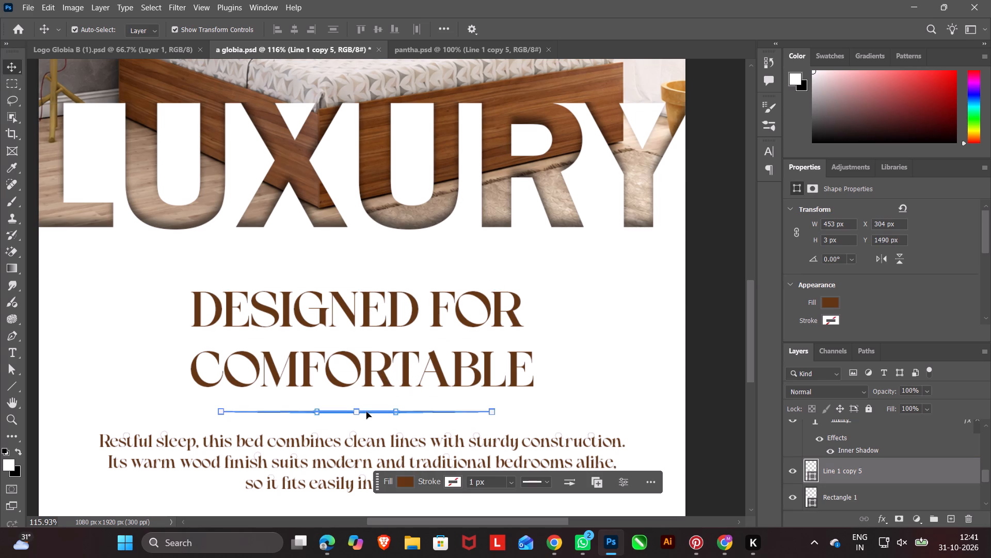
Stretch the tapered line on both ends to about 734 px wide, centred under the heading.
drag(219, 412, 137, 409)
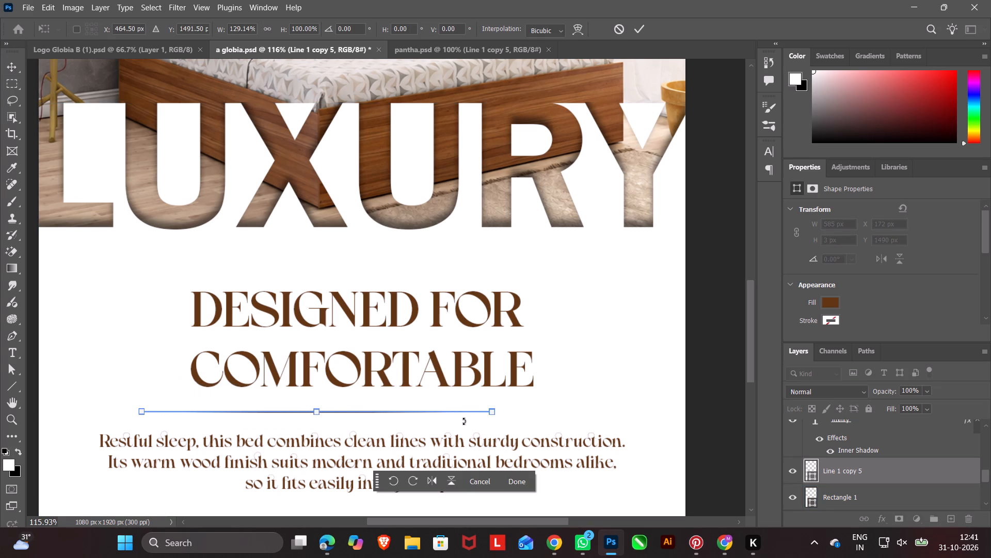
drag(494, 412, 580, 415)
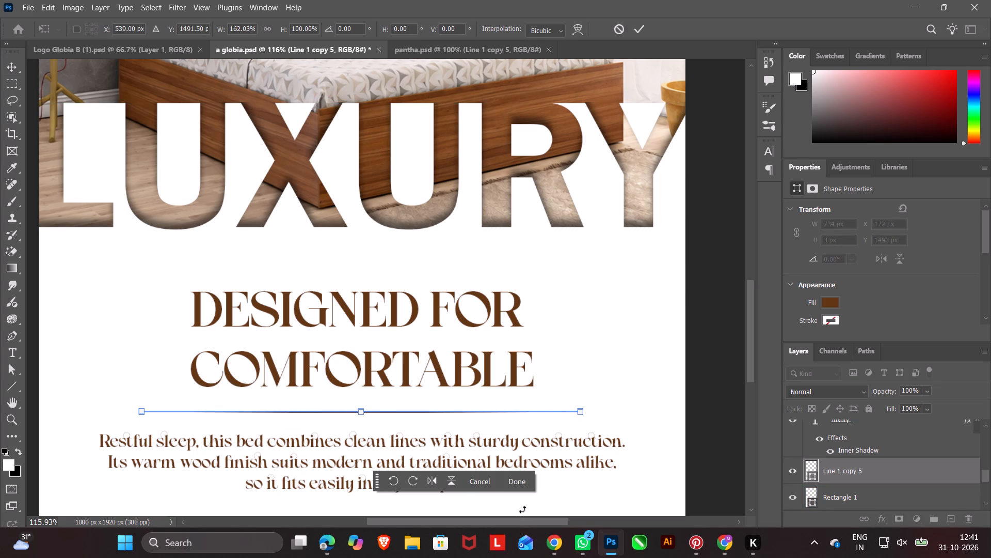
click(524, 482)
click(701, 415)
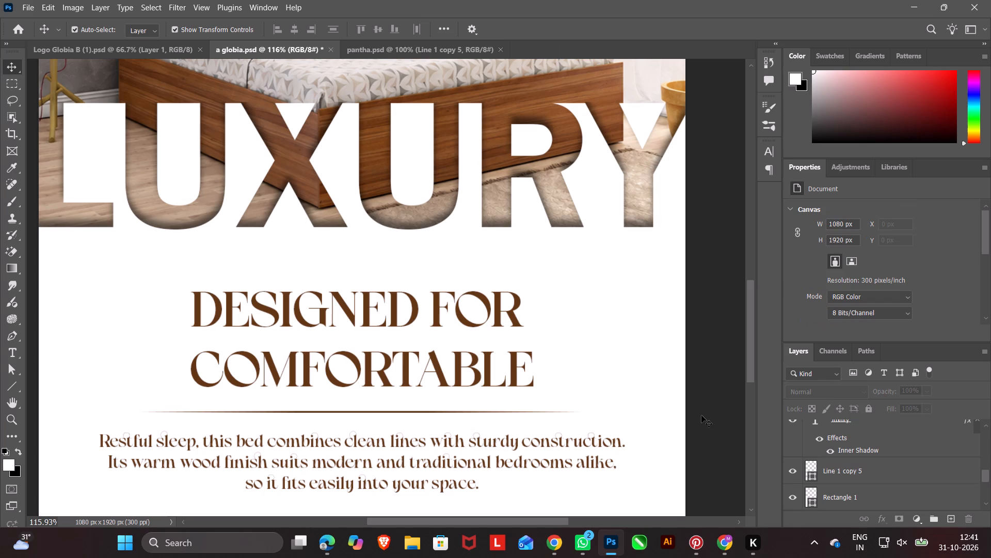
Thicken the tapered divider line to about 7 px, keeping its width.
click(366, 411)
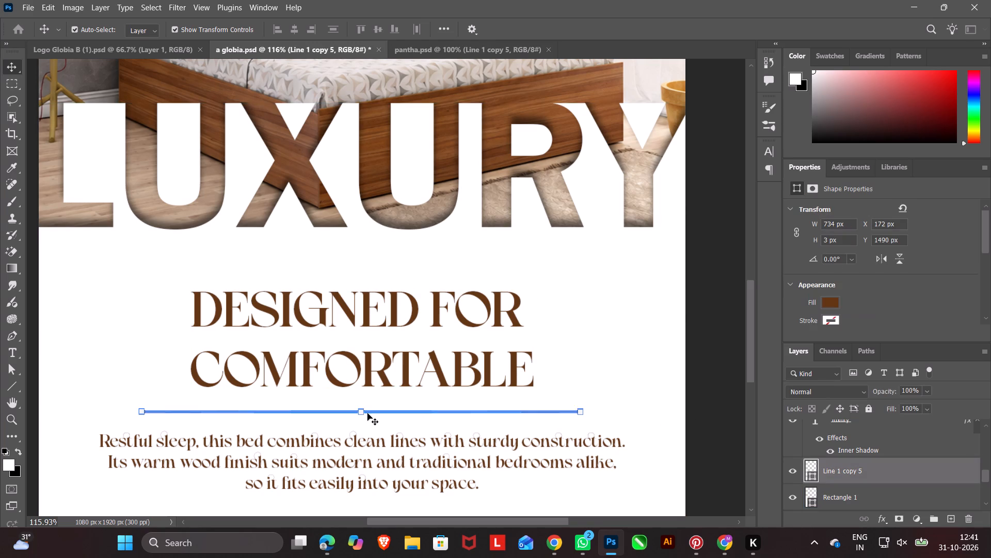
click(361, 414)
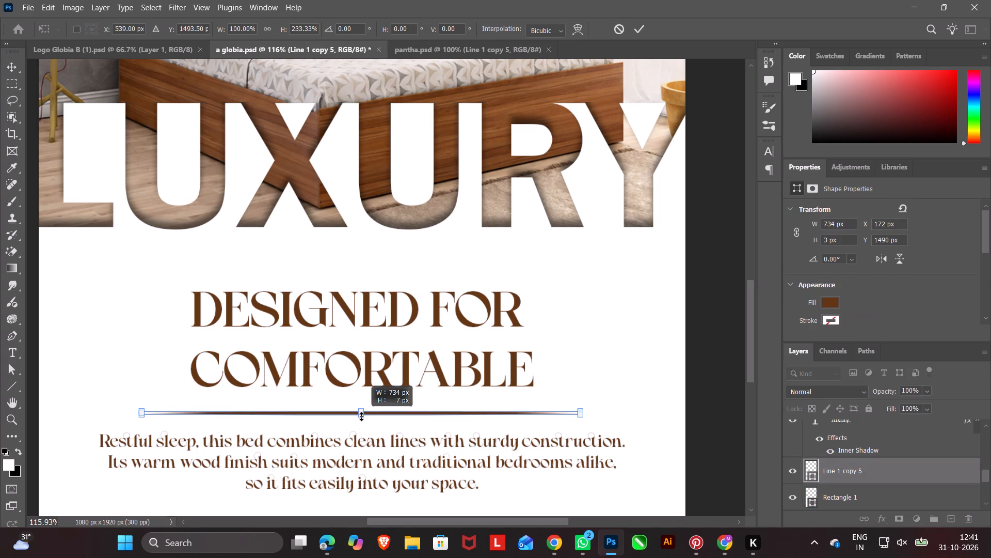
click(518, 484)
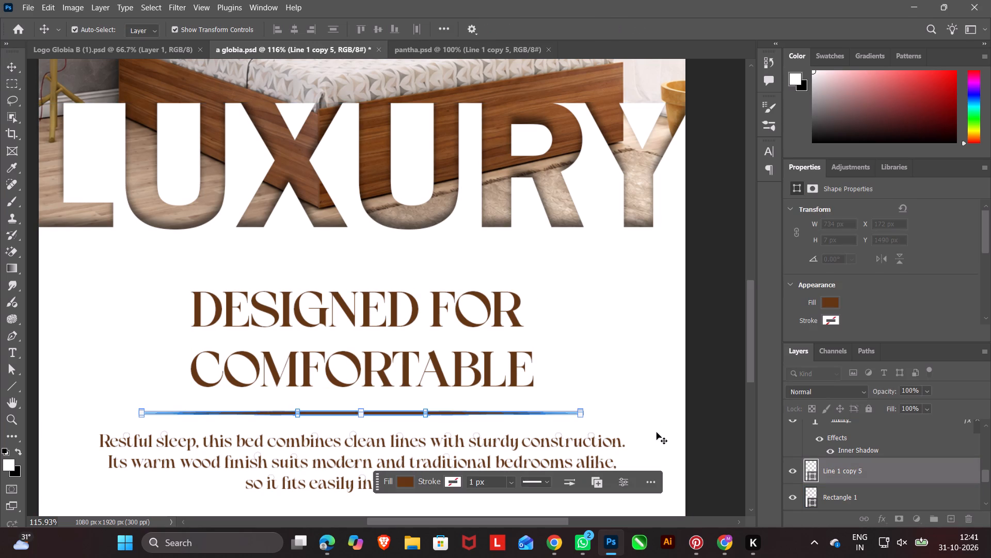
click(704, 404)
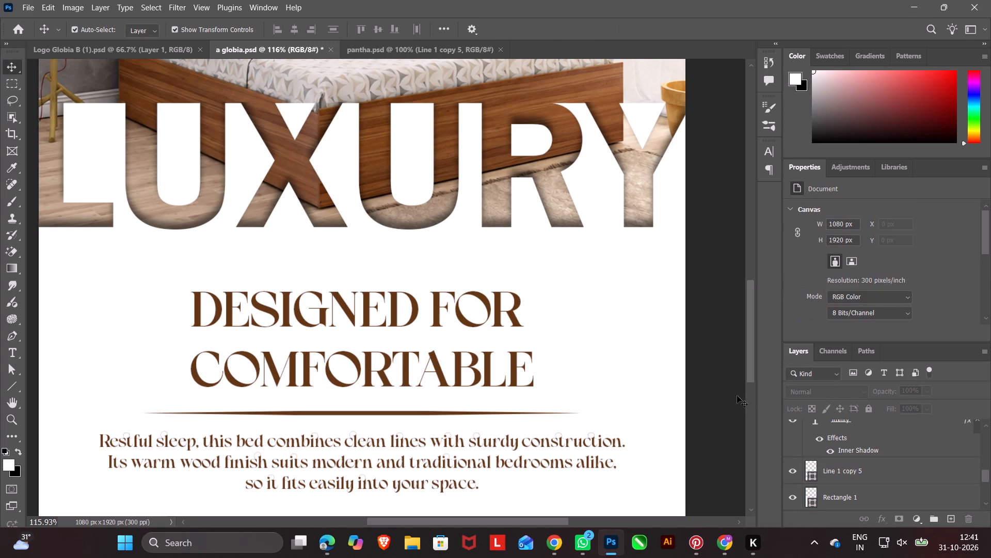
Draw a six-sided polygon about 32 x 16 px over the middle of the tapered divider line.
right_click(12, 384)
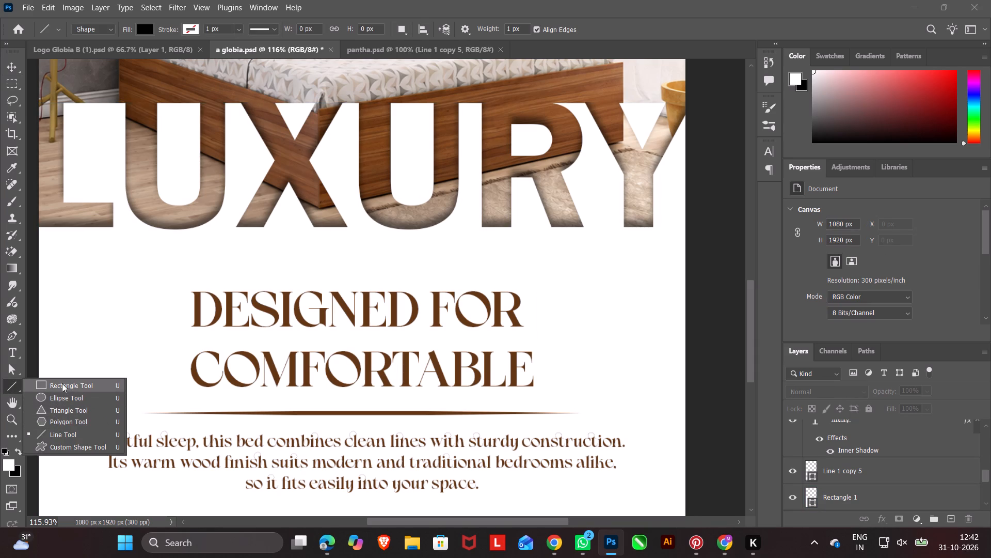
click(65, 423)
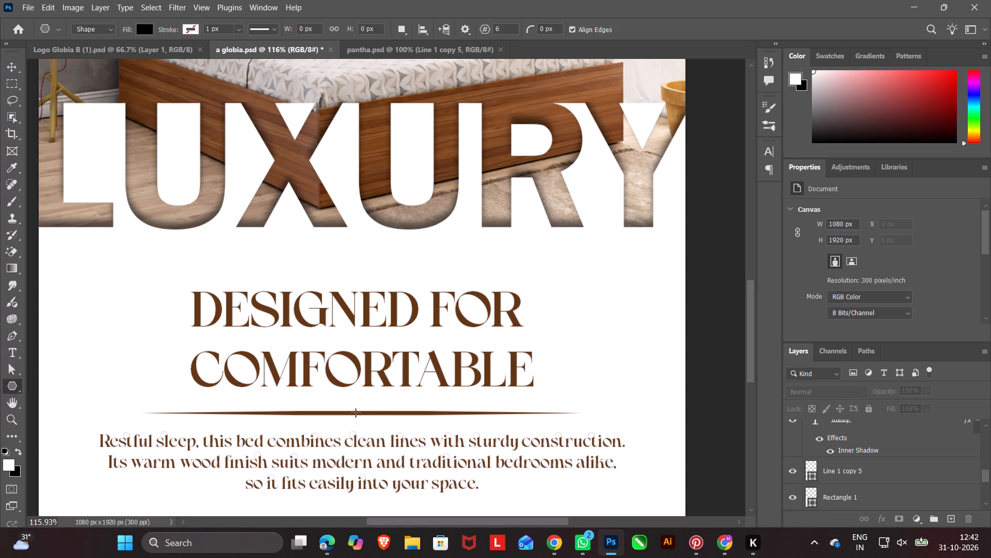
drag(355, 409, 369, 416)
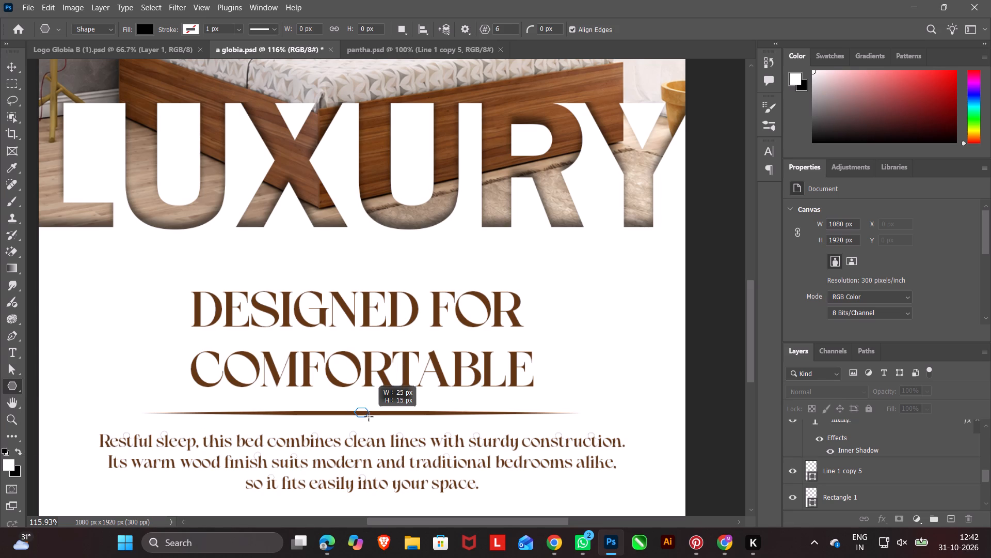
drag(369, 416, 373, 417)
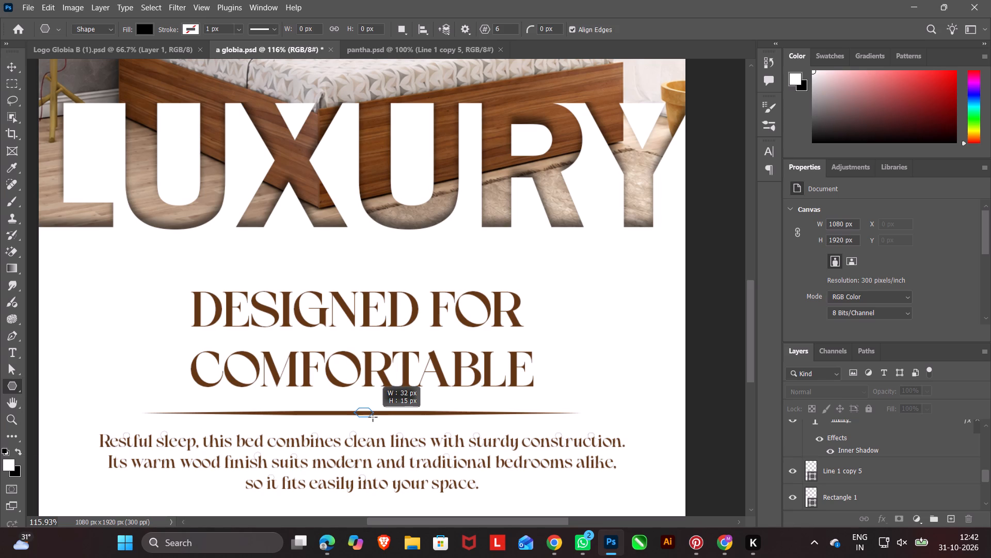
drag(373, 417, 373, 417)
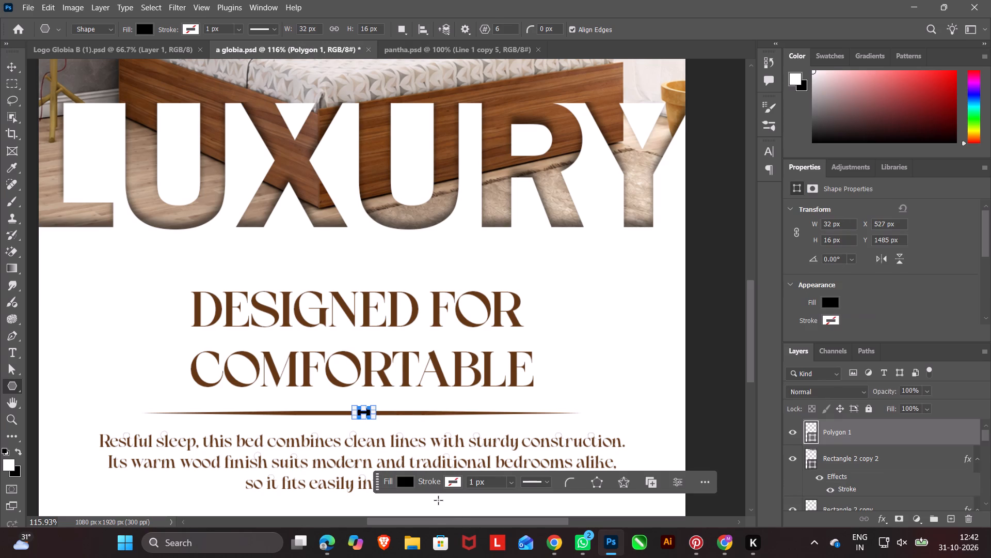
Fill the small polygon with the heading's dark brown and set it at about X 526, Y 1486 px.
click(409, 479)
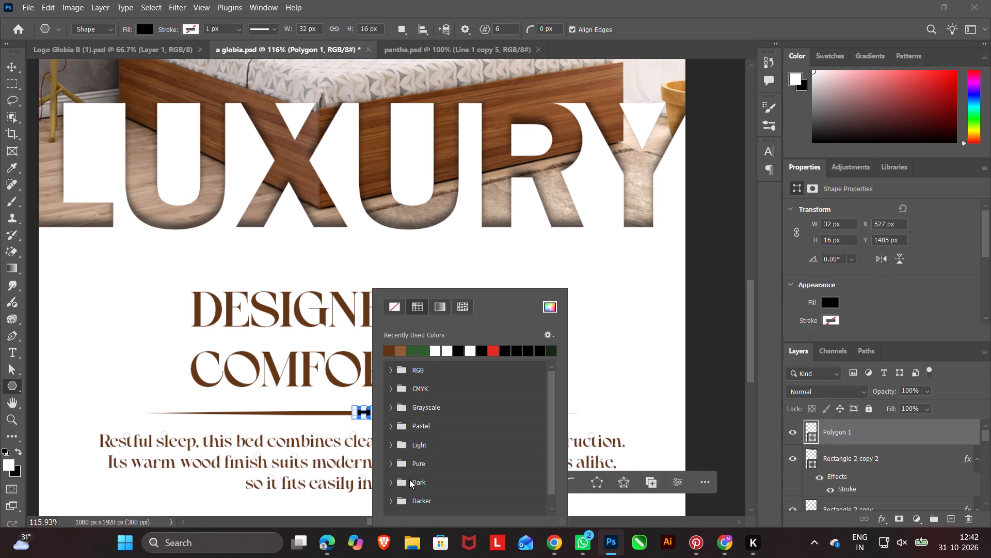
click(391, 351)
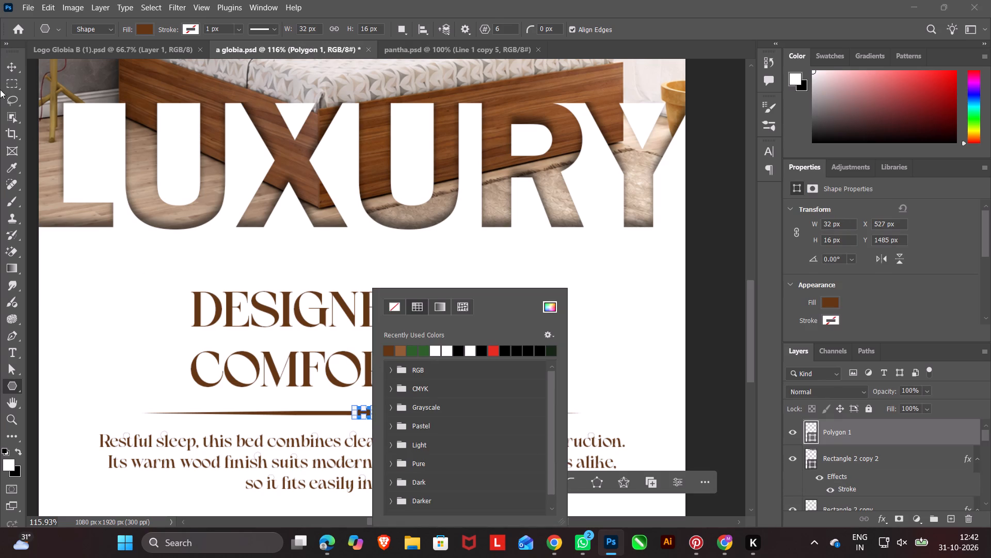
click(10, 64)
click(77, 302)
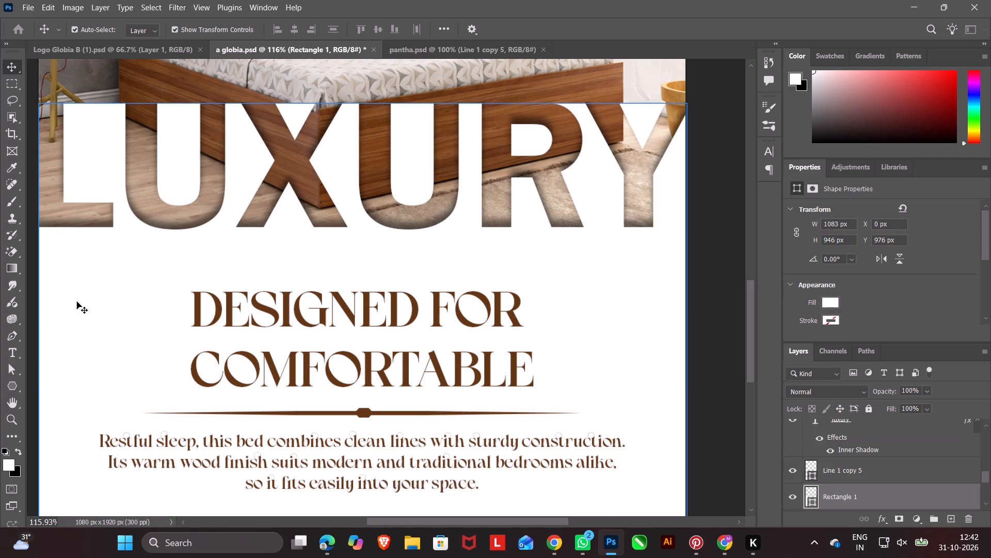
click(365, 413)
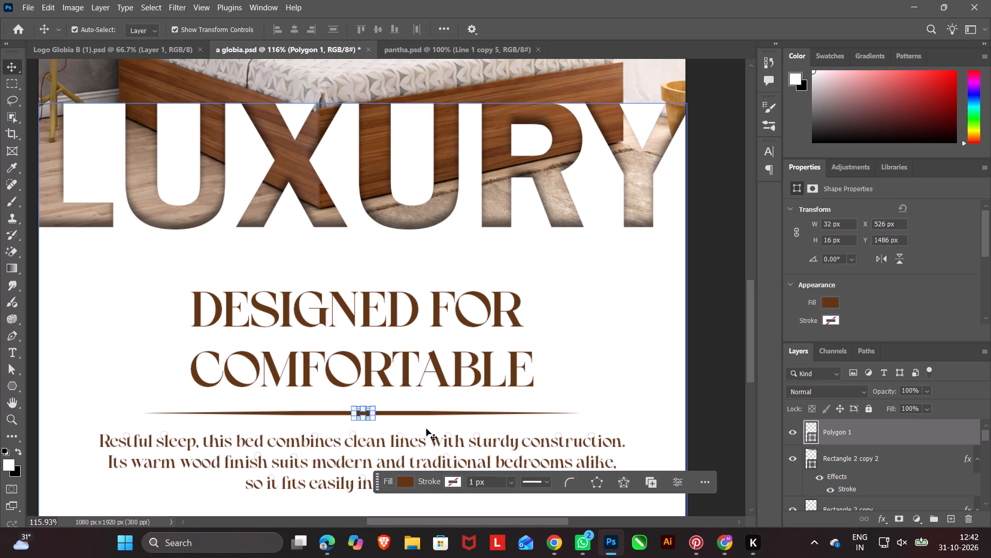
click(703, 407)
Nudge the divider line left to X 170 px and its centre polygon left to X 522 px.
alt+scroll(440, 382, down, 2)
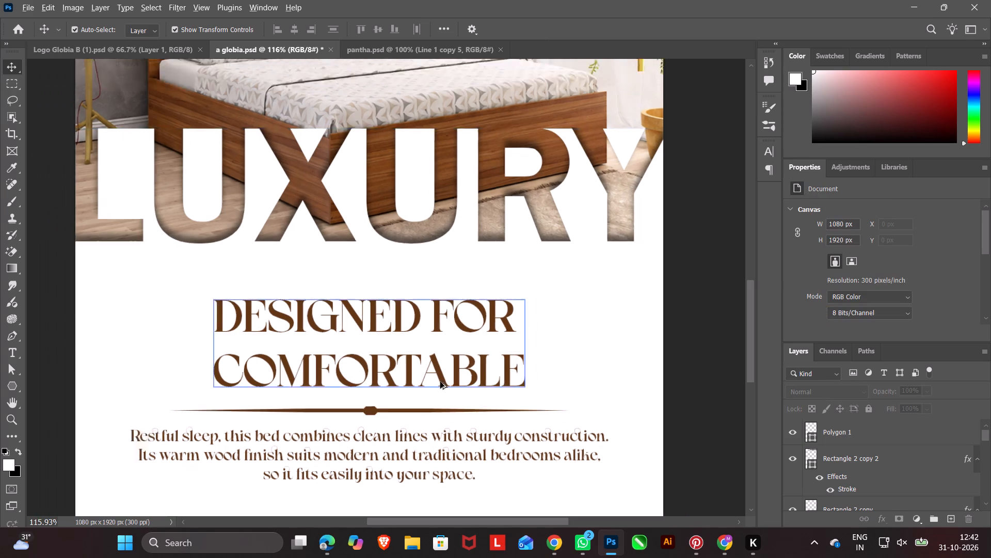
alt+scroll(440, 382, down, 7)
scroll(662, 408, up, 1)
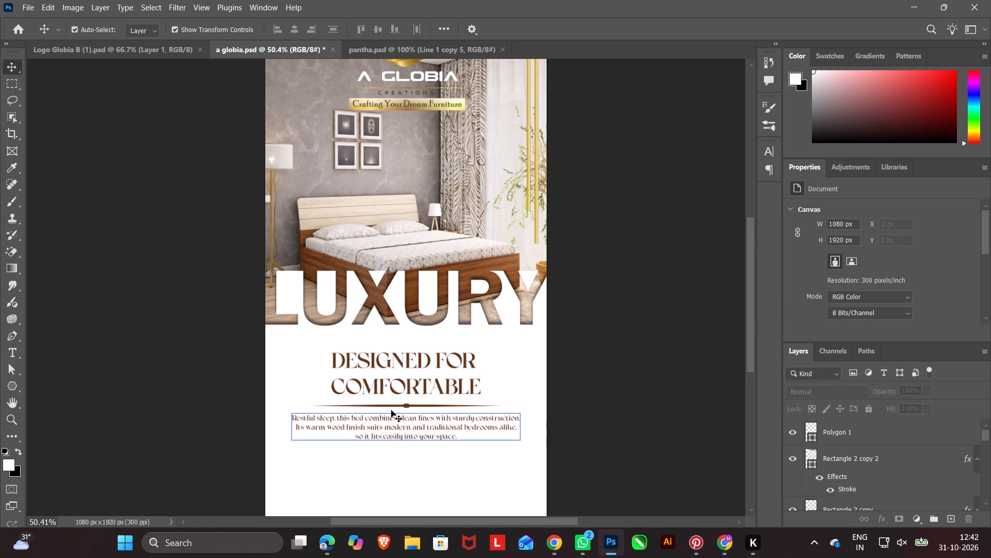
click(360, 406)
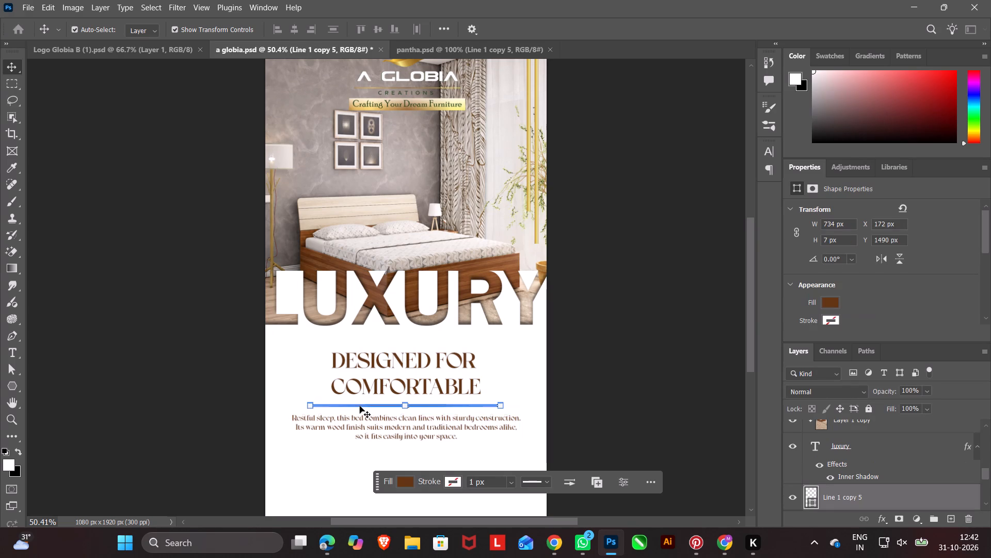
key(Left)
click(405, 406)
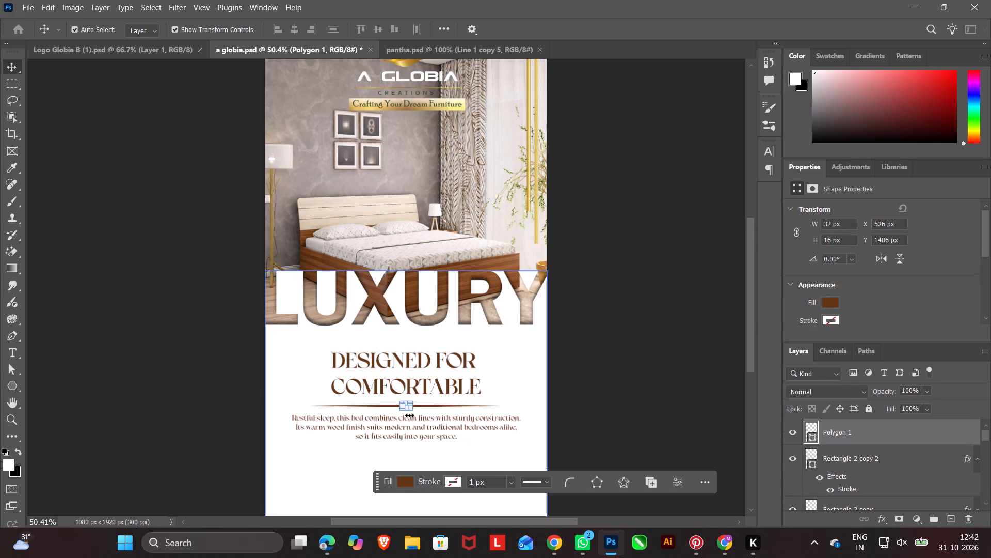
key(Left)
key(Left)
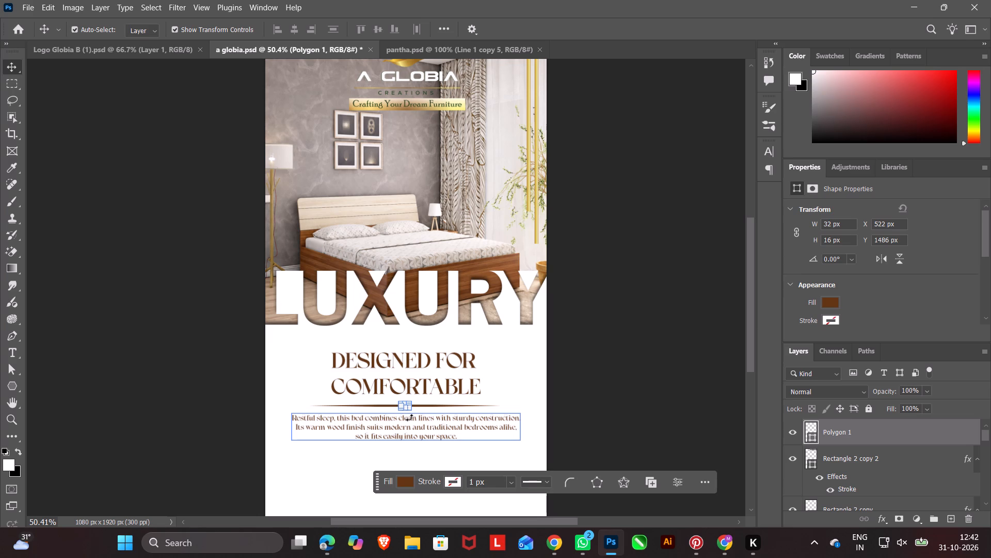
double_click(182, 383)
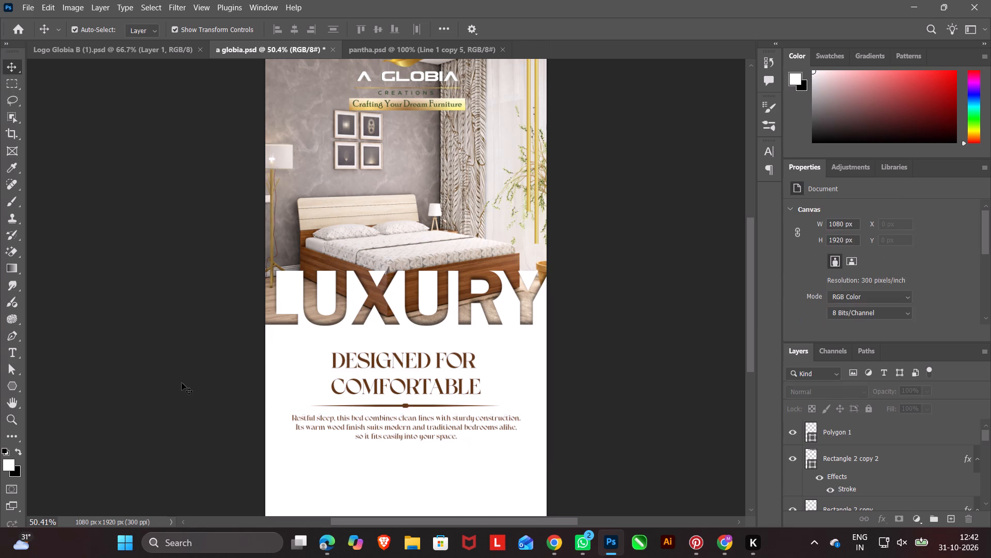
Reposition the three-line description text so it sits centred just below the tapered divider.
click(410, 436)
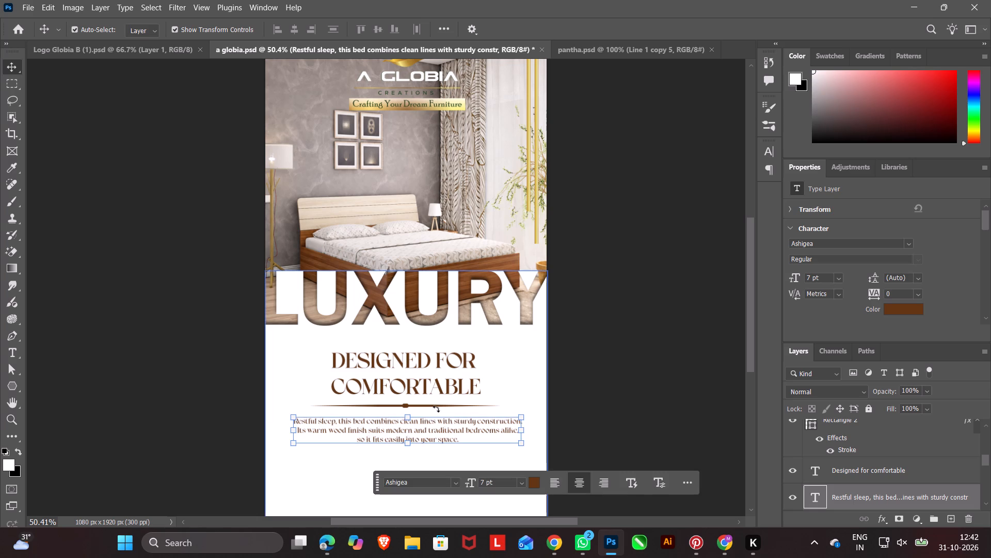
drag(435, 431, 435, 428)
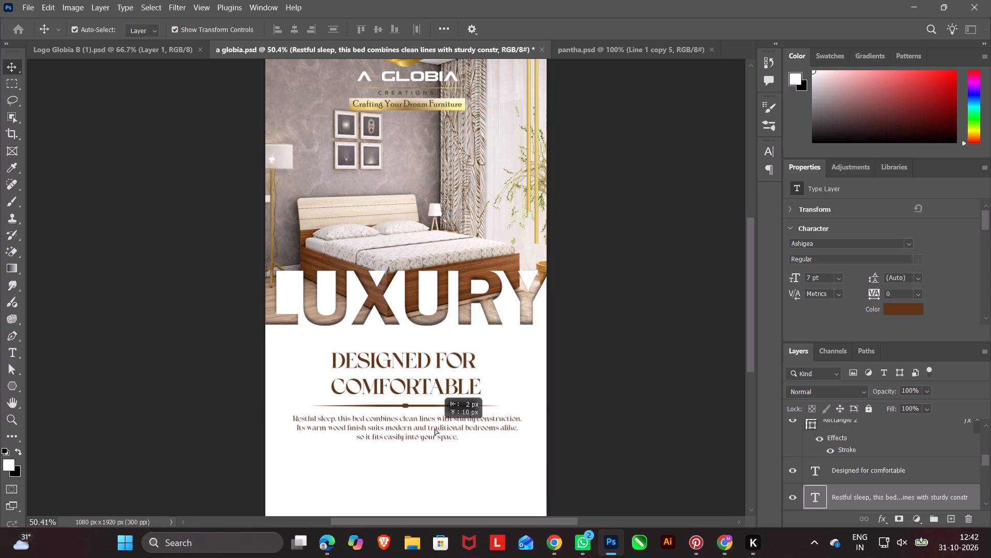
drag(435, 428, 434, 429)
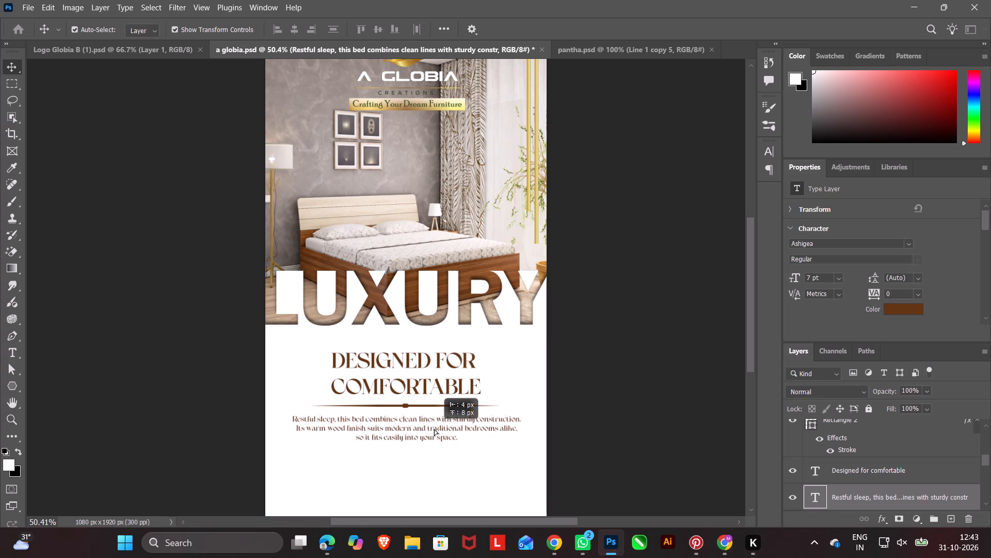
drag(434, 429, 430, 429)
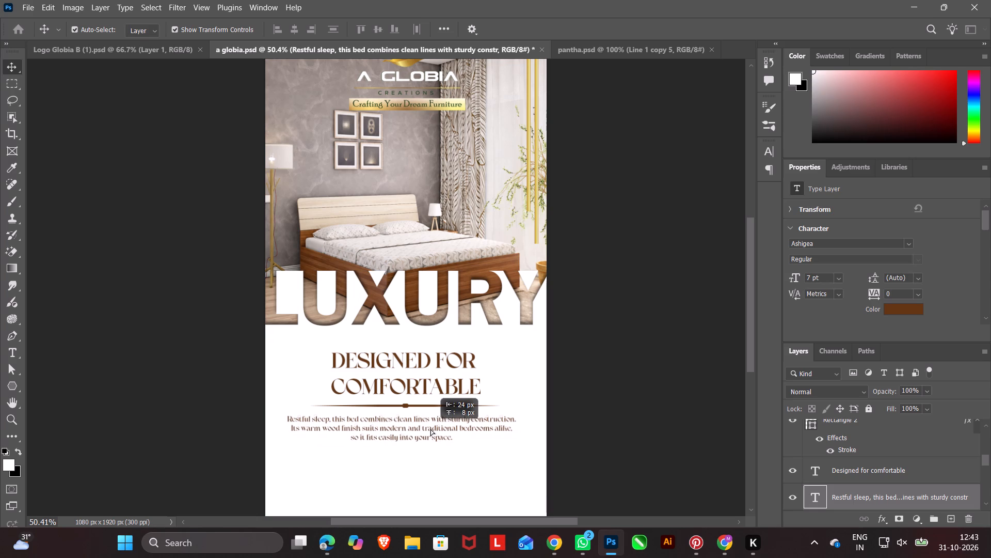
drag(430, 429, 430, 429)
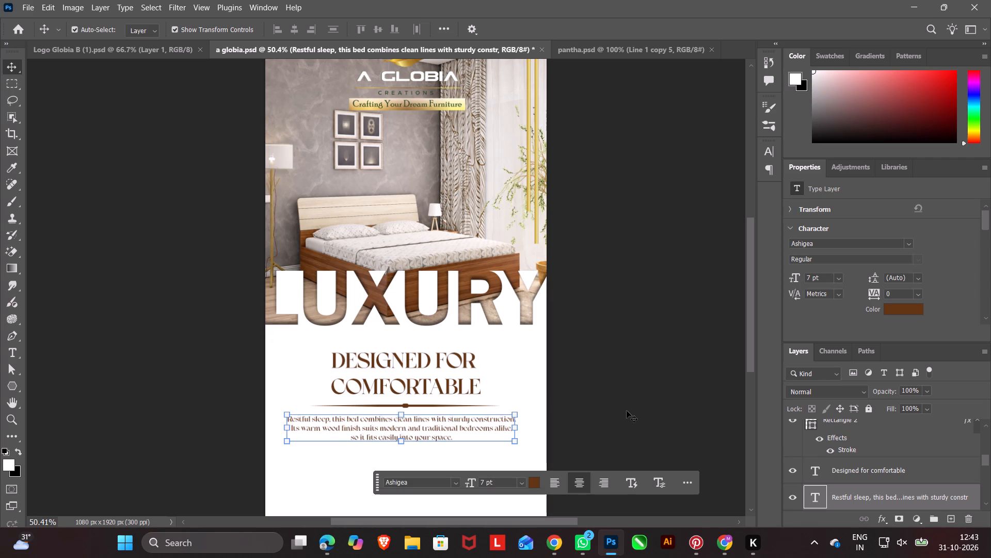
key(Right)
key(Right)
key(Right)
key(Right)
key(Right)
key(Right)
key(Right)
key(Right)
key(Right)
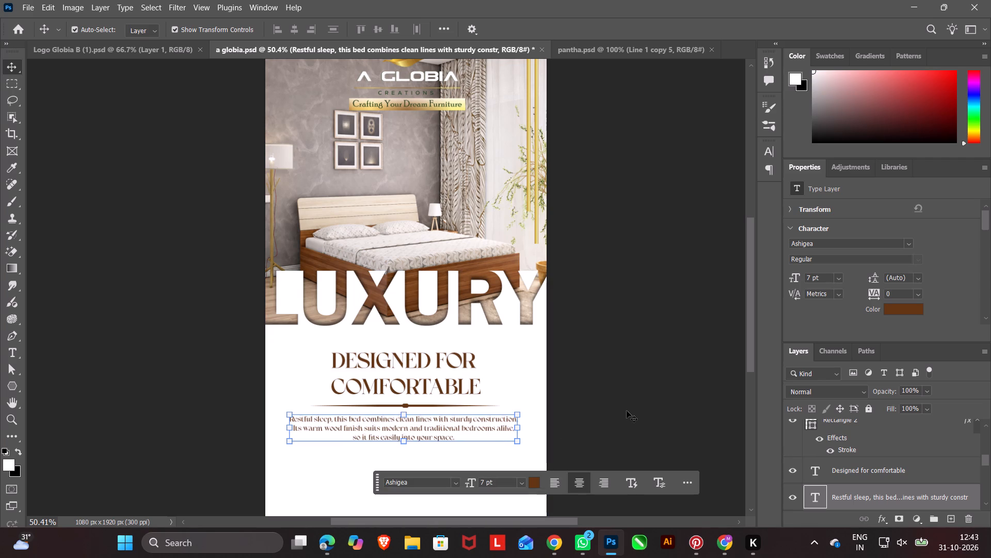
key(Right)
key(Right)
key(Right)
key(Right)
key(Right)
key(Right)
key(Right)
key(Right)
key(Right)
key(Right)
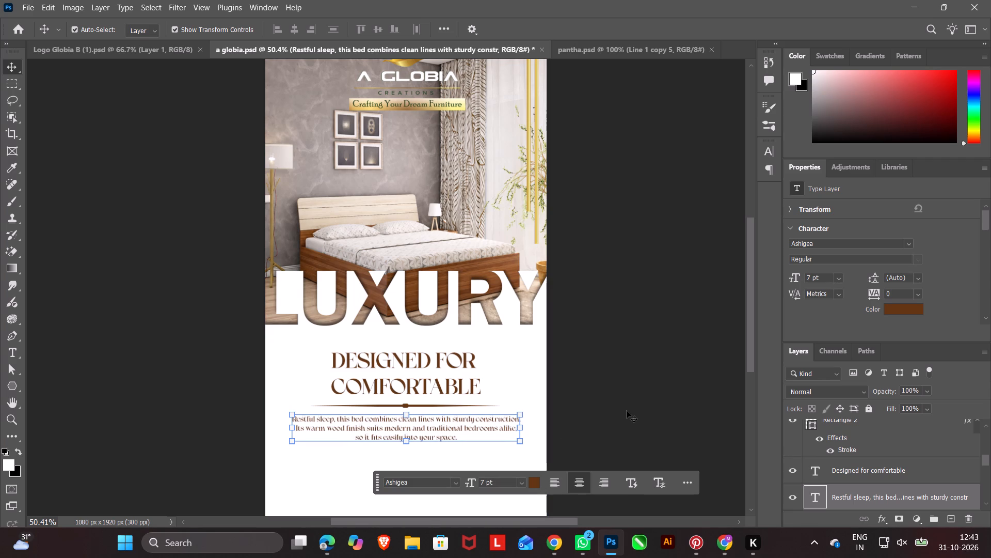
key(Left)
key(Left)
double_click(627, 408)
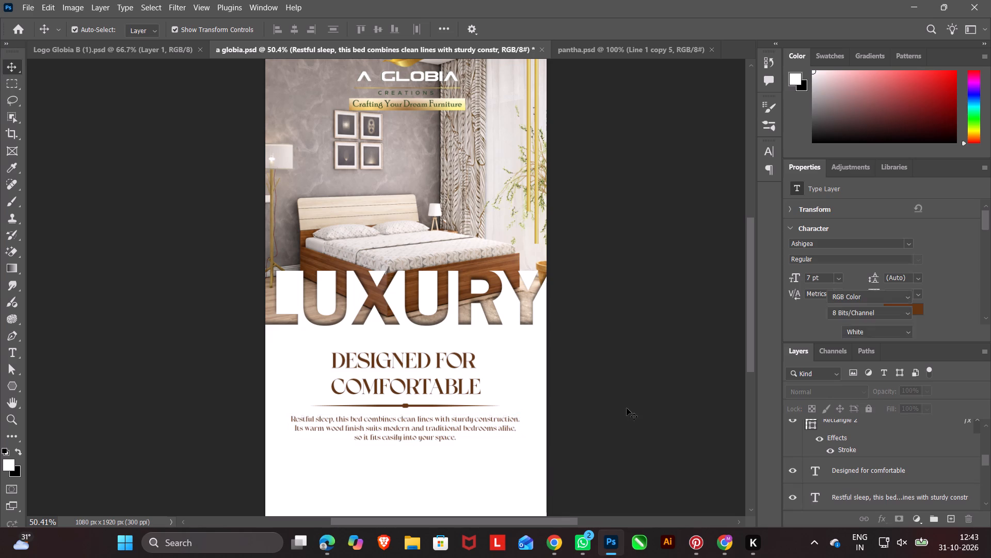
Duplicate the brown polygon at the centre of the divider in place.
scroll(656, 394, up, 12)
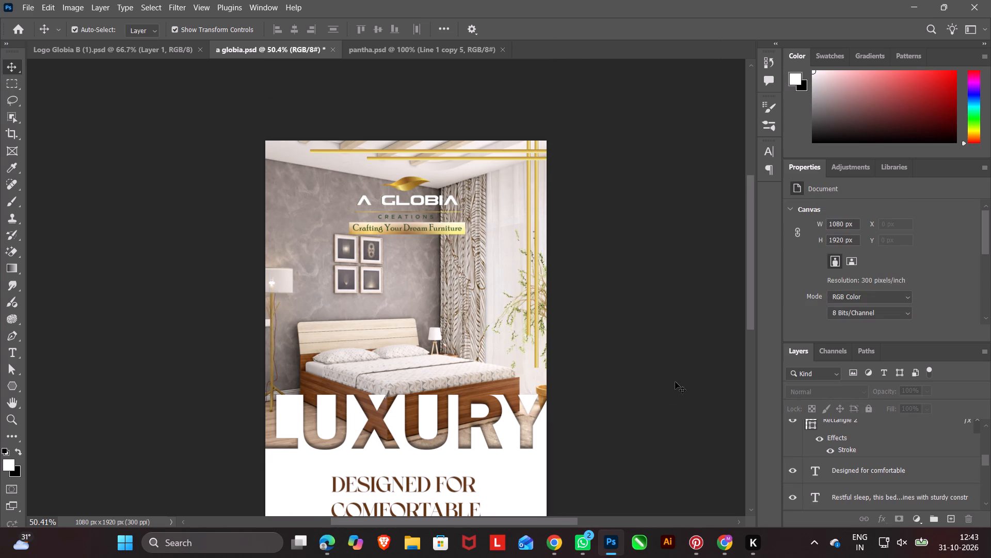
scroll(675, 376, down, 9)
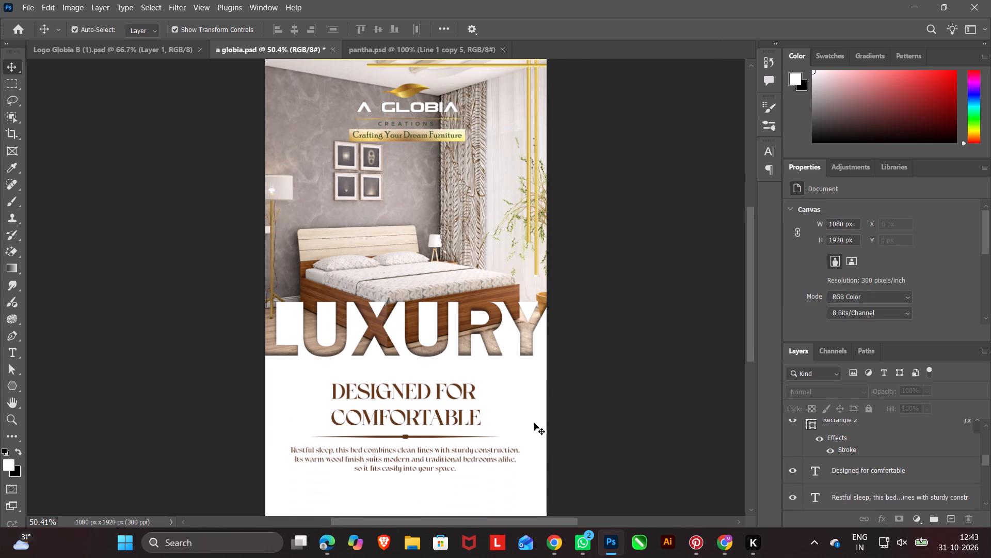
click(405, 438)
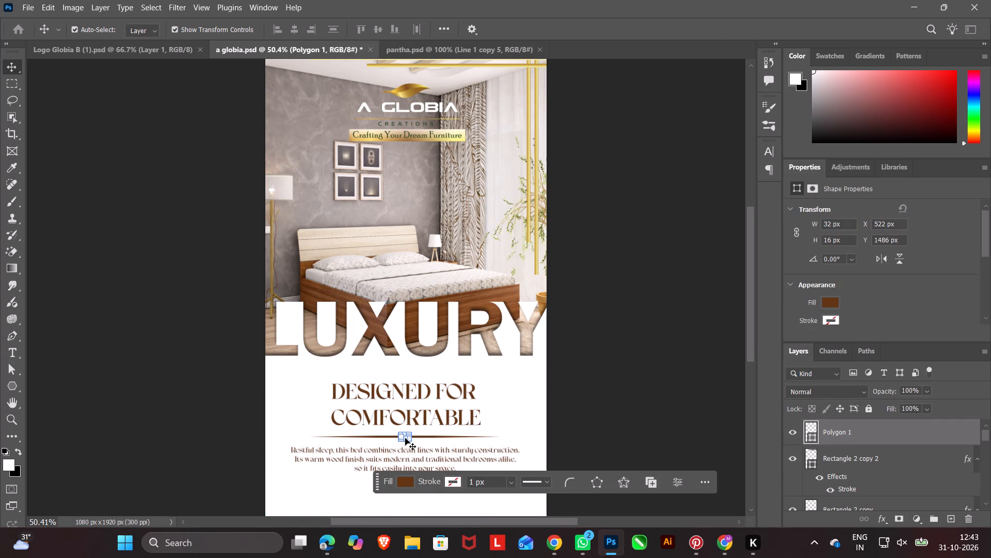
key(ctrl+j)
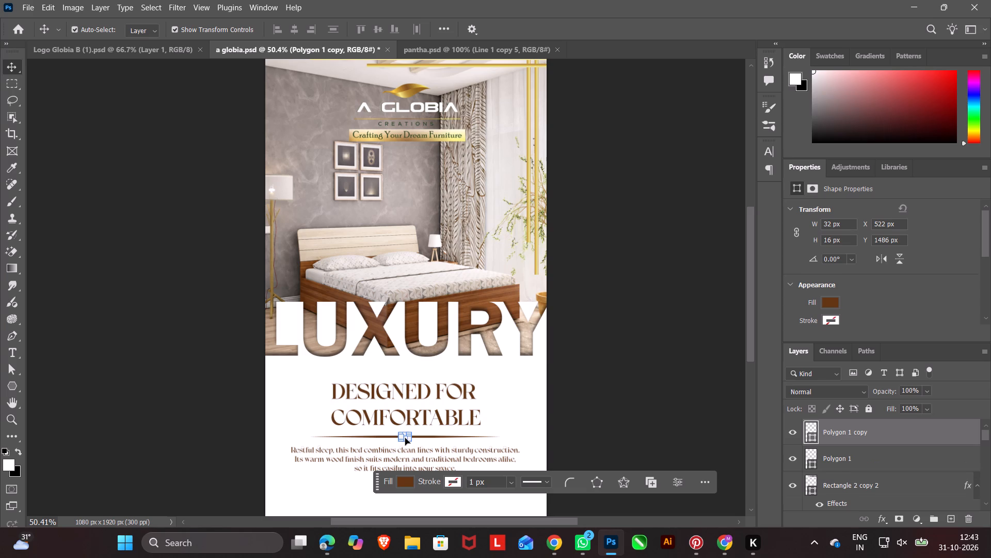
Enlarge the polygon copy on all four sides to about 44 x 24 px around the original.
alt+scroll(405, 438, up, 20)
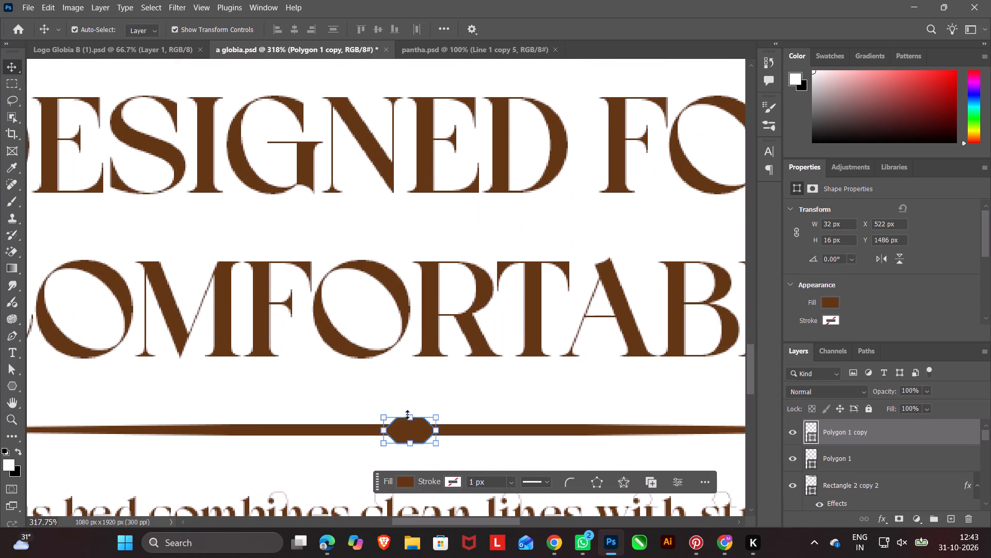
drag(409, 416, 409, 407)
click(411, 440)
drag(410, 443, 410, 448)
key(ctrl+z)
drag(410, 444, 410, 445)
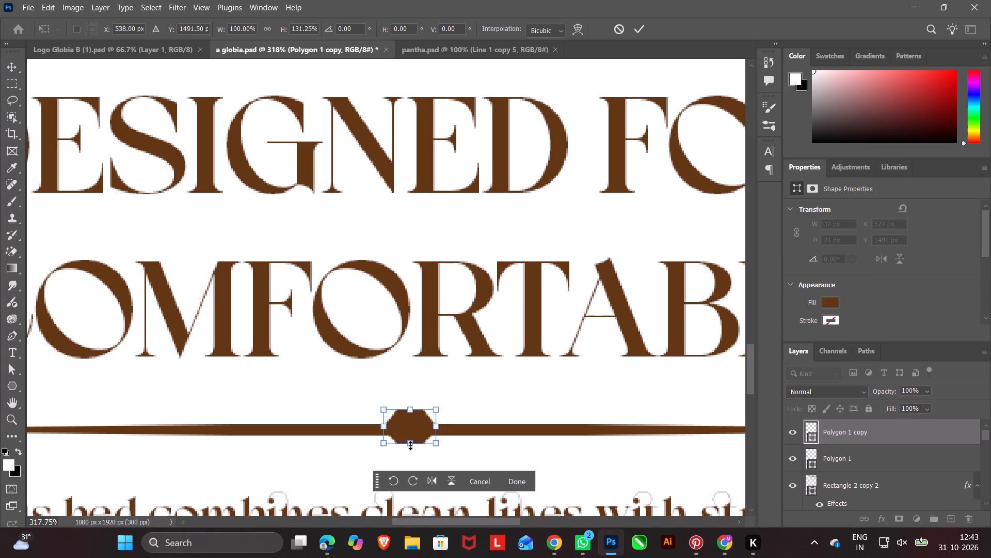
drag(410, 445, 410, 451)
drag(383, 431, 374, 431)
drag(439, 431, 448, 431)
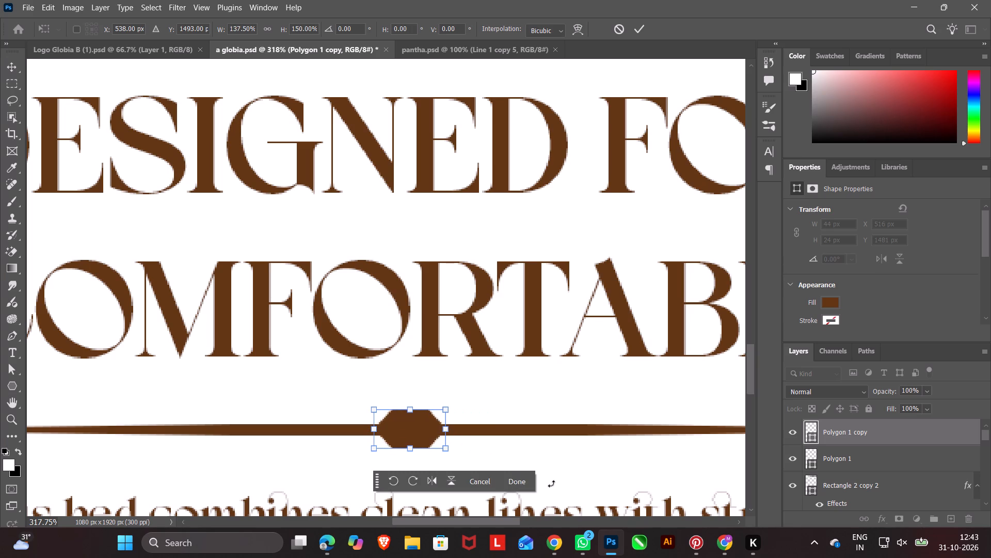
click(519, 482)
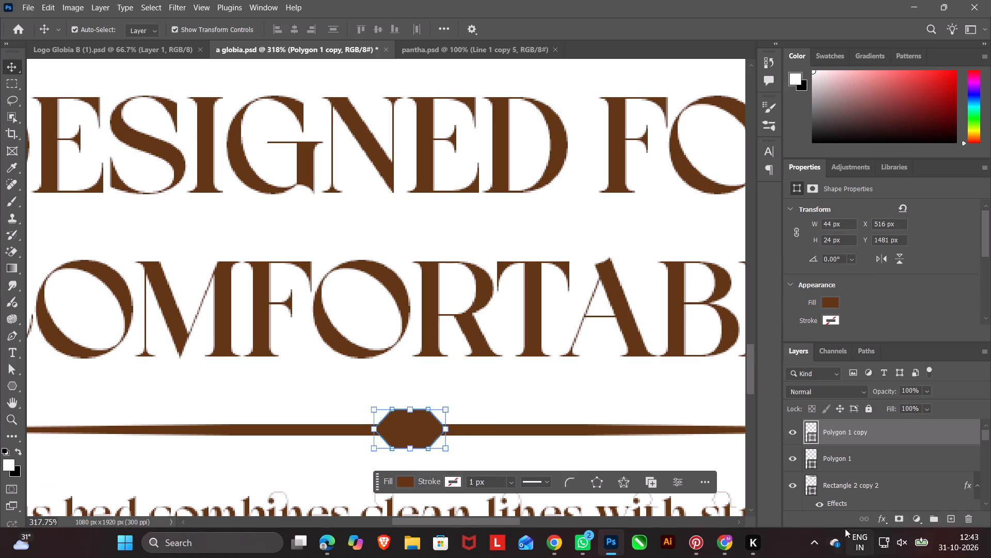
Stretch the larger polygon copy slightly downward to a height of about 25 px.
click(842, 460)
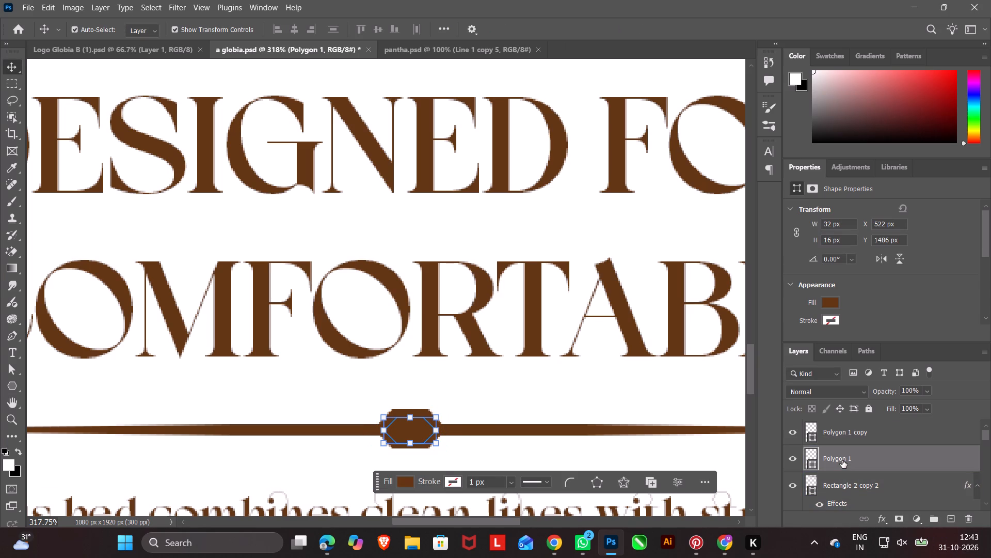
click(471, 455)
click(421, 446)
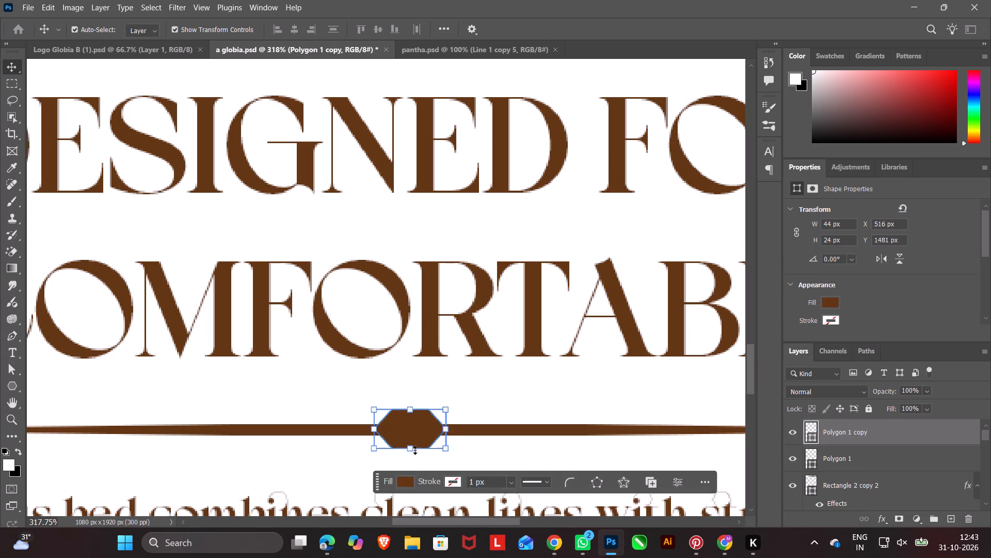
click(410, 450)
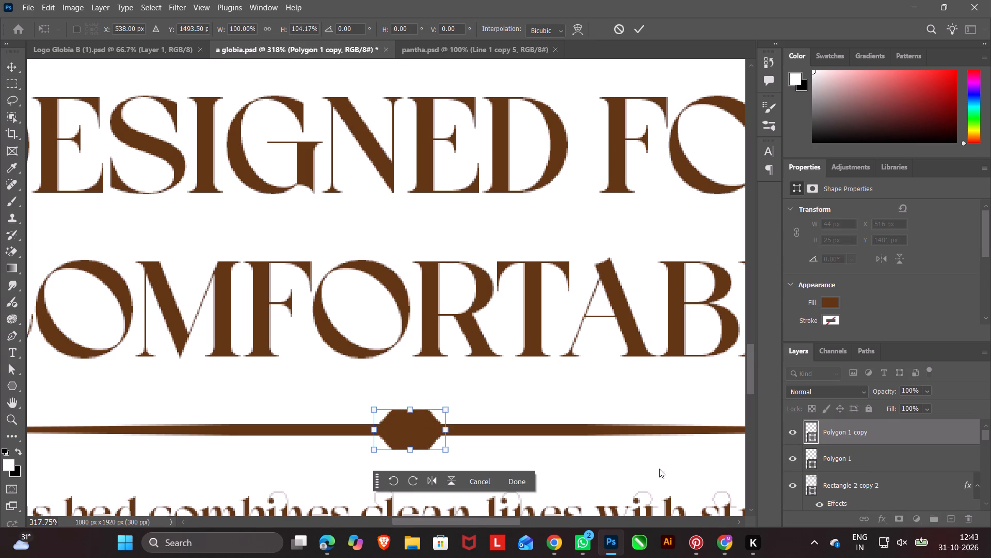
click(846, 458)
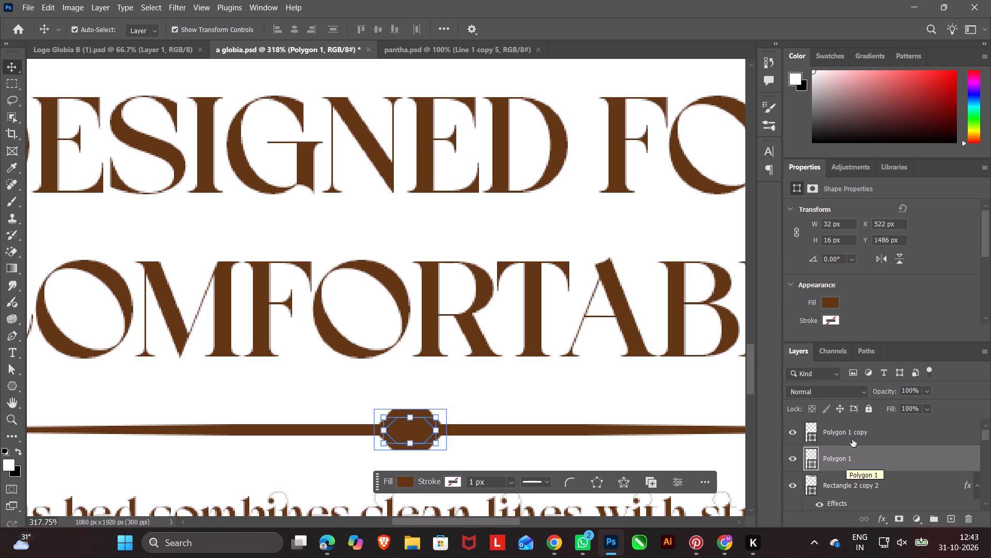
Move the larger polygon copy beneath the original polygon in the layer order.
drag(852, 433, 856, 474)
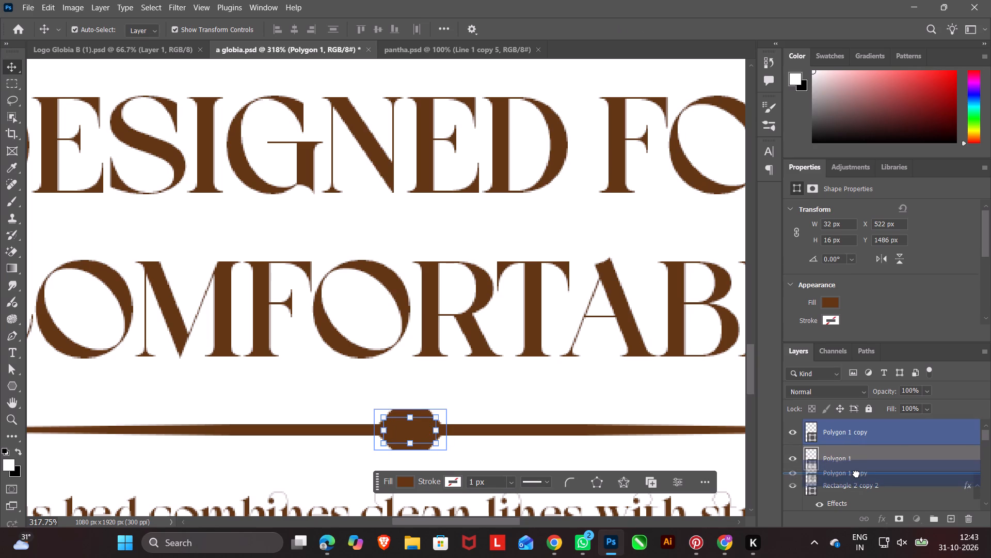
drag(856, 474, 856, 473)
Add an inside gradient Stroke to the larger polygon copy, using the white gradient preset.
click(853, 456)
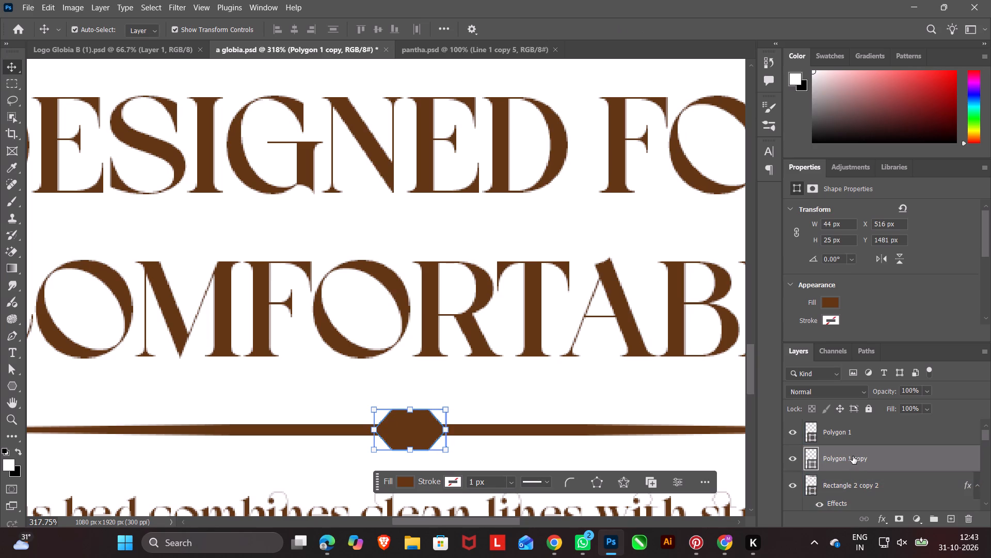
click(885, 520)
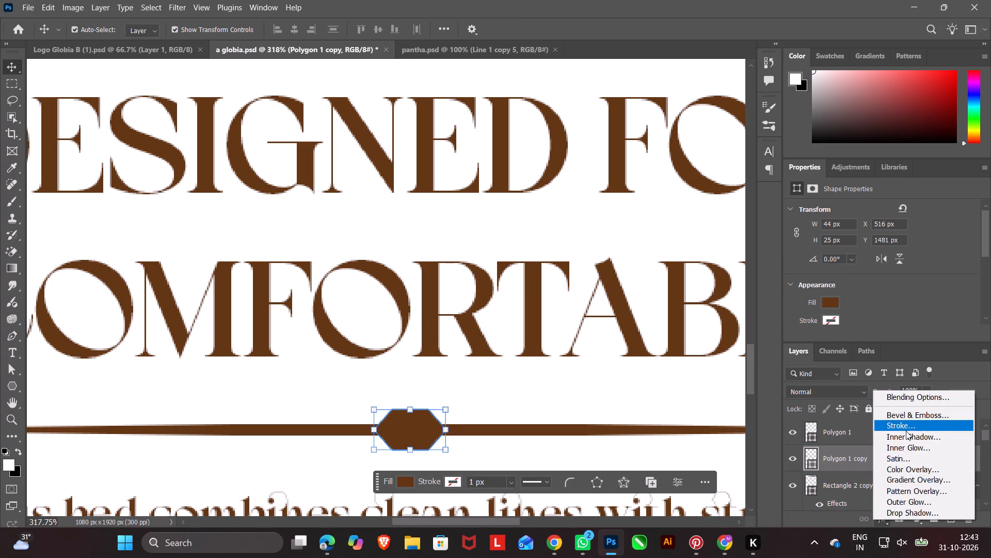
click(905, 425)
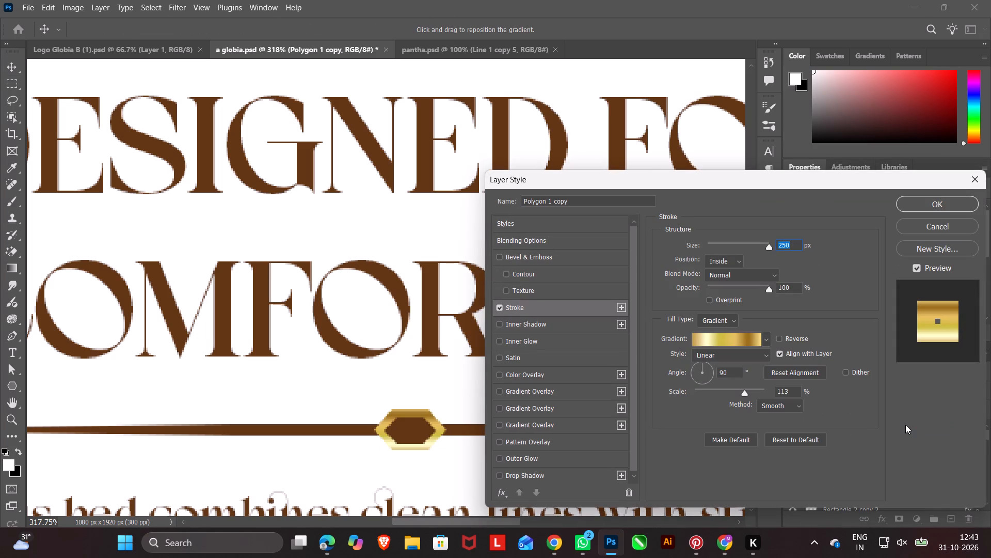
click(766, 335)
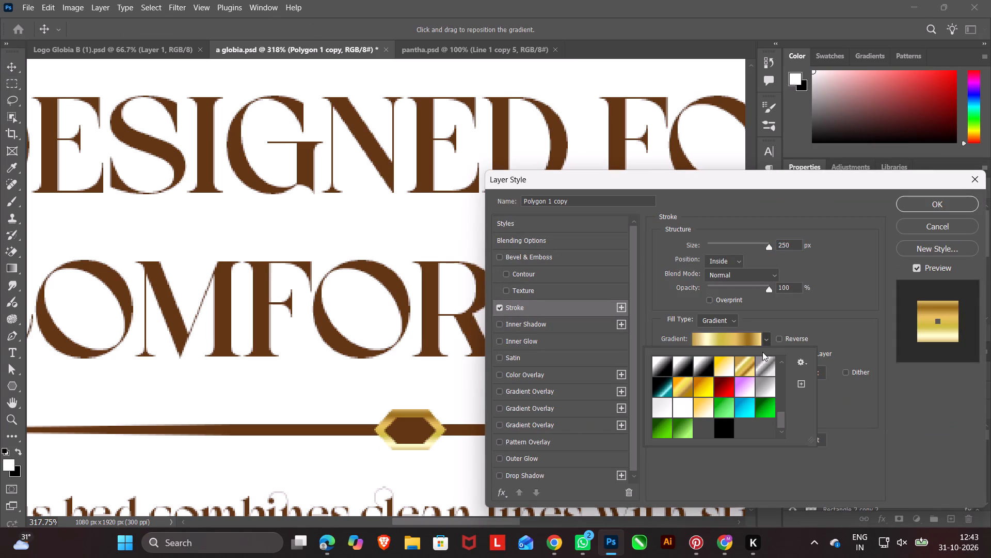
click(753, 337)
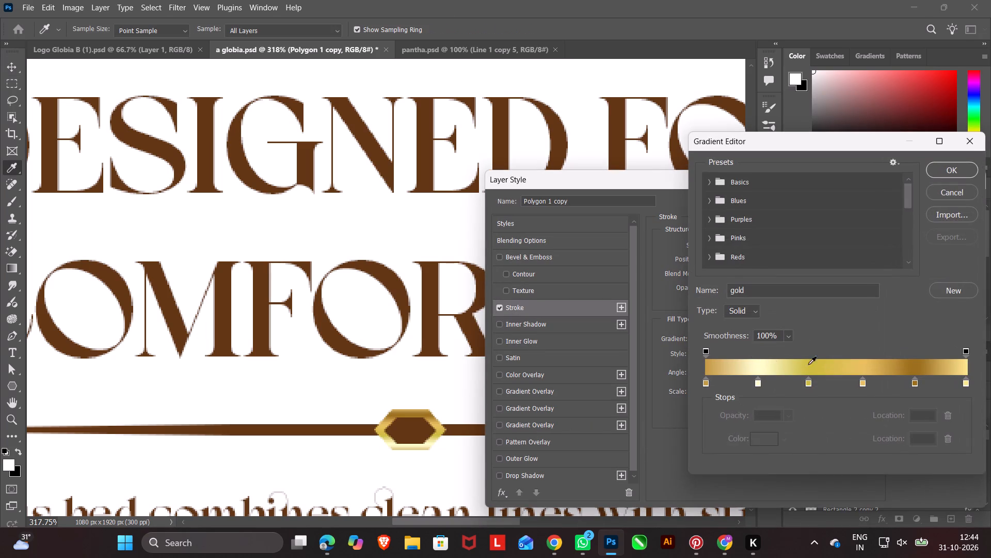
click(948, 191)
click(764, 339)
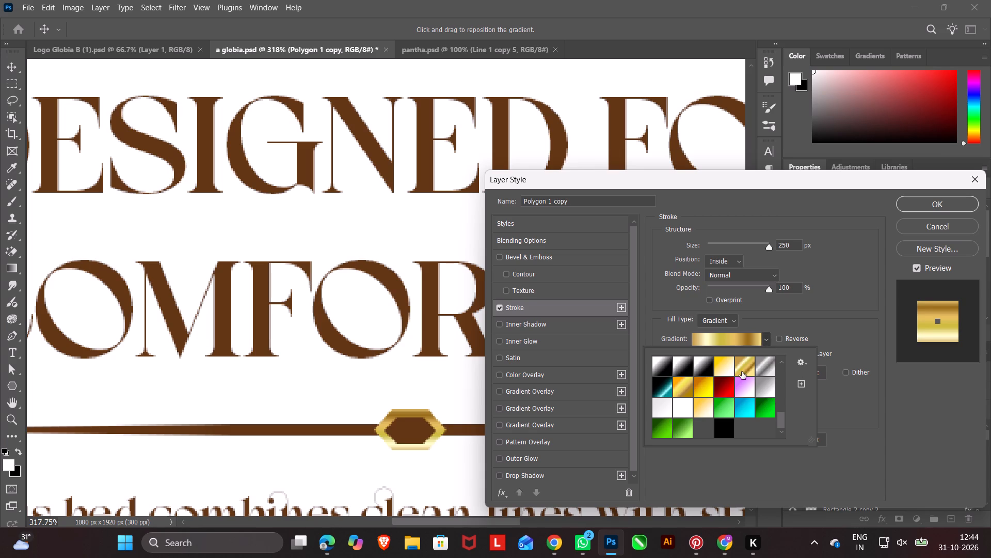
click(682, 412)
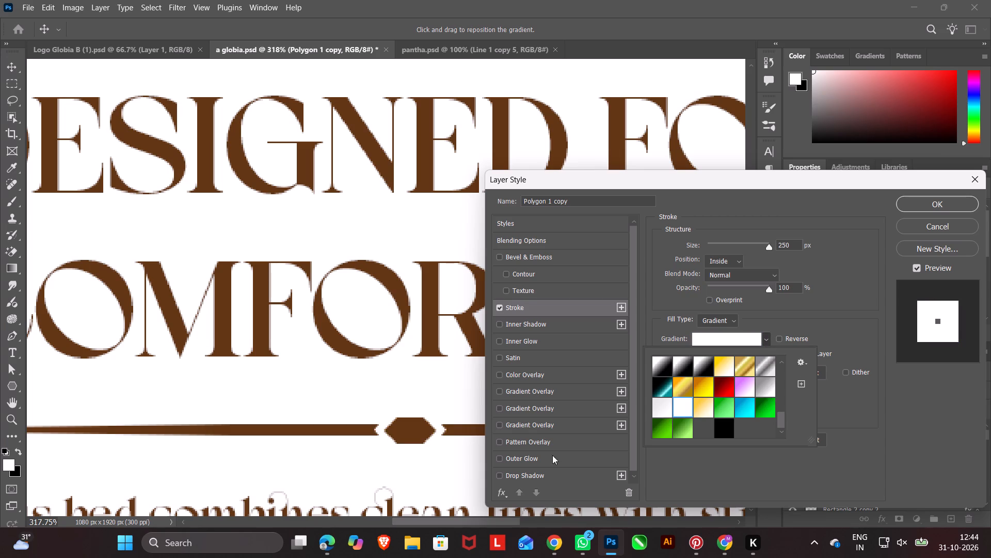
click(966, 207)
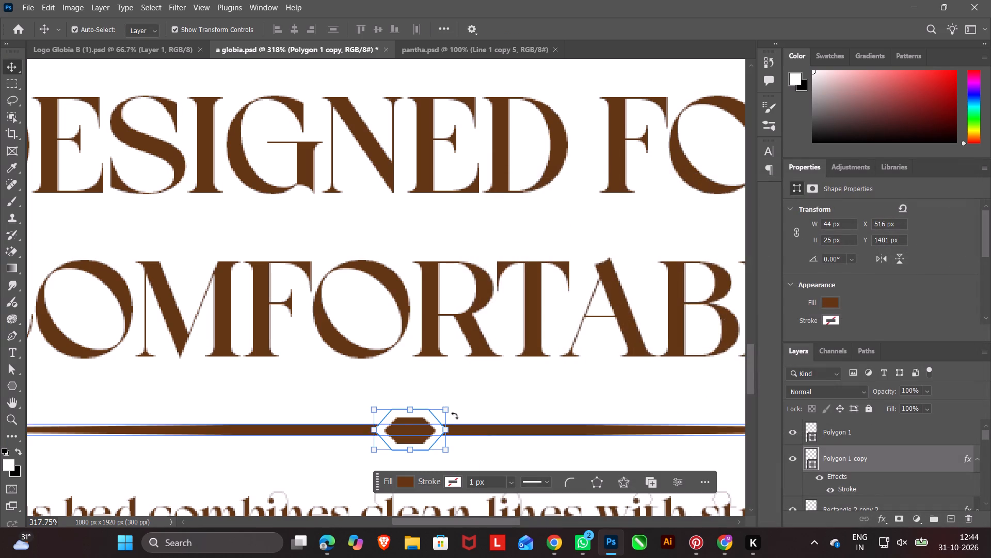
Examine the whole story layout, from the logo through LUXURY and the divider to the description text.
alt+scroll(443, 407, down, 17)
click(218, 416)
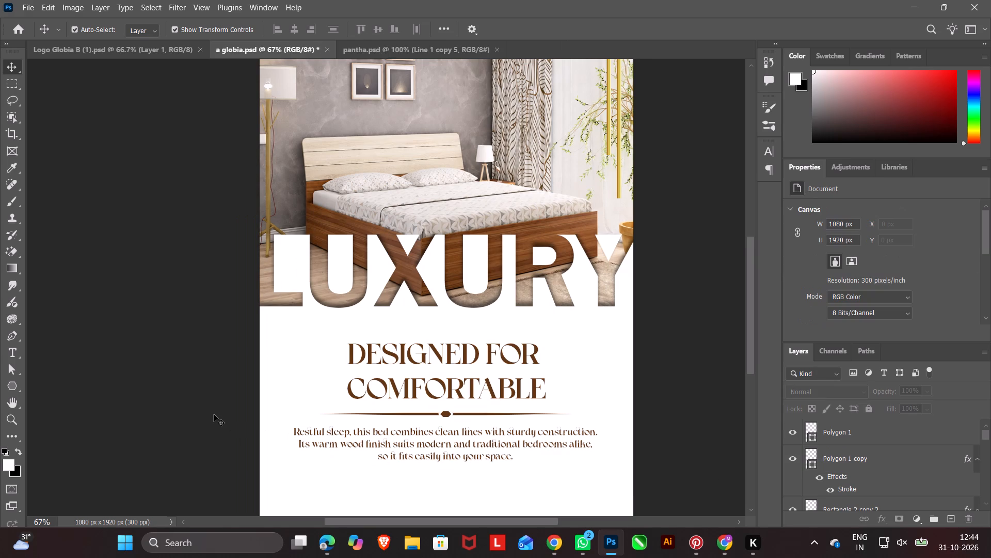
ctrl+scroll(238, 413, down, 3)
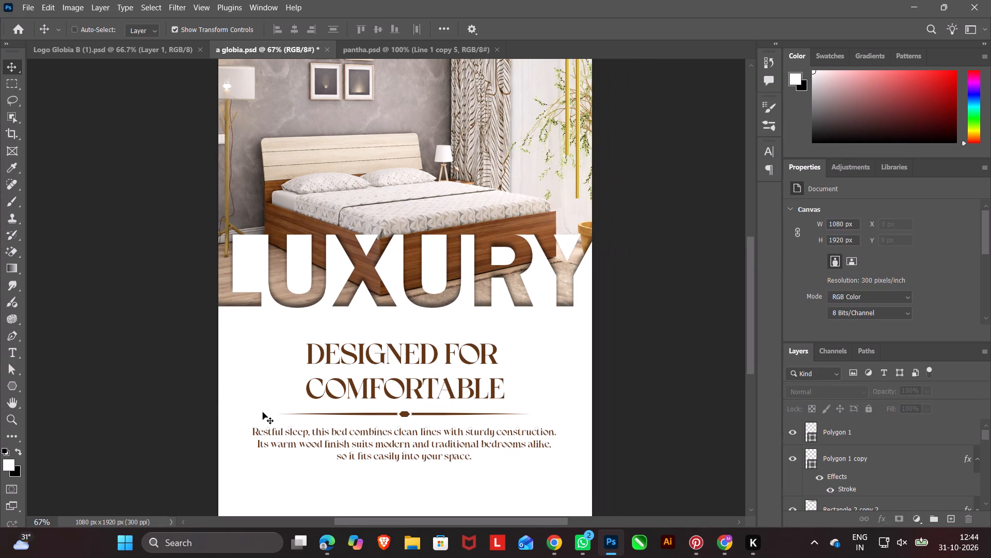
ctrl+scroll(263, 412, down, 2)
alt+scroll(263, 412, down, 2)
scroll(270, 410, up, 4)
scroll(286, 401, down, 9)
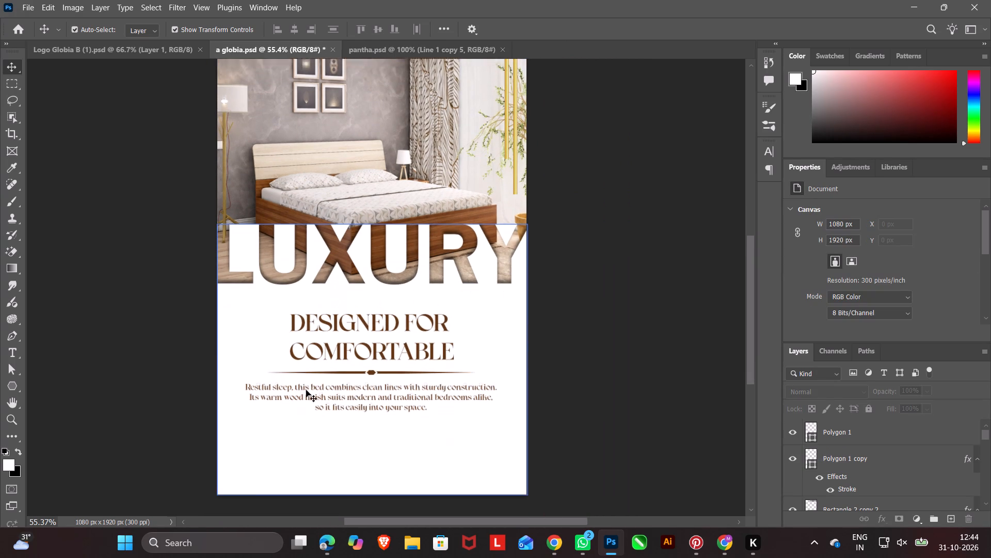
scroll(306, 390, down, 7)
scroll(320, 388, up, 16)
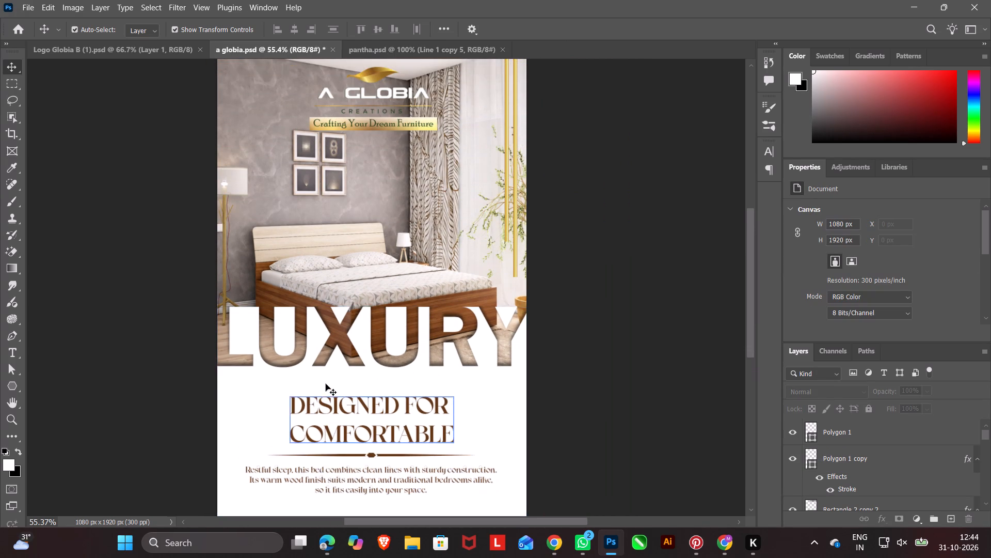
scroll(329, 383, down, 10)
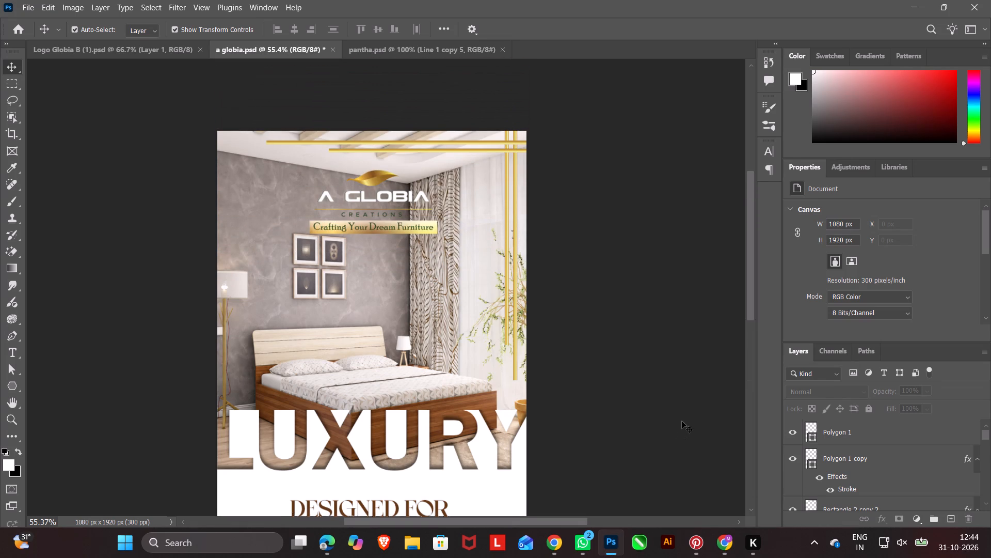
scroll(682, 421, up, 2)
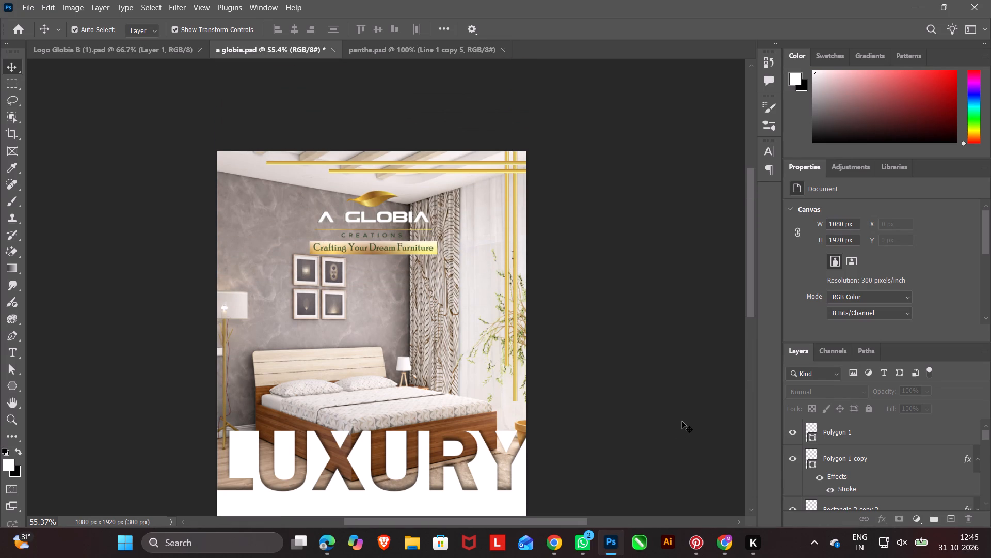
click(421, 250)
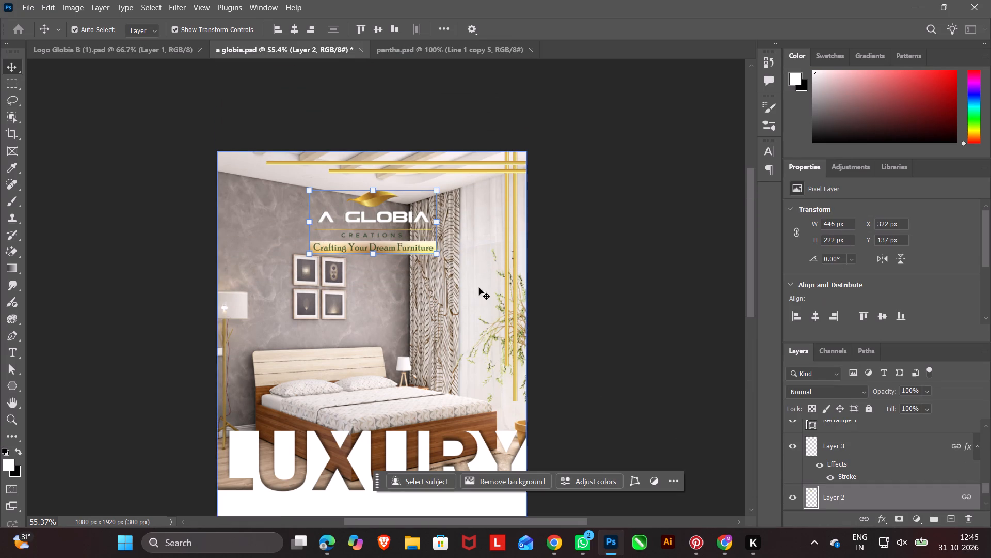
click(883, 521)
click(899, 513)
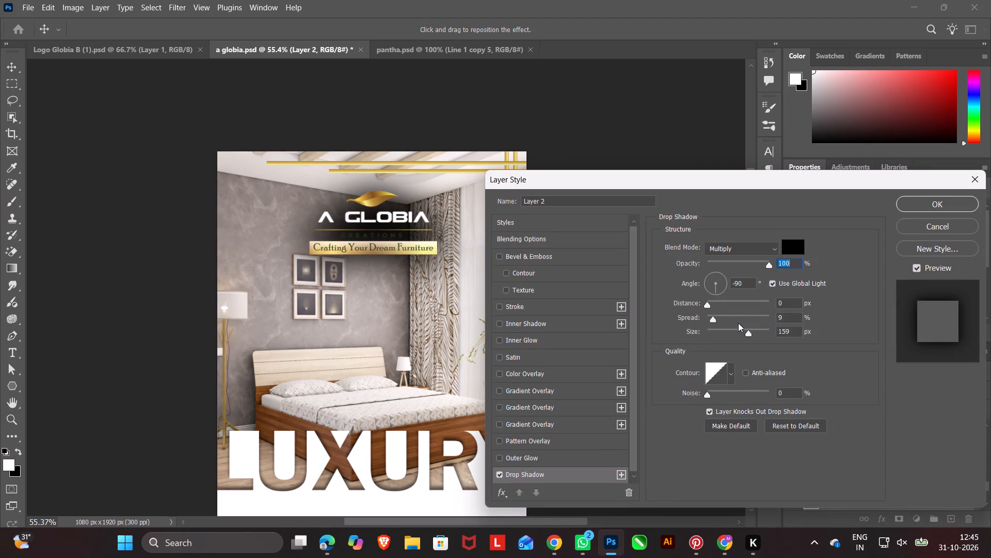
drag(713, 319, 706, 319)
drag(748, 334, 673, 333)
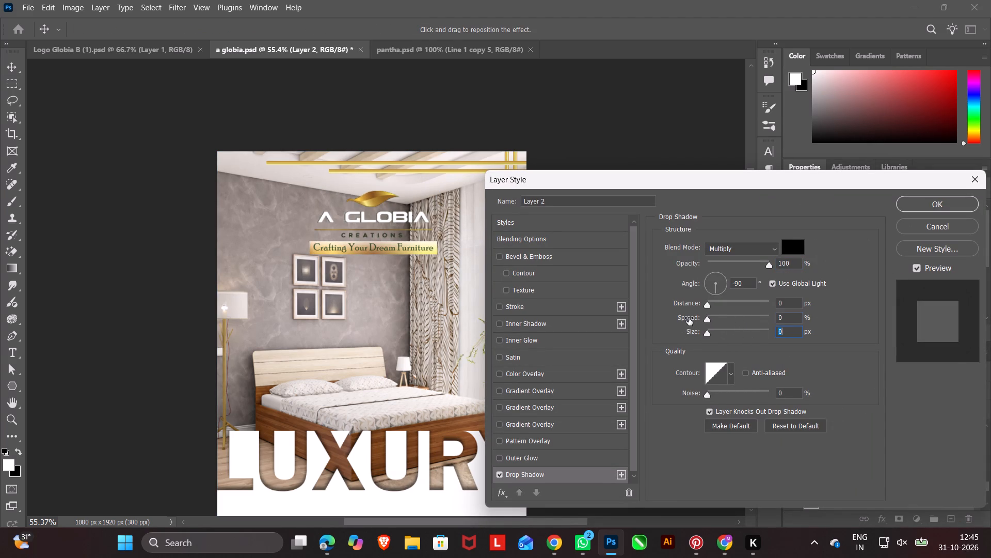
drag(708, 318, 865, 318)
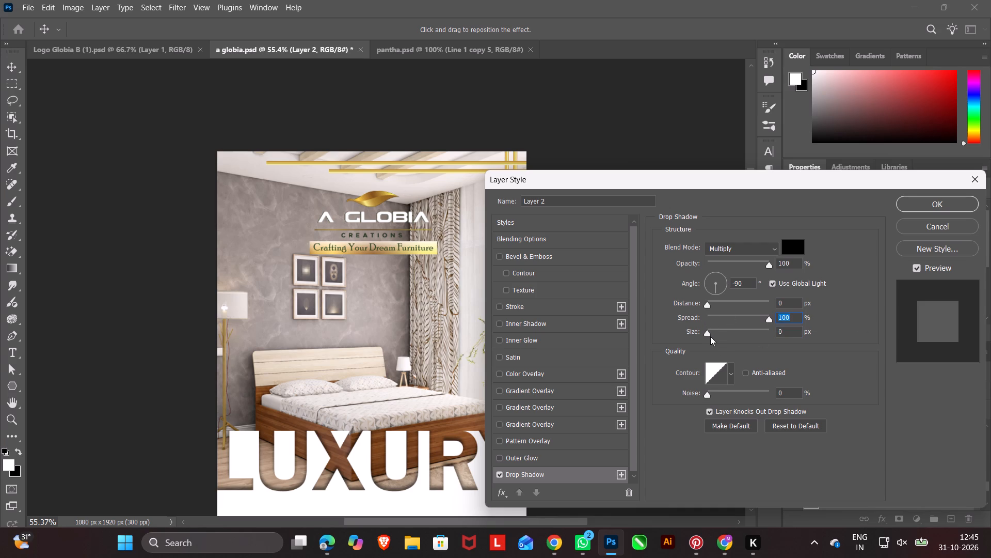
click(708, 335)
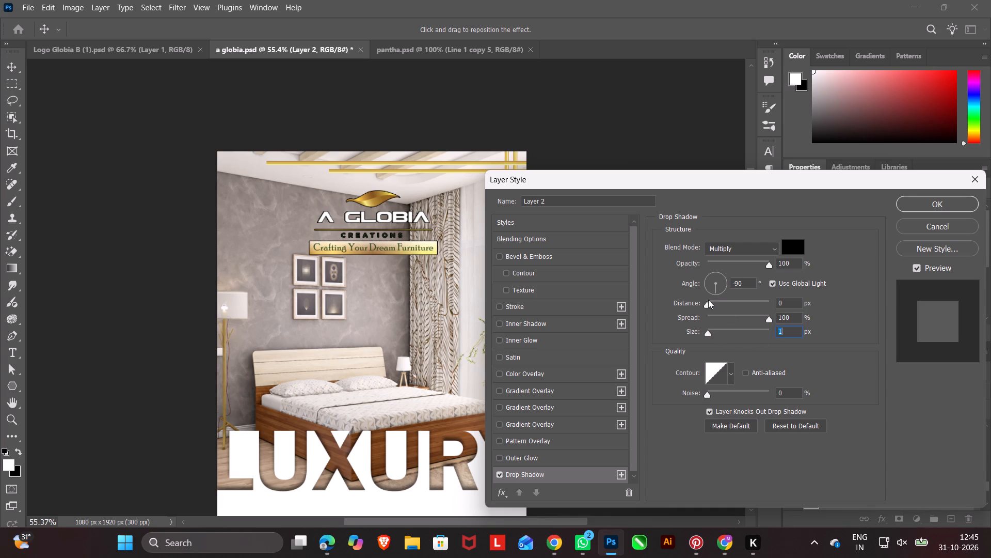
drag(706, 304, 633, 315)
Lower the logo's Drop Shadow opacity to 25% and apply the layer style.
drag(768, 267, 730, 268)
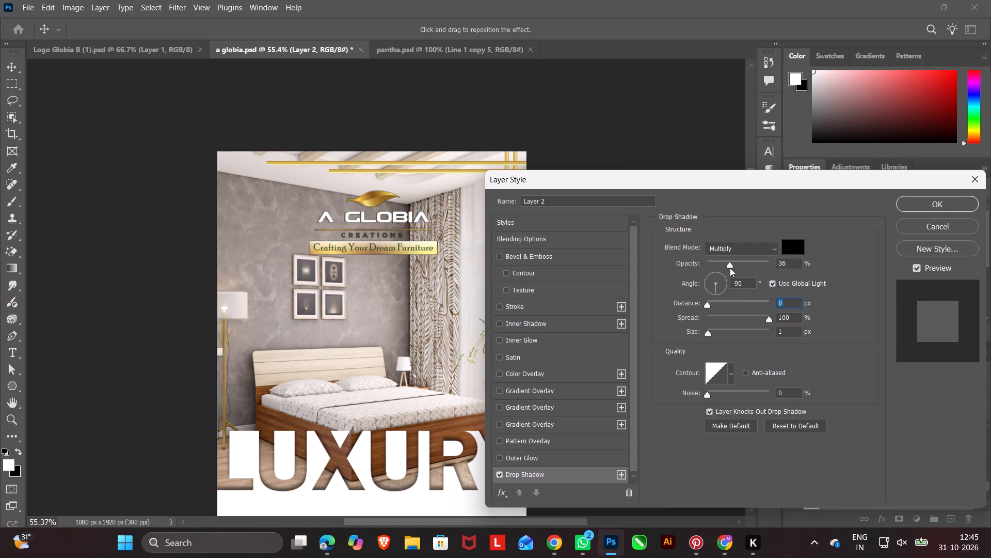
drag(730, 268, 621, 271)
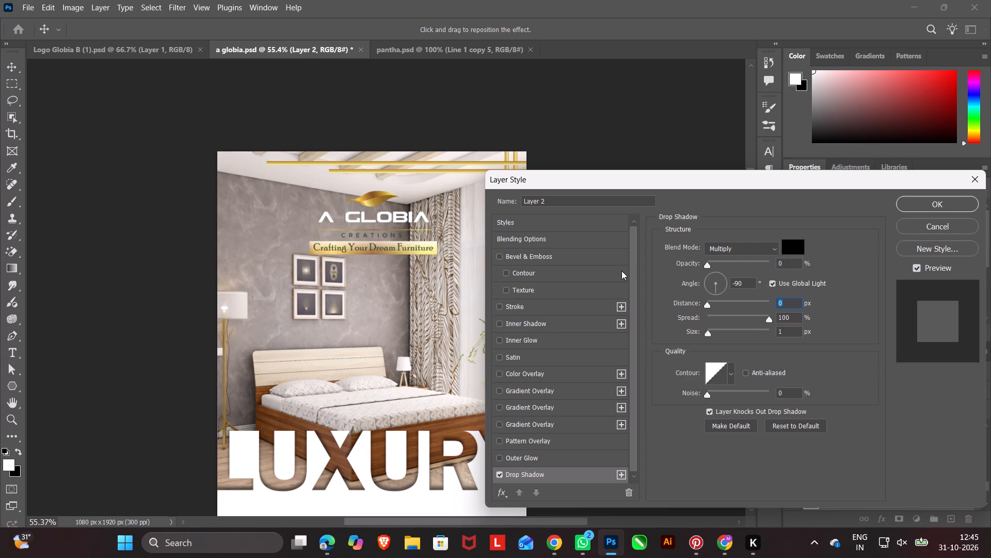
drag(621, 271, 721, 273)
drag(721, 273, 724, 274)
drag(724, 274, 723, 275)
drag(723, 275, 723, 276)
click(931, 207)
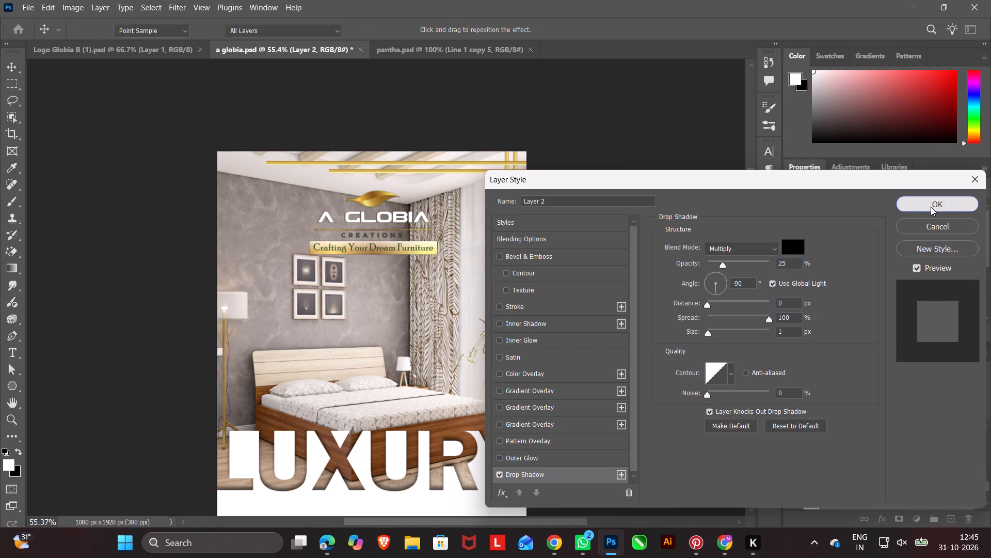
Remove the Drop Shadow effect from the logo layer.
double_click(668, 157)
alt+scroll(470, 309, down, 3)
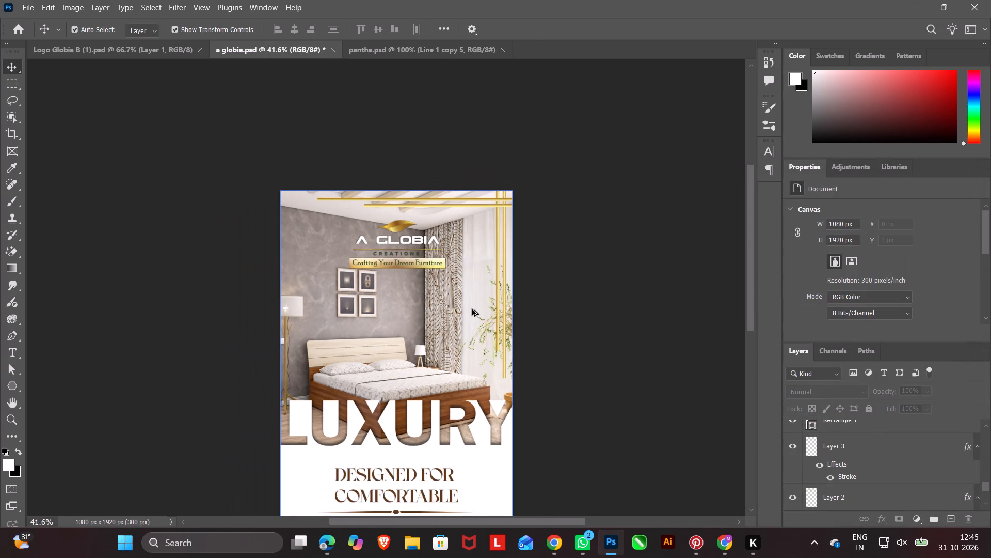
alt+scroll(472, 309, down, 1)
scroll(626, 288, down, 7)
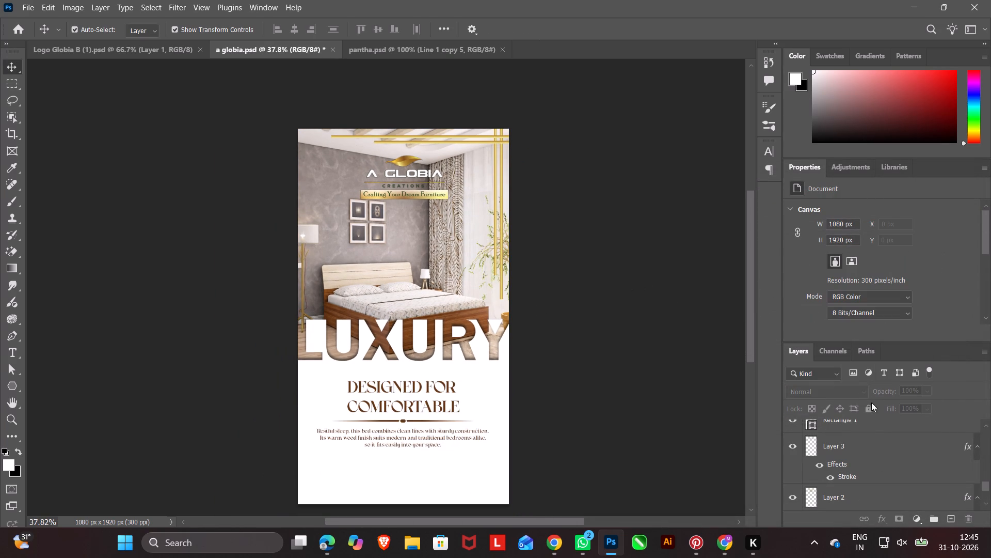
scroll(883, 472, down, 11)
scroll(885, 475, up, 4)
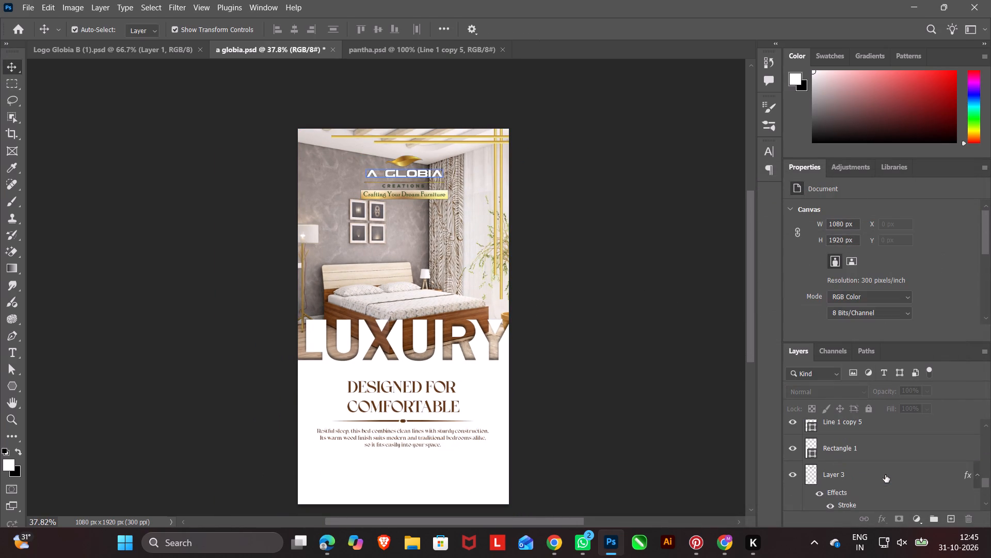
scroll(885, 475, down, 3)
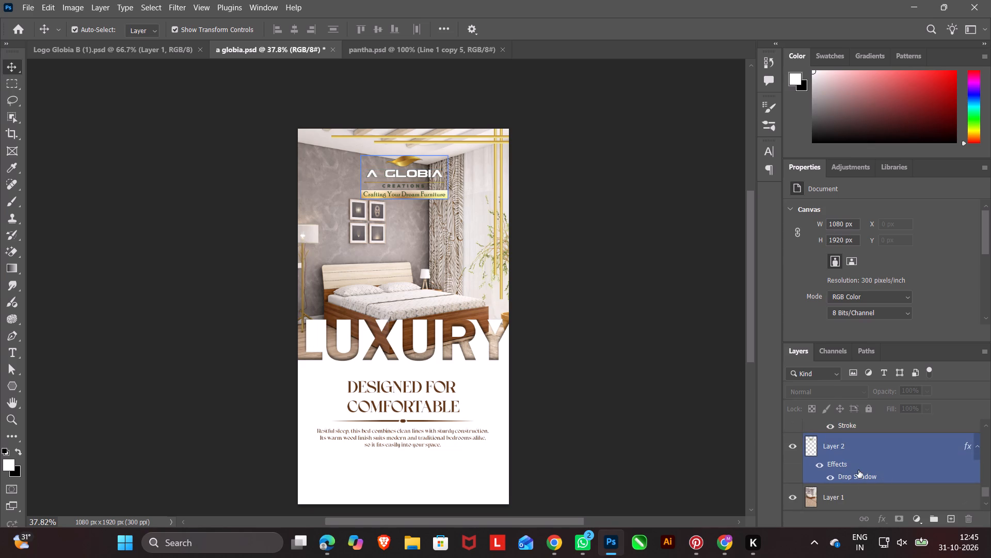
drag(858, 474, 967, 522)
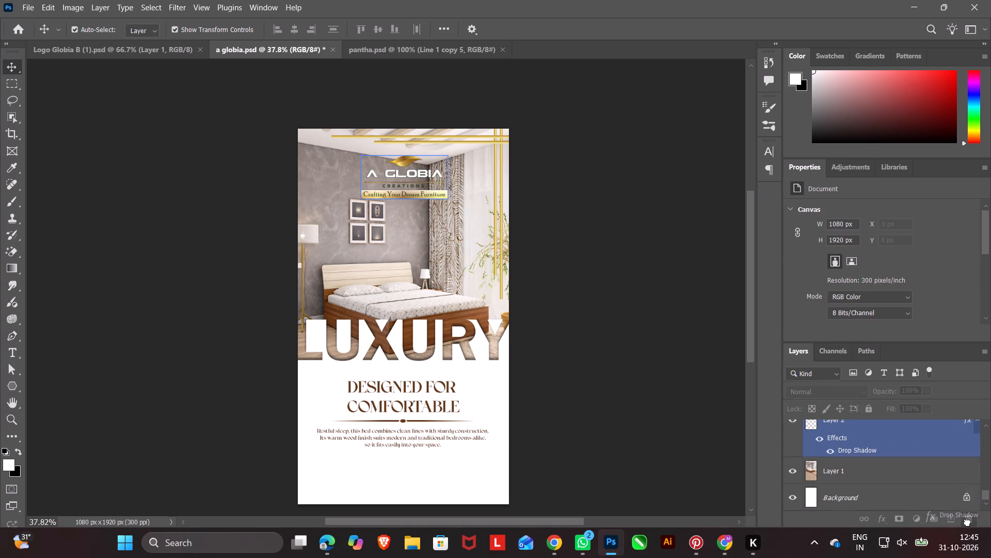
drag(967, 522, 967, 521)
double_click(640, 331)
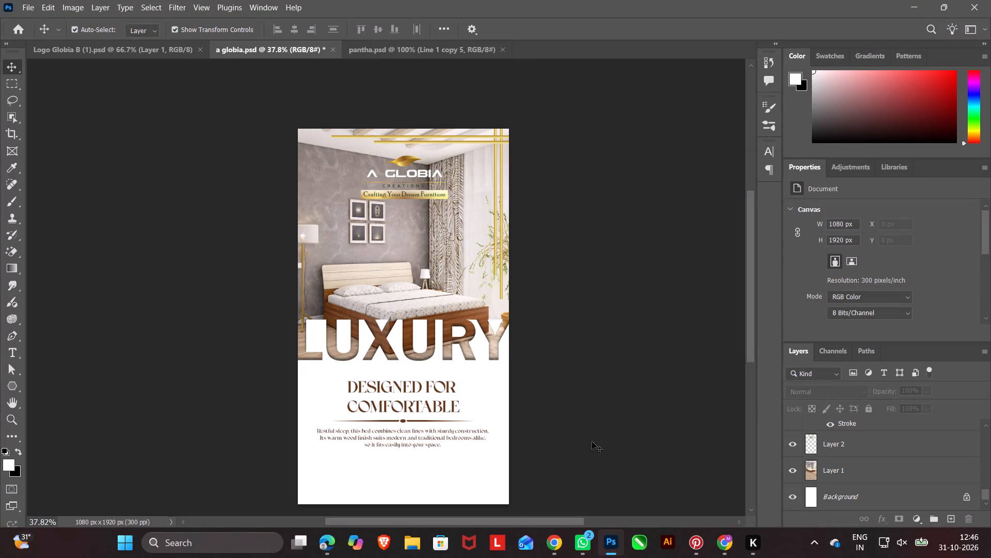
Switch to the A Globia story in Canva and copy the phone and email text from the office desk page.
scroll(609, 442, down, 2)
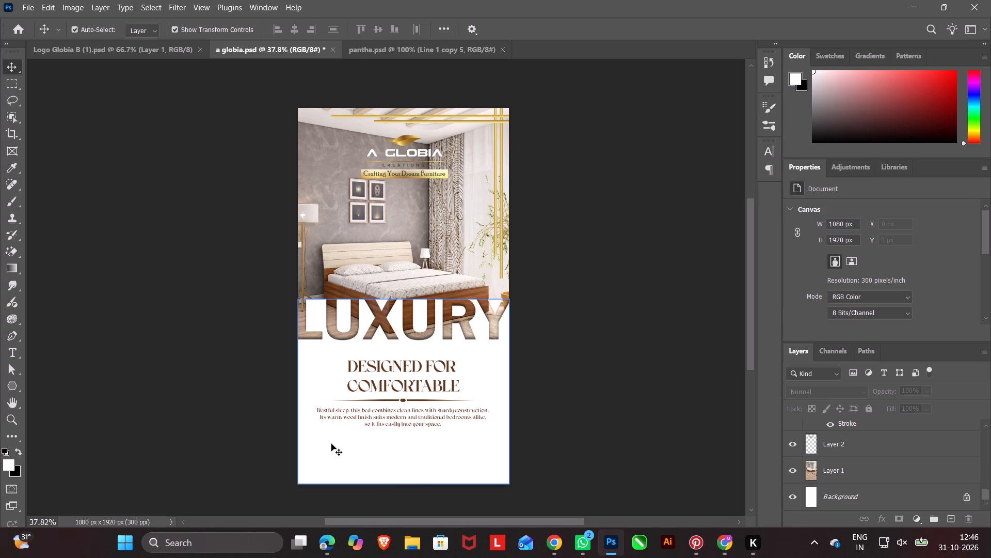
click(552, 539)
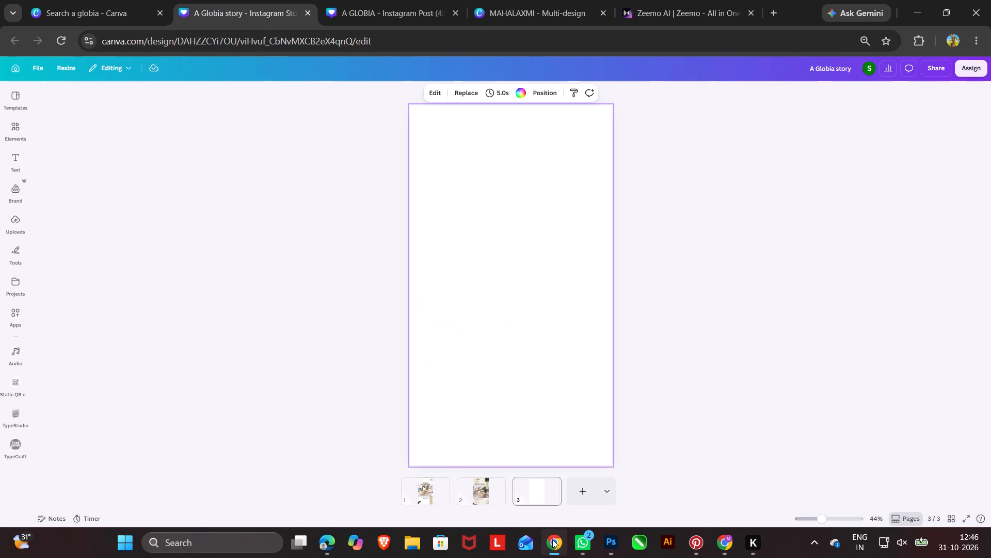
click(487, 502)
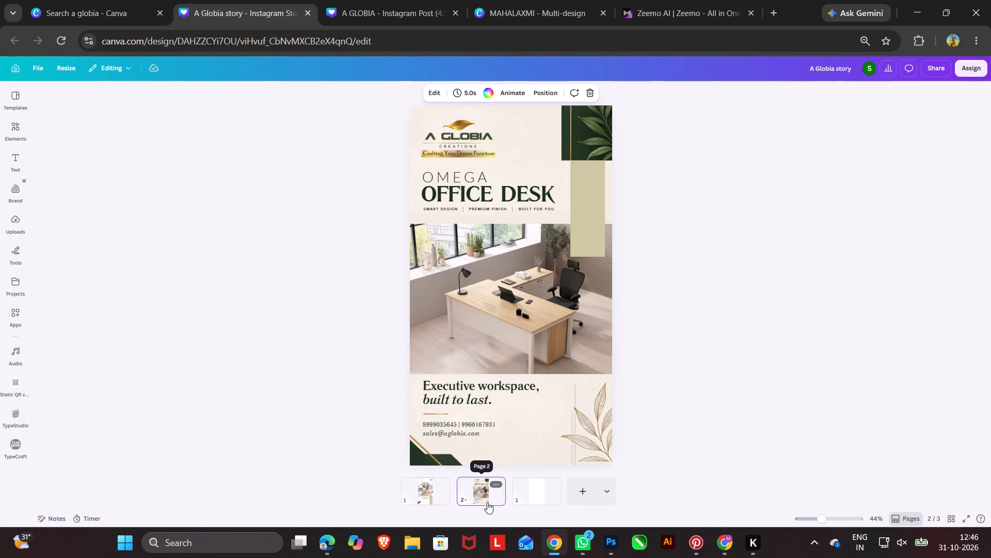
click(462, 425)
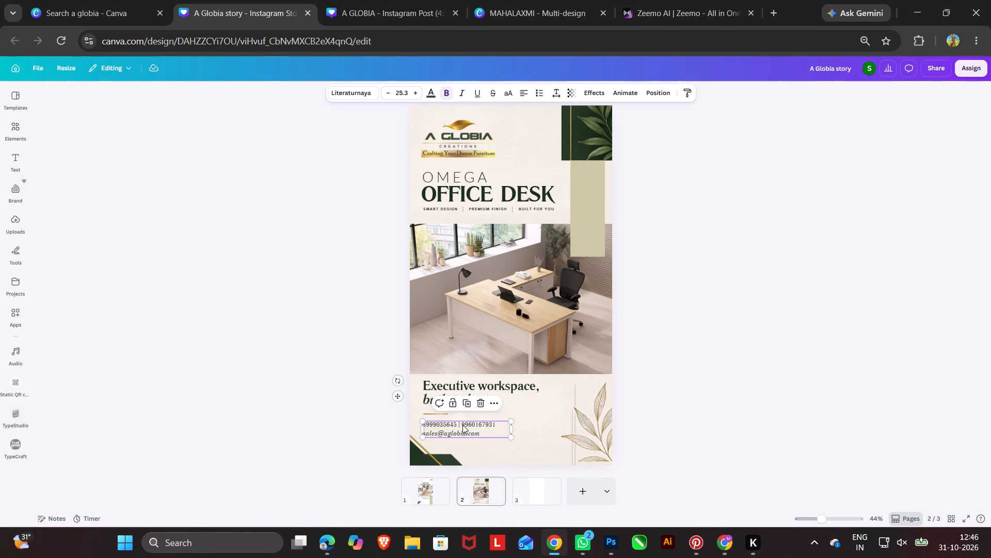
double_click(462, 425)
key(ctrl+c)
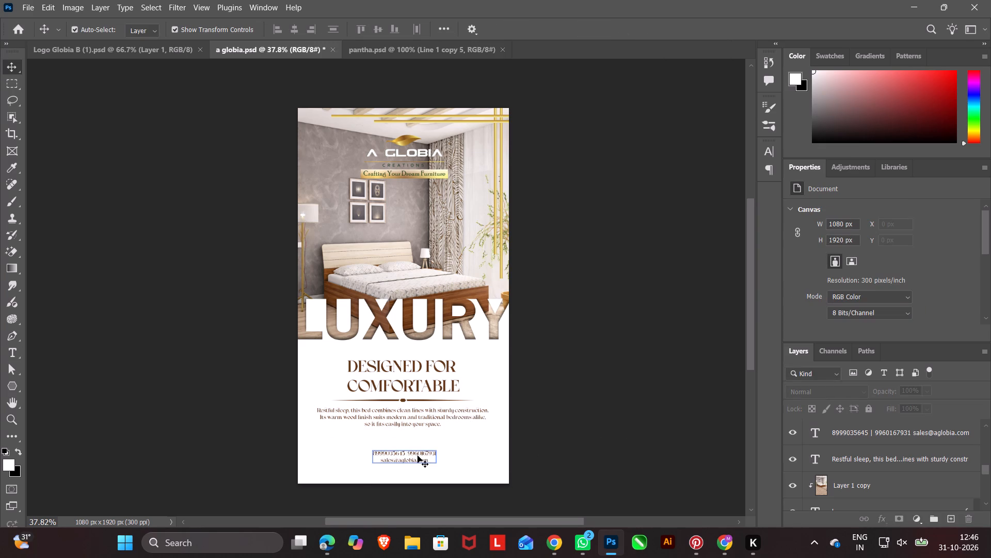
Change the font of the phone and email contact text beneath the bed description to Ebrima.
click(418, 456)
alt+scroll(418, 456, up, 11)
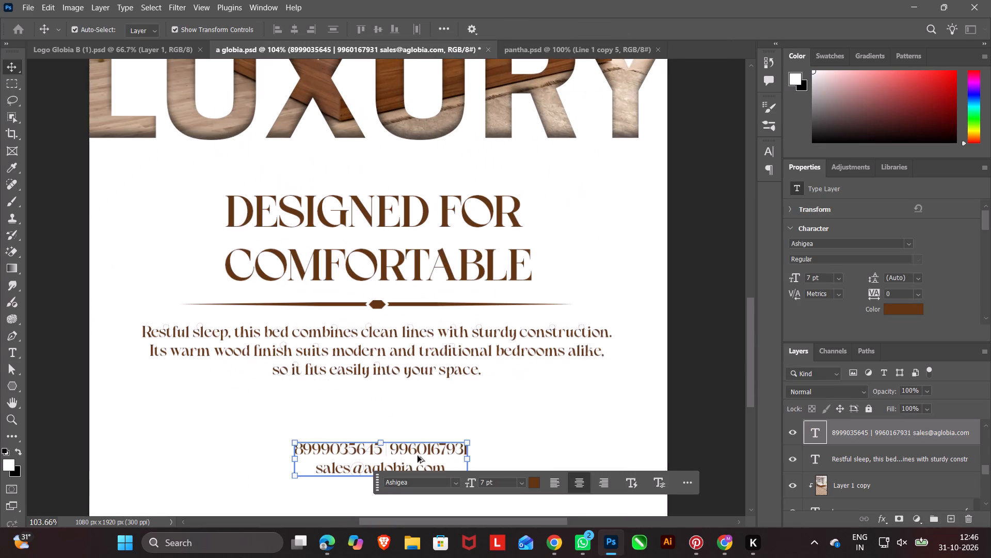
scroll(418, 456, down, 5)
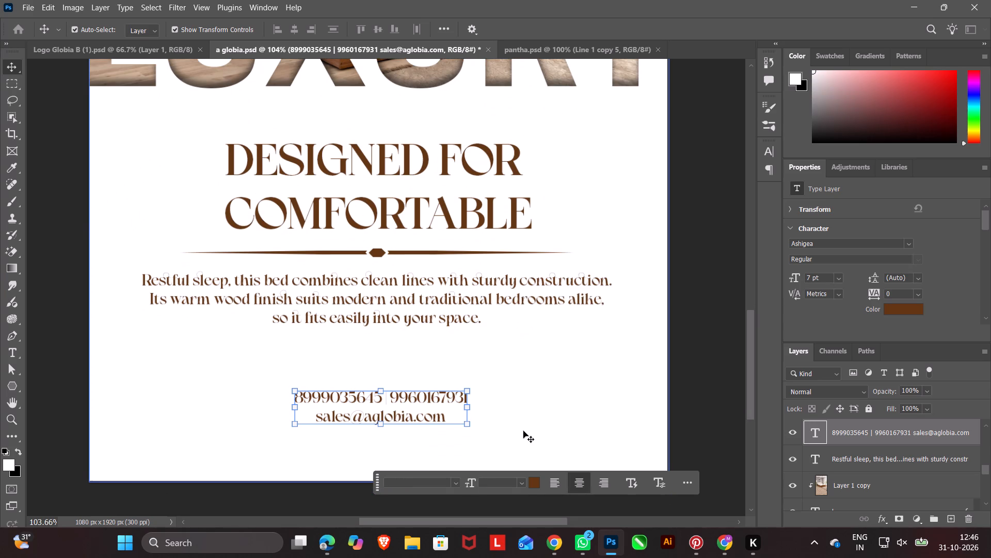
click(523, 431)
click(421, 415)
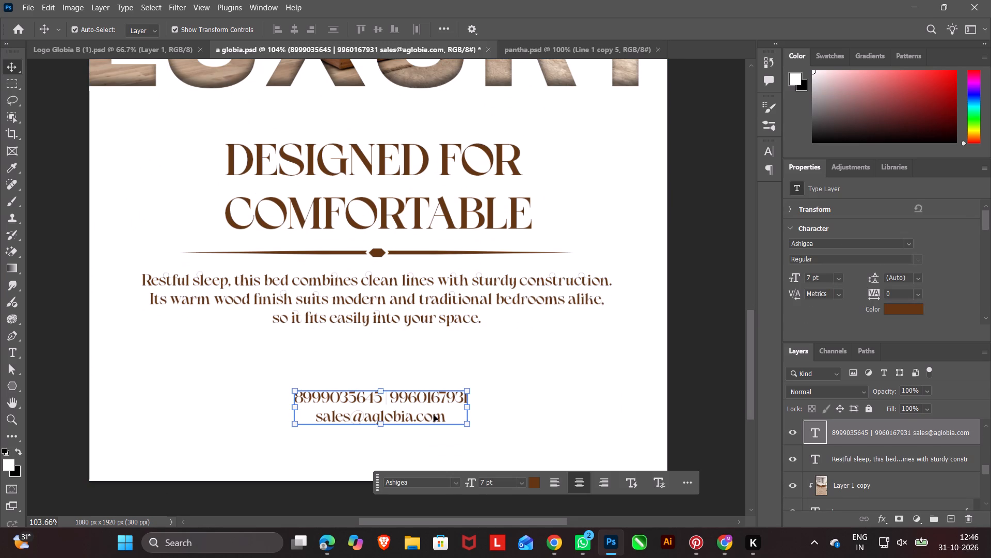
click(459, 480)
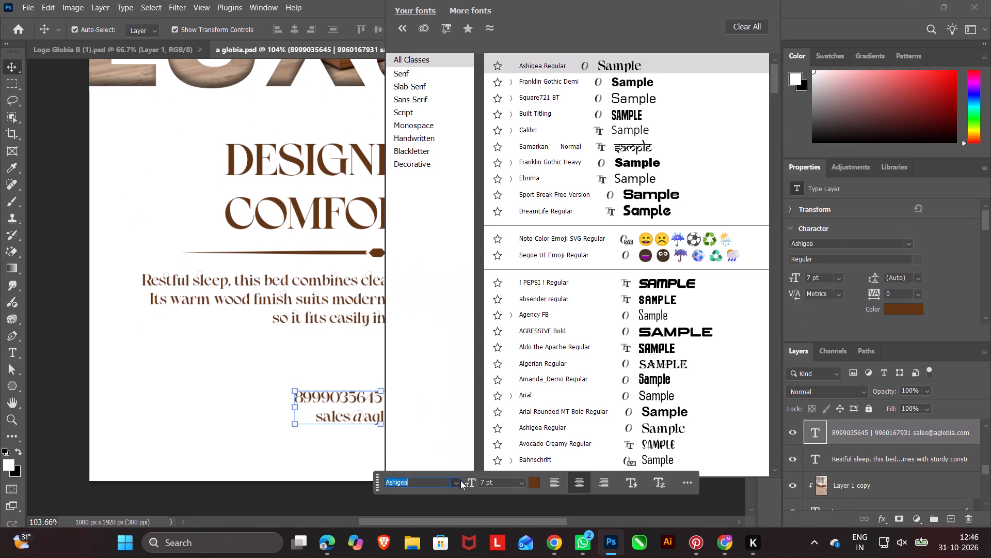
click(668, 179)
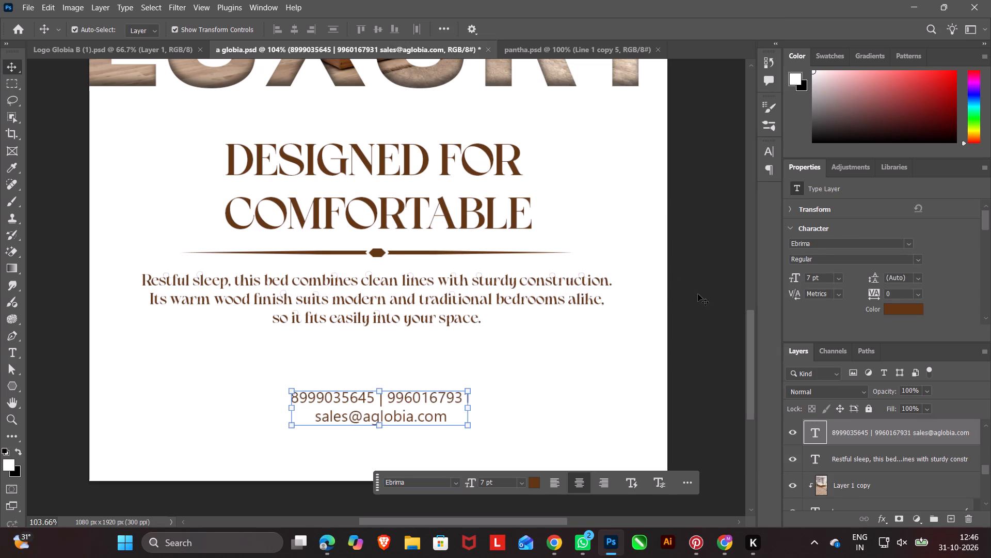
double_click(698, 294)
Fine-tune the vertical position of the contact text by nudging it down and back up, leaving it slightly lower under the description.
click(370, 414)
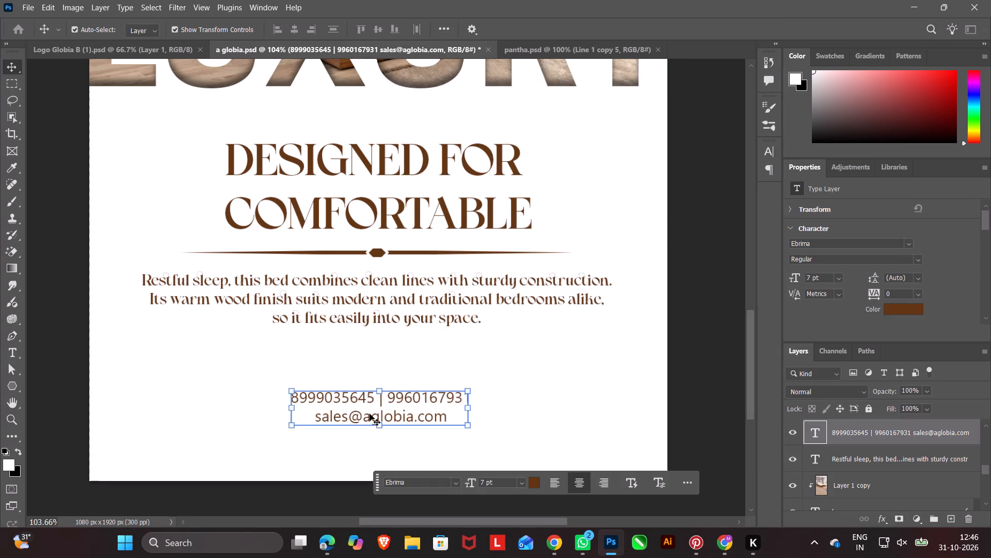
key(Down)
key(Down)
key(Down)
key(Down)
key(Down)
key(Down)
key(Down)
key(Down)
key(Down)
key(Down)
key(Down)
key(Down)
key(Down)
key(Down)
key(Down)
key(Down)
key(Down)
key(Down)
key(Down)
key(Down)
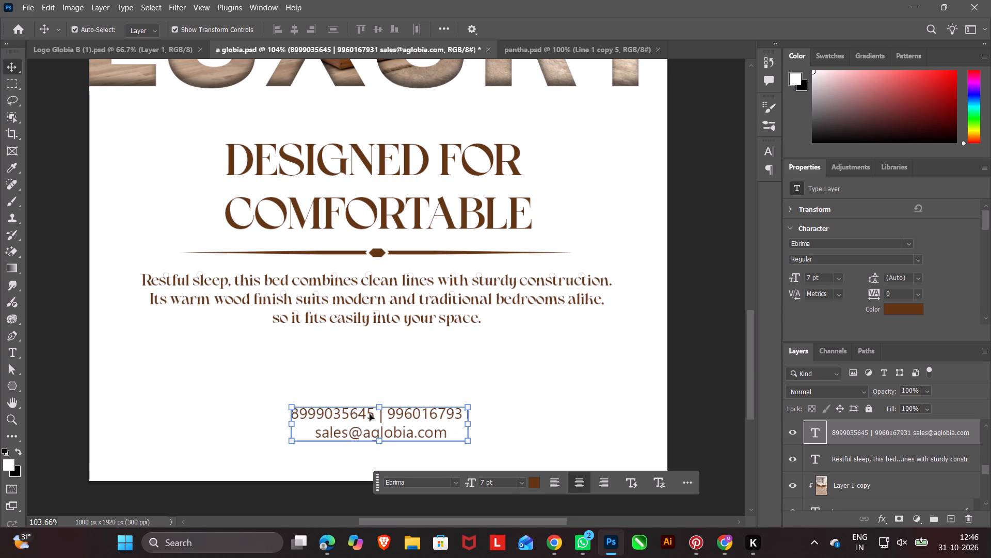
key(Down)
key(Down)
key(Down)
key(Up)
key(Up)
key(Up)
key(Up)
key(Up)
key(Up)
key(Up)
key(Up)
key(Up)
key(Up)
key(Up)
key(Up)
key(Up)
key(Up)
key(Up)
key(Up)
key(Up)
key(Up)
key(Up)
key(Up)
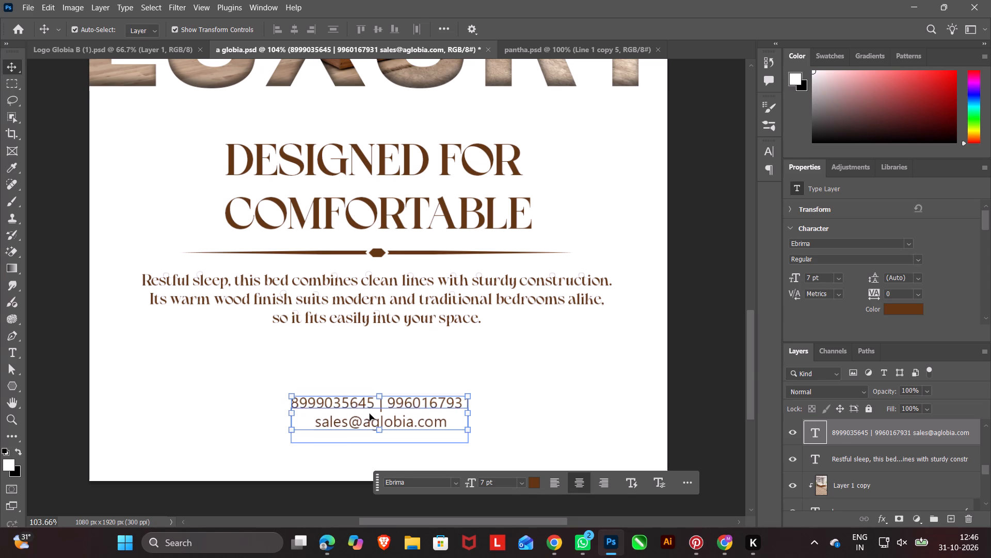
Duplicate the tapered brown divider line and place the copy just above the contact text, at about Y 1720 px.
click(458, 252)
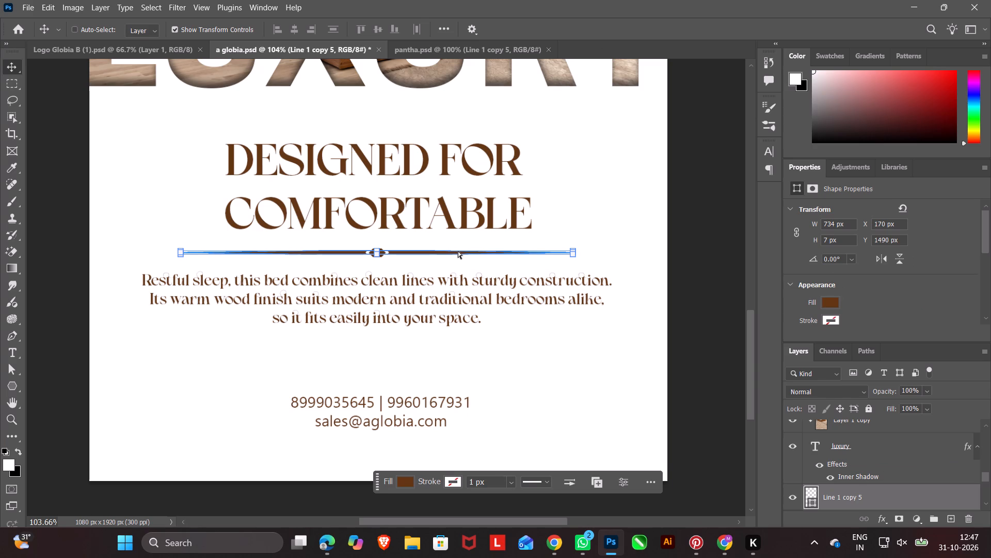
key(ctrl+j)
drag(457, 251, 456, 284)
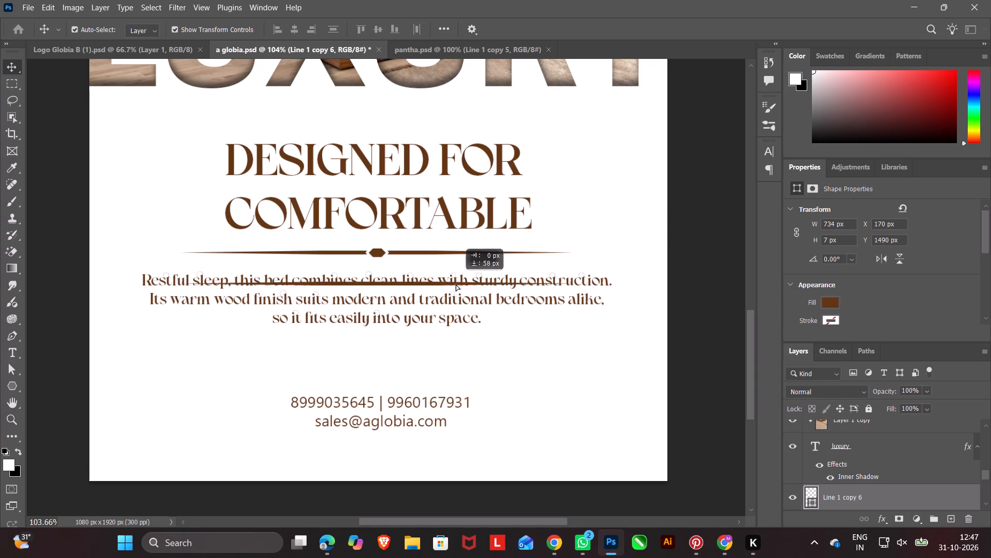
drag(456, 284, 450, 375)
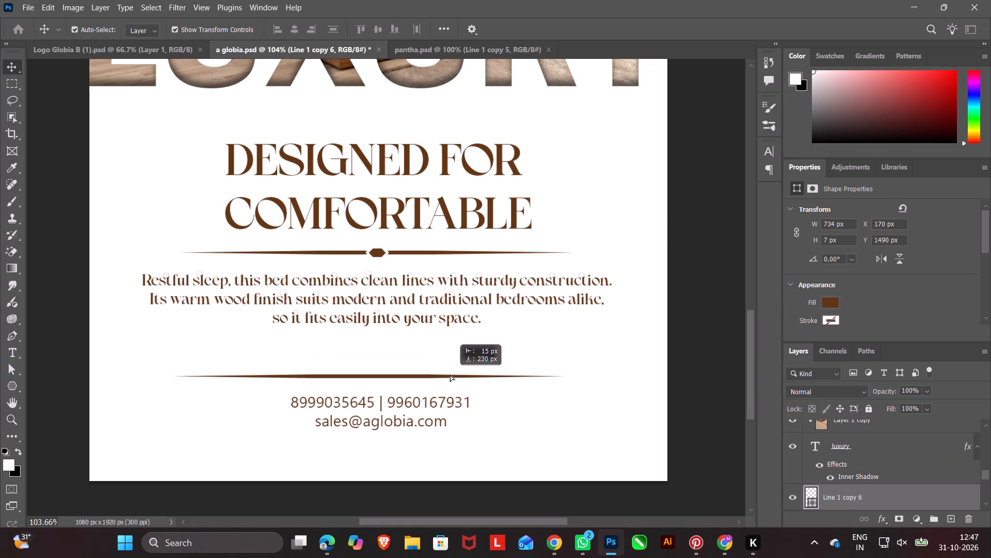
drag(450, 375, 450, 374)
Shrink the copied divider line to about 446 px wide and 3 px high, roughly centred above the contact text.
click(368, 377)
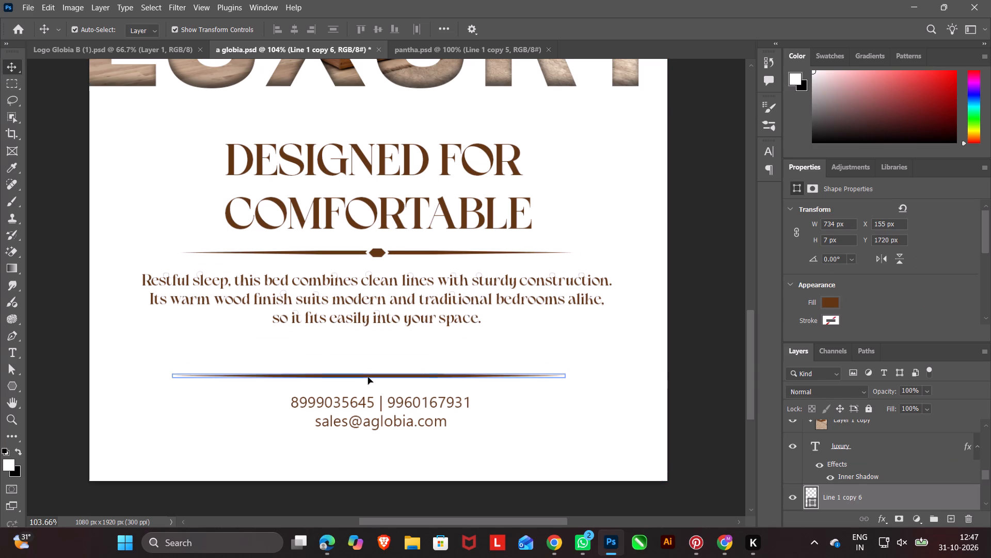
click(366, 378)
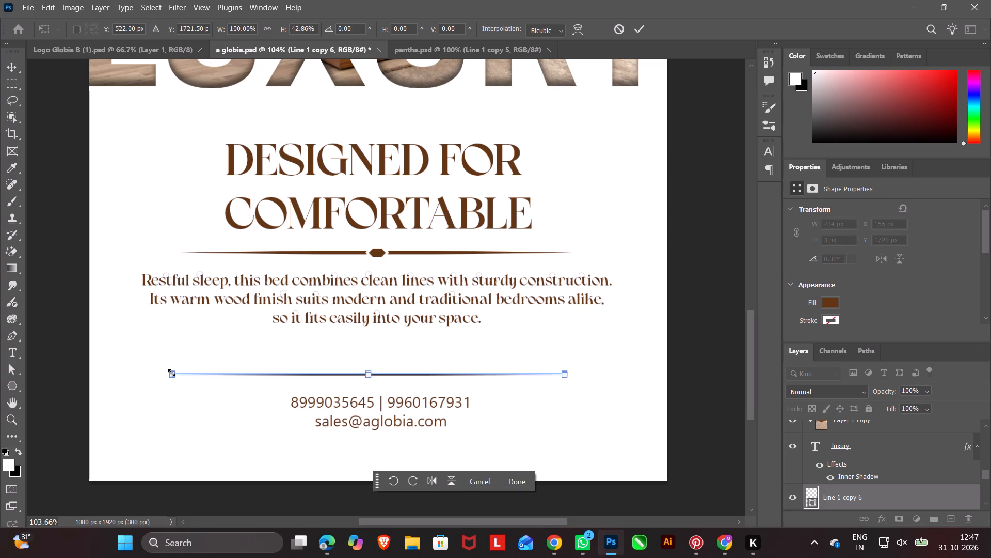
drag(171, 375, 262, 377)
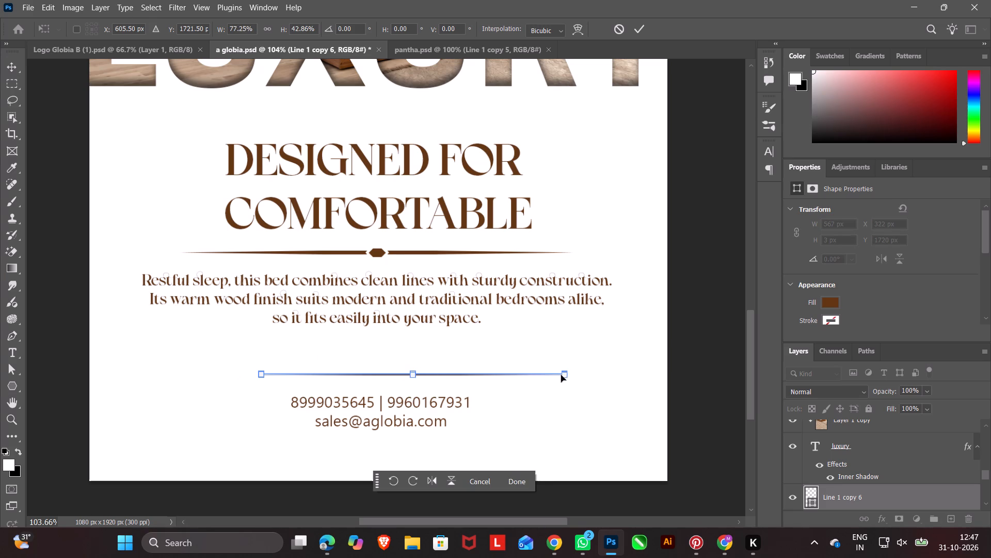
drag(568, 375, 508, 376)
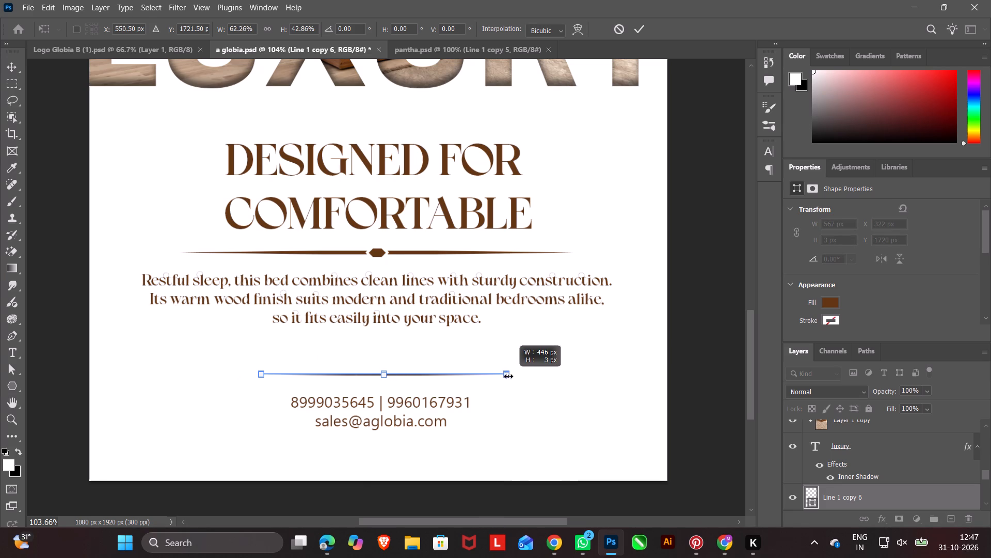
drag(508, 376, 505, 377)
click(517, 482)
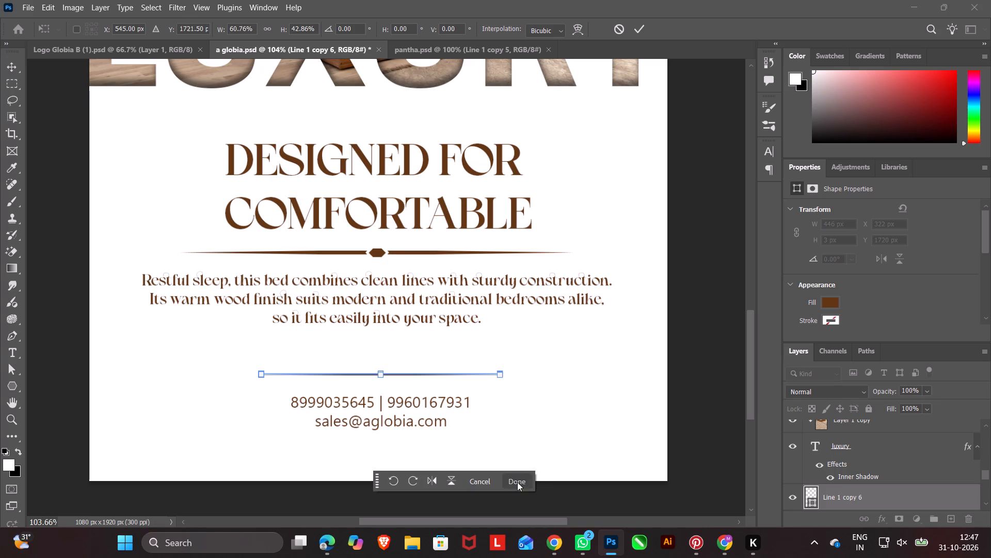
click(588, 408)
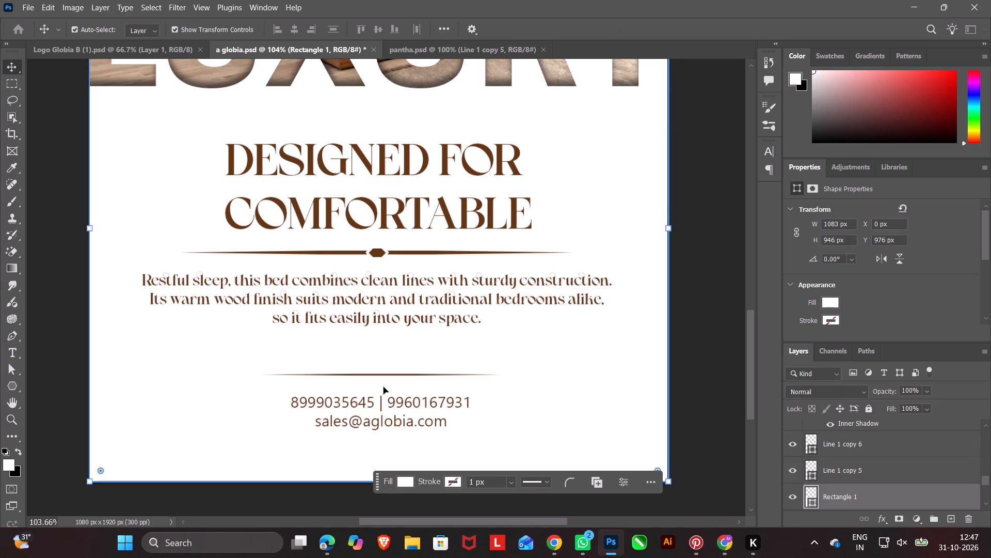
Try to select the short divider line between the description and the contact text.
alt+scroll(371, 385, down, 10)
triple_click(641, 370)
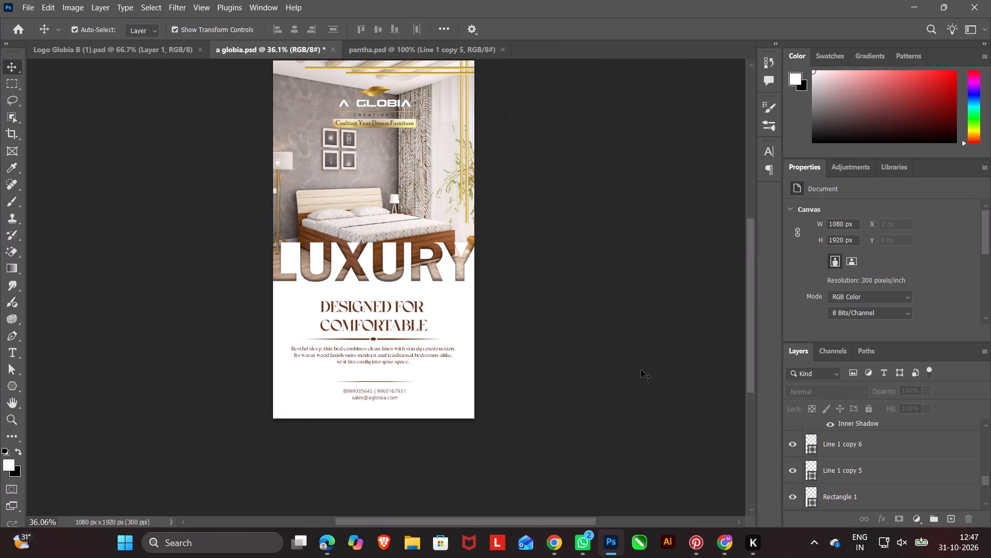
click(381, 359)
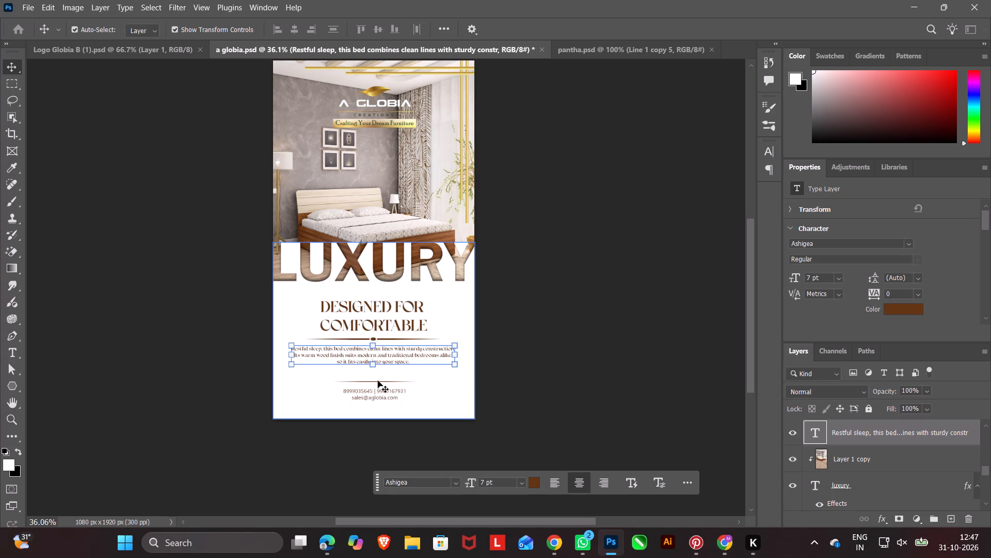
click(378, 381)
click(377, 382)
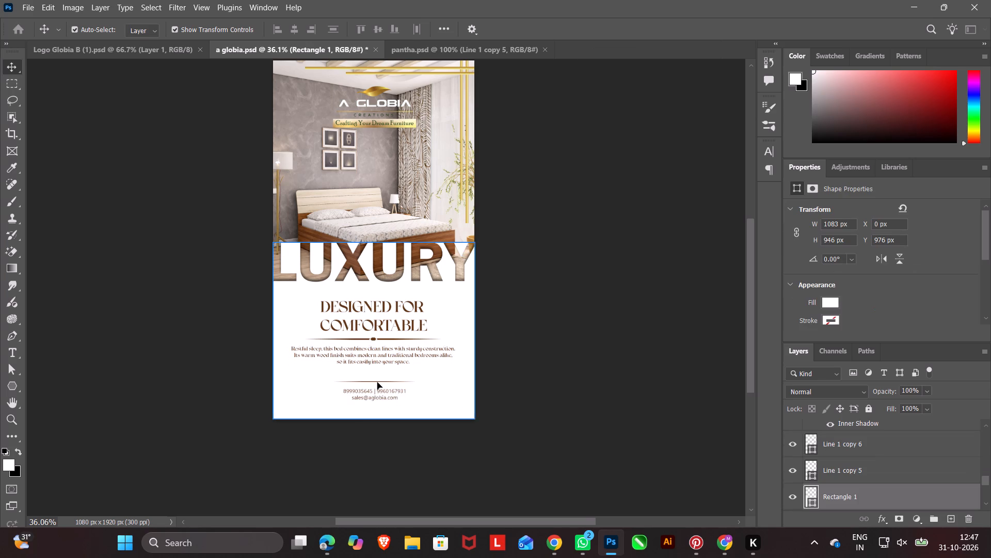
Move the short brown divider line from above the contact text to just below the email line, at about Y 1861 px.
click(377, 382)
click(377, 382)
alt+scroll(377, 382, up, 6)
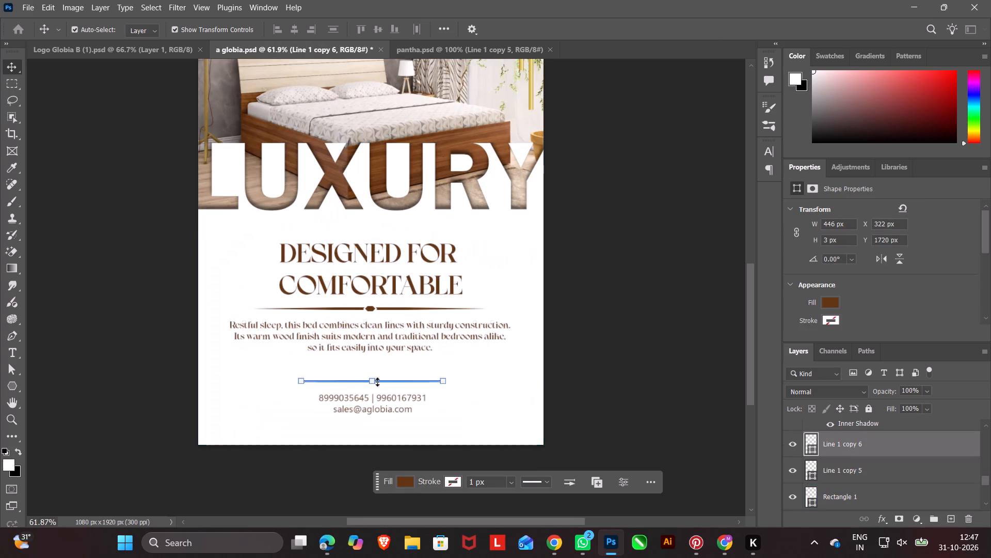
alt+scroll(377, 382, up, 3)
key(Down)
key(Down)
key(Down)
key(Down)
key(Down)
key(Down)
key(Down)
key(Down)
key(Down)
key(Down)
key(Down)
key(Down)
key(Down)
key(Down)
key(Down)
key(Down)
key(Down)
key(Down)
key(Down)
key(Down)
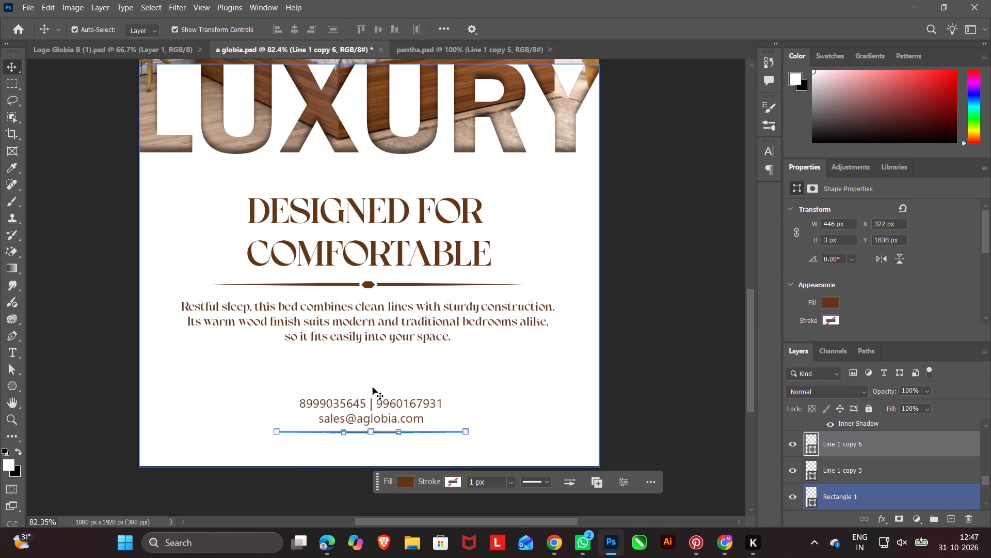
key(Up)
key(Up)
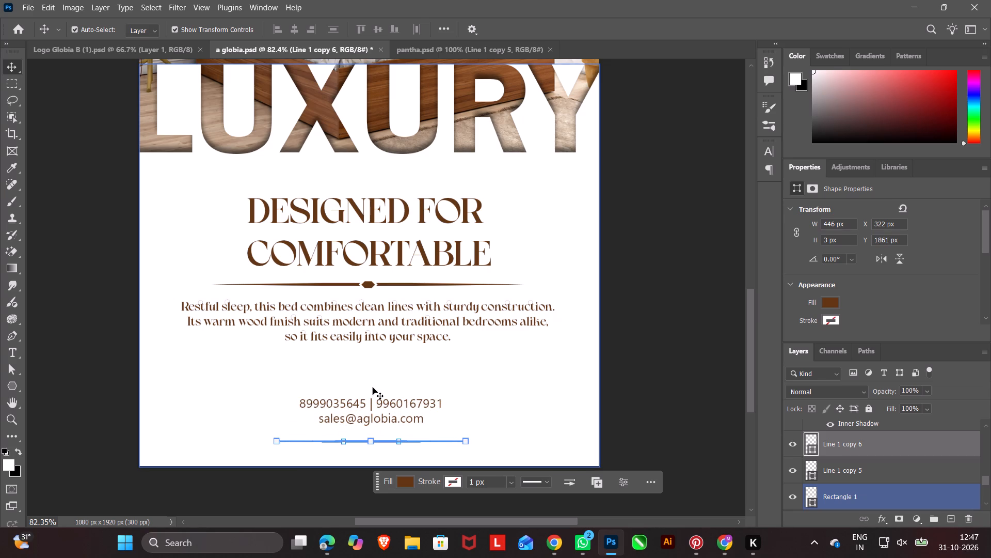
double_click(680, 409)
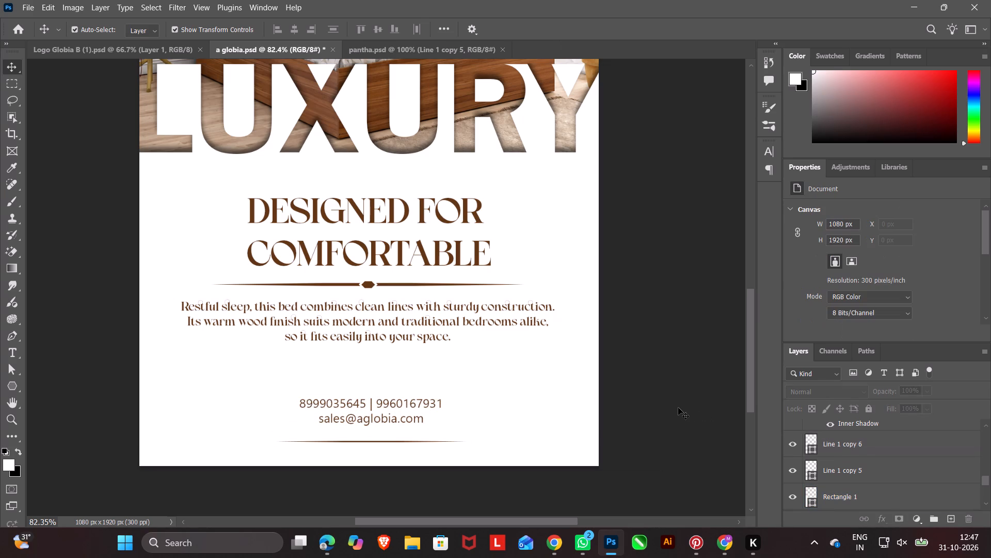